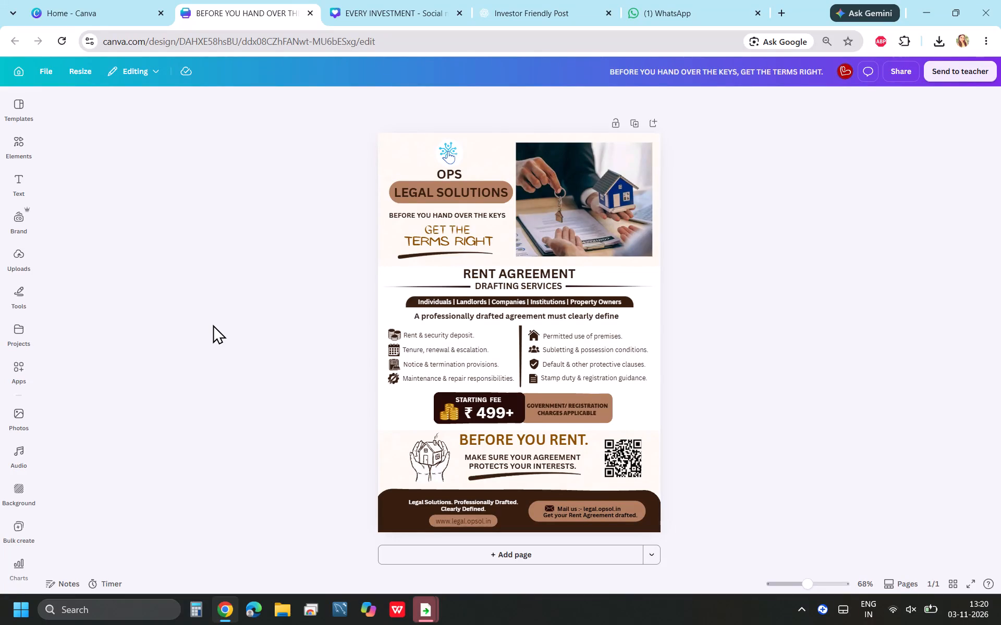
# In the EVERY INVESTMENT design, shift the blue brush-stroke underline beneath "EVERY VISION COUNTS." slightly to the right.
pyautogui.click(375, 5)
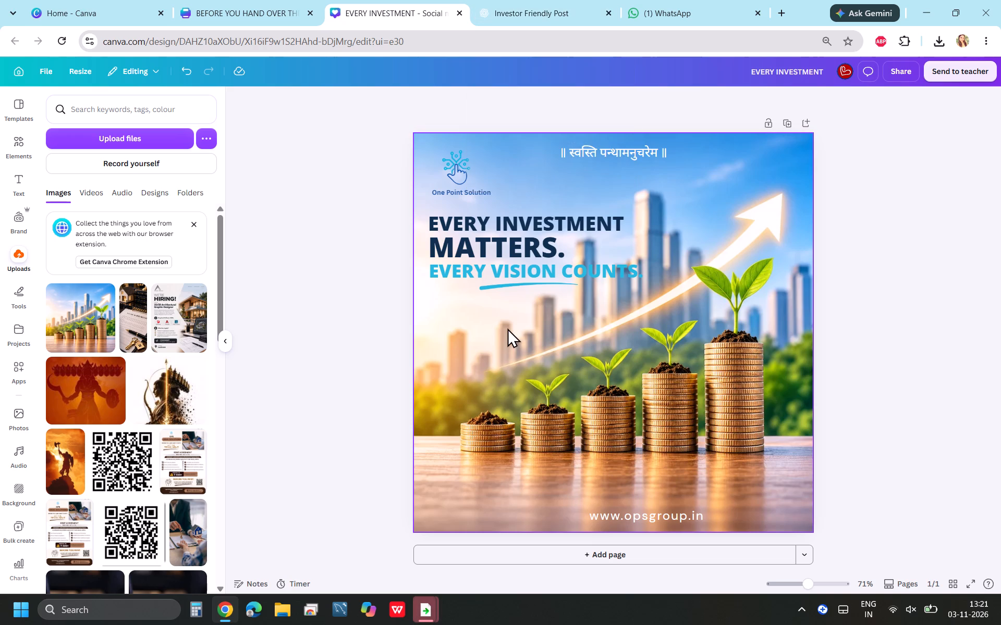
pyautogui.click(510, 283)
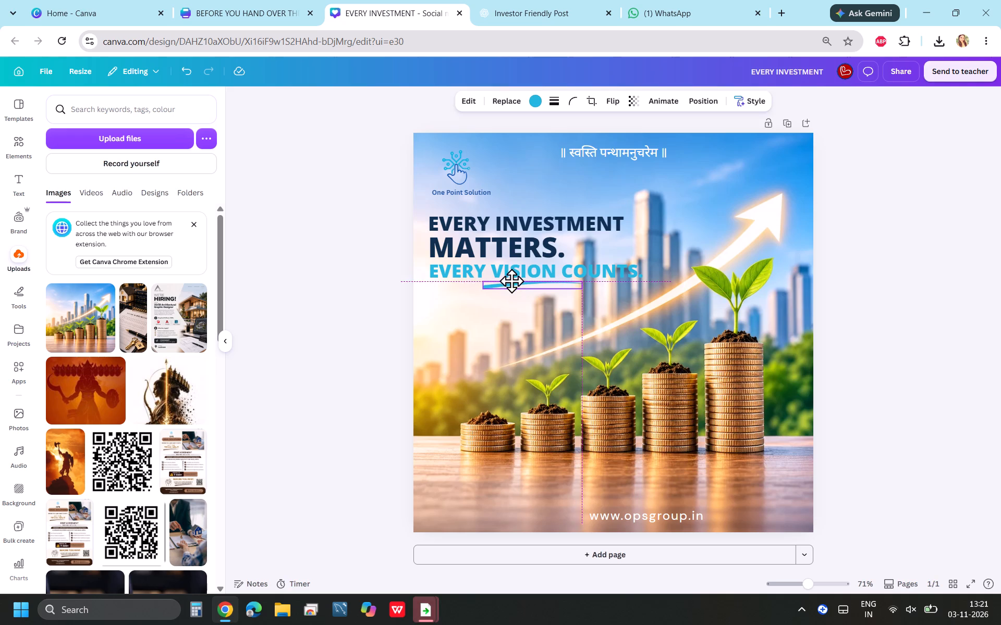
pyautogui.click(349, 290)
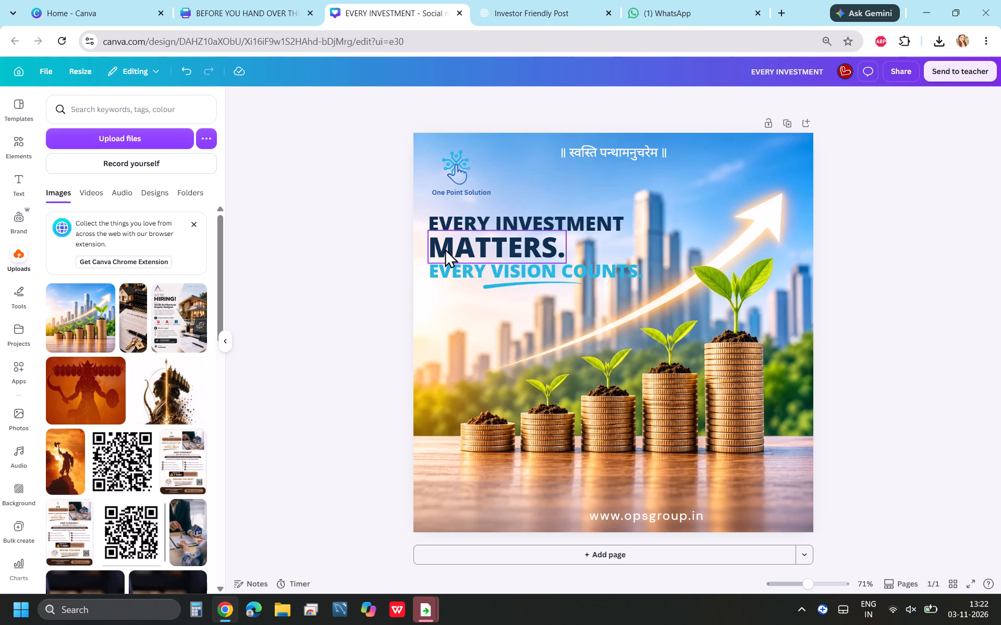
pyautogui.click(375, 295)
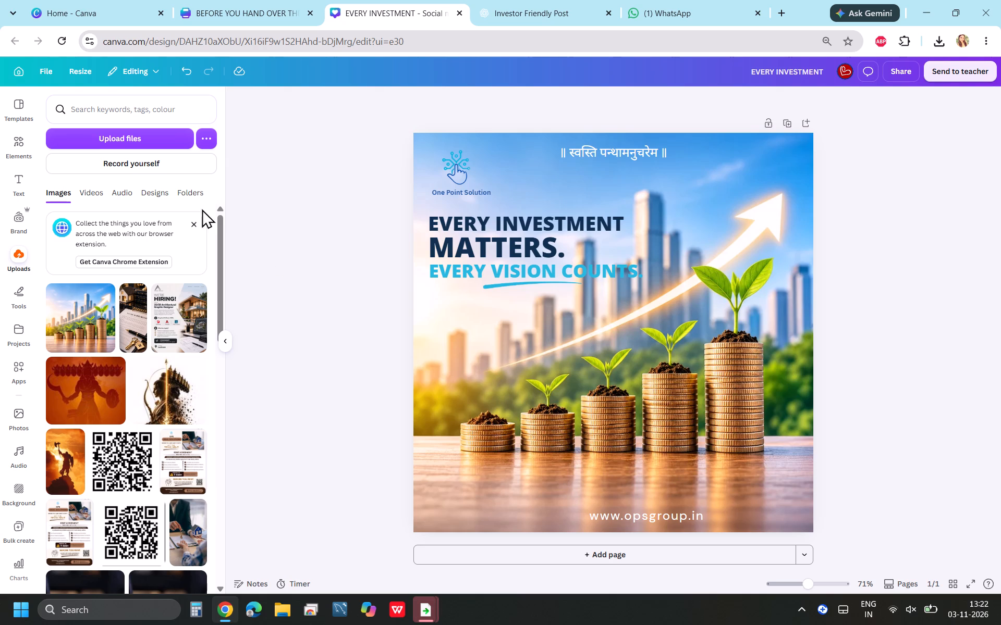
# Dismiss the Canva Chrome Extension promotion shown above the uploaded images.
pyautogui.click(197, 222)
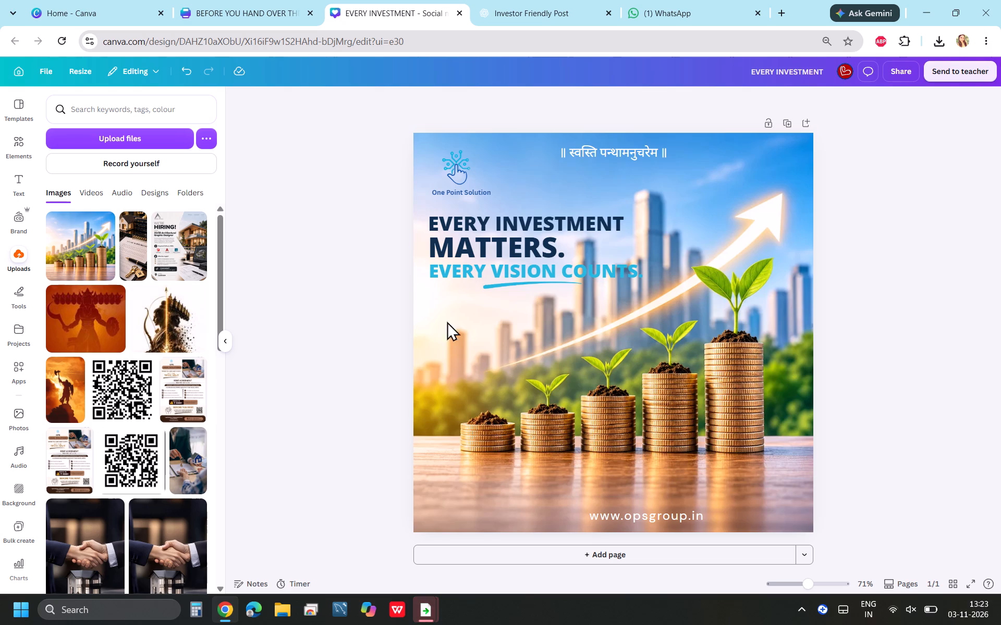
pyautogui.click(886, 247)
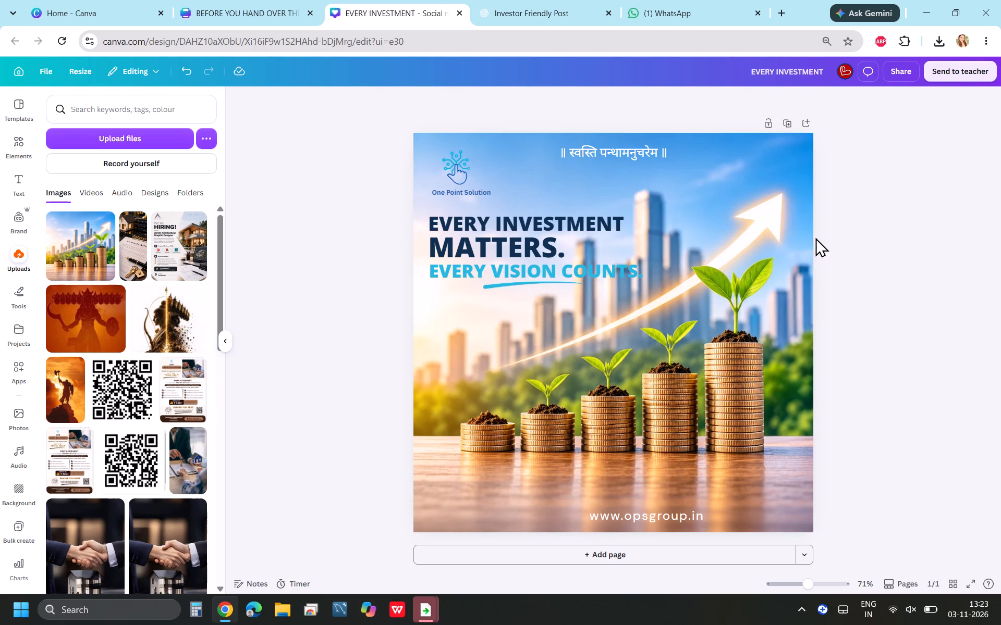
# Nudge the "MATTERS." headline text up by two small increments, closer to "EVERY INVESTMENT".
pyautogui.click(485, 242)
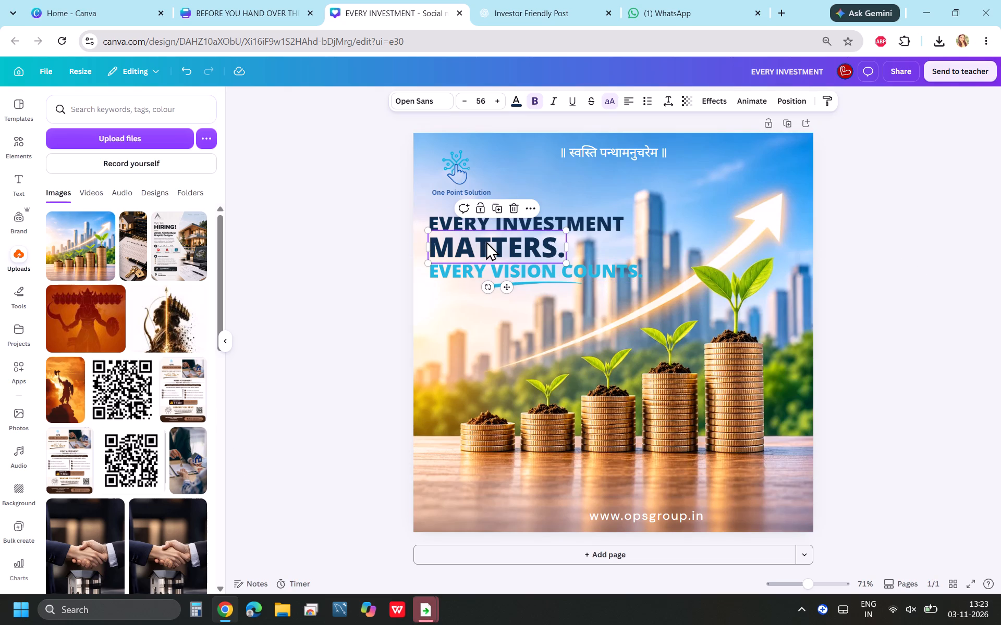
pyautogui.press('Up')
pyautogui.press('Up')
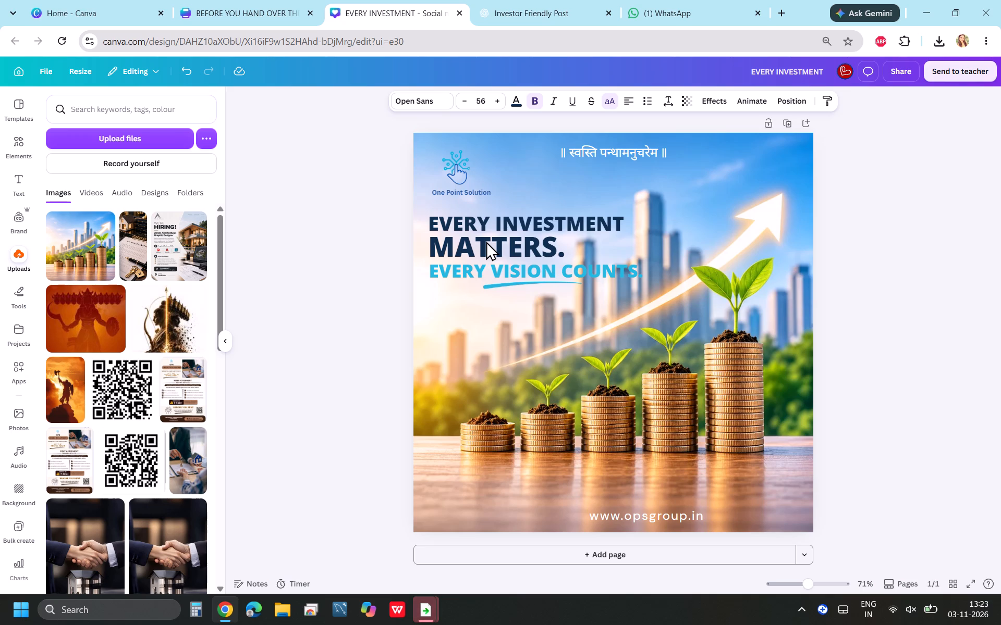
pyautogui.click(935, 272)
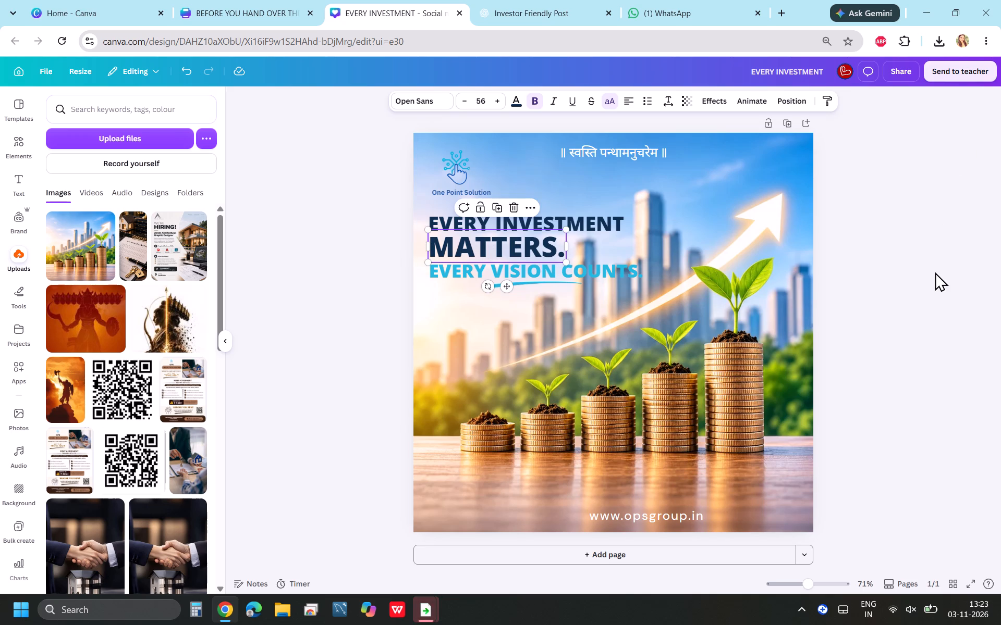
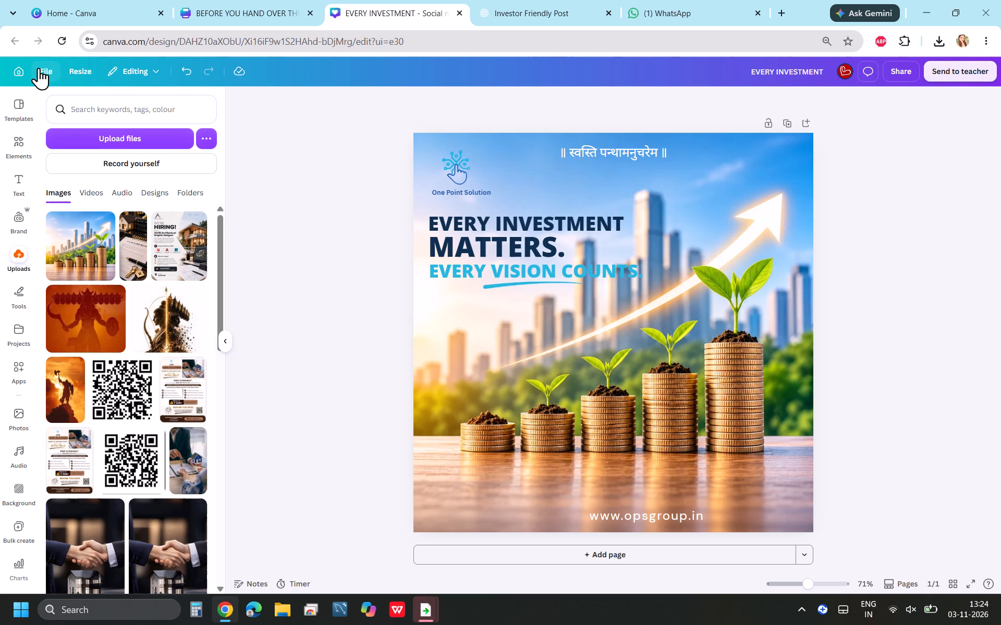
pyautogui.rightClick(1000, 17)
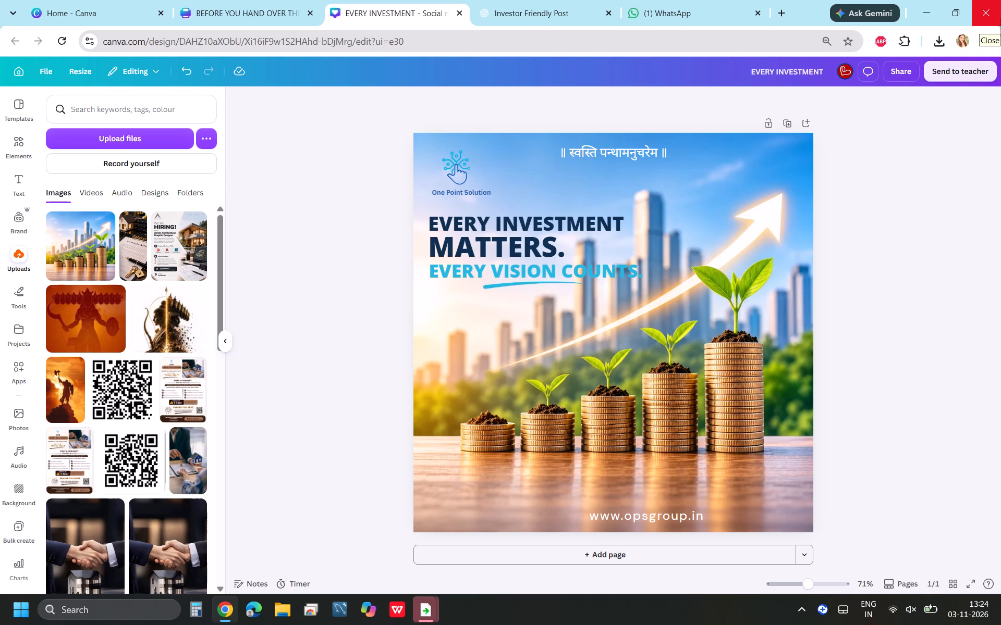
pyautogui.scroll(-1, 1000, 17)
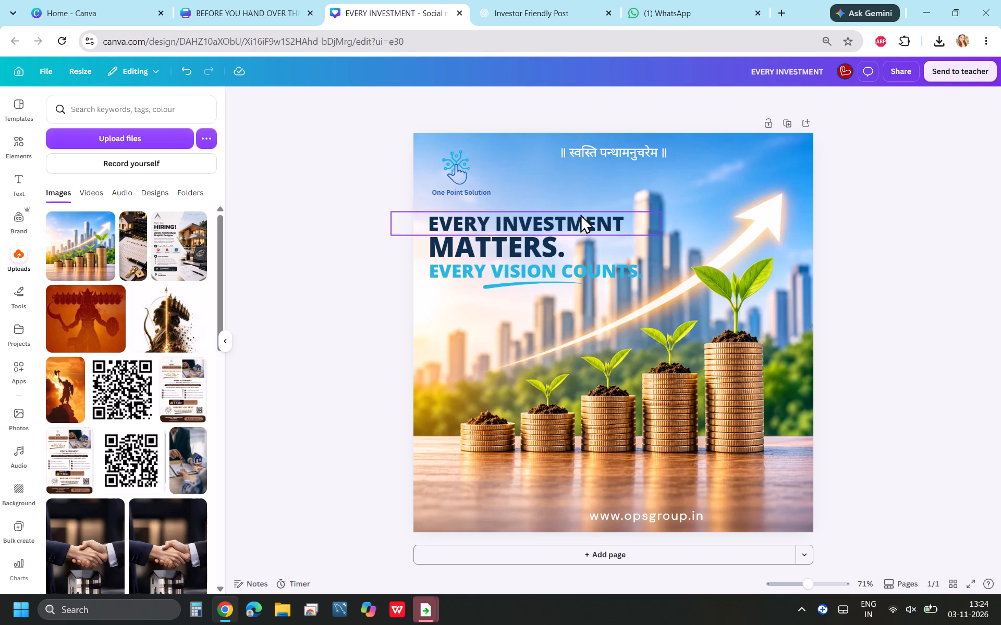
# Nudge the three headline lines together with the blue underline up by 14 small increments, closer to the One Point Solution logo.
pyautogui.moveTo(552, 199); pyautogui.dragTo(522, 293)
pyautogui.press('Up')
pyautogui.press('Up')
pyautogui.press('Up')
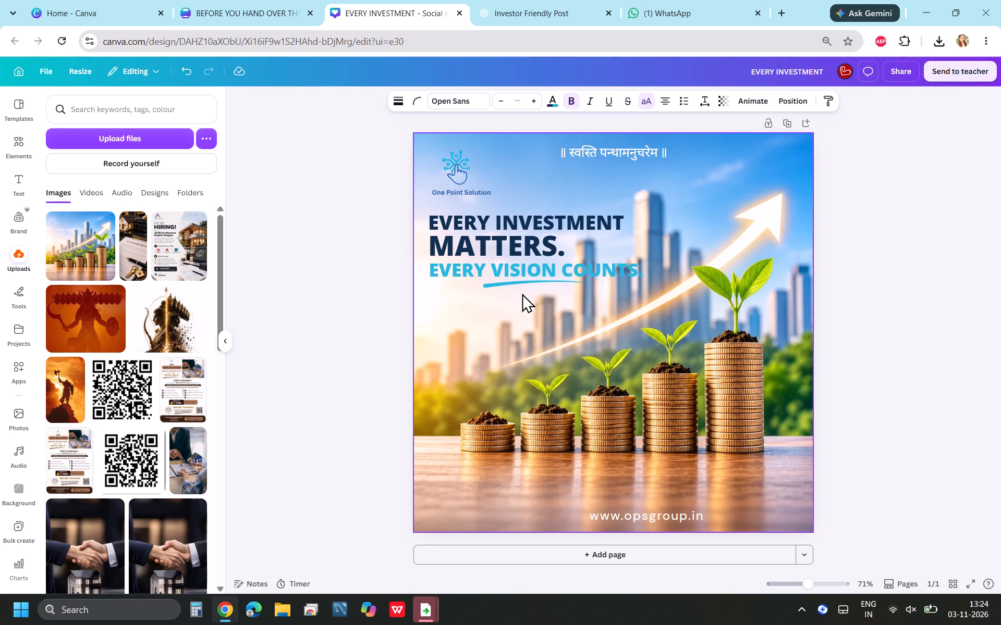
pyautogui.press('Up')
pyautogui.press('Up')
pyautogui.press('Up')
pyautogui.press('Up')
pyautogui.press('Up')
pyautogui.press('Up')
pyautogui.press('Up')
pyautogui.press('Up')
pyautogui.press('Up')
pyautogui.press('Up')
pyautogui.press('Up')
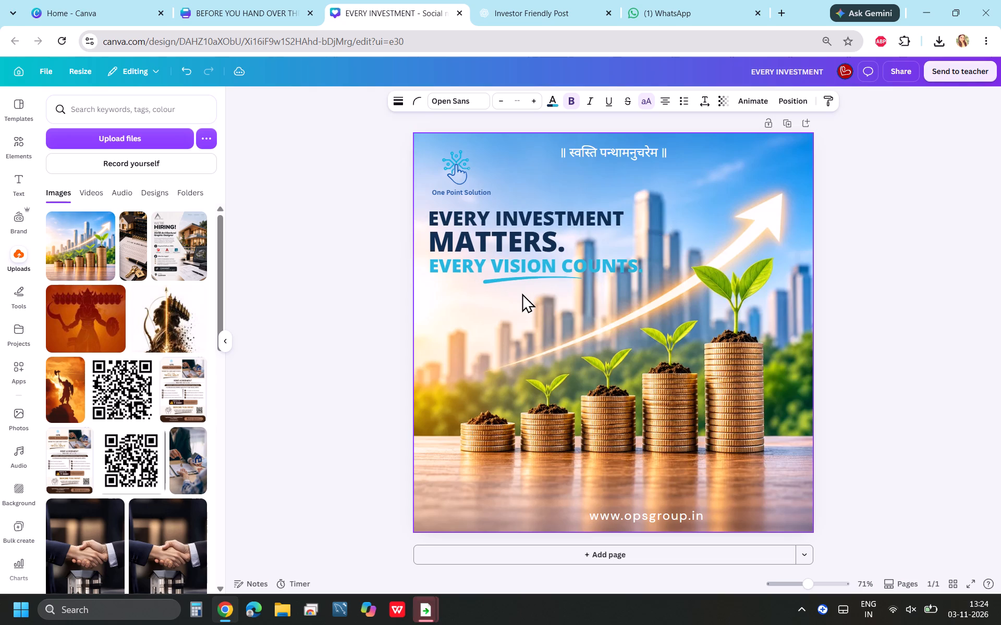
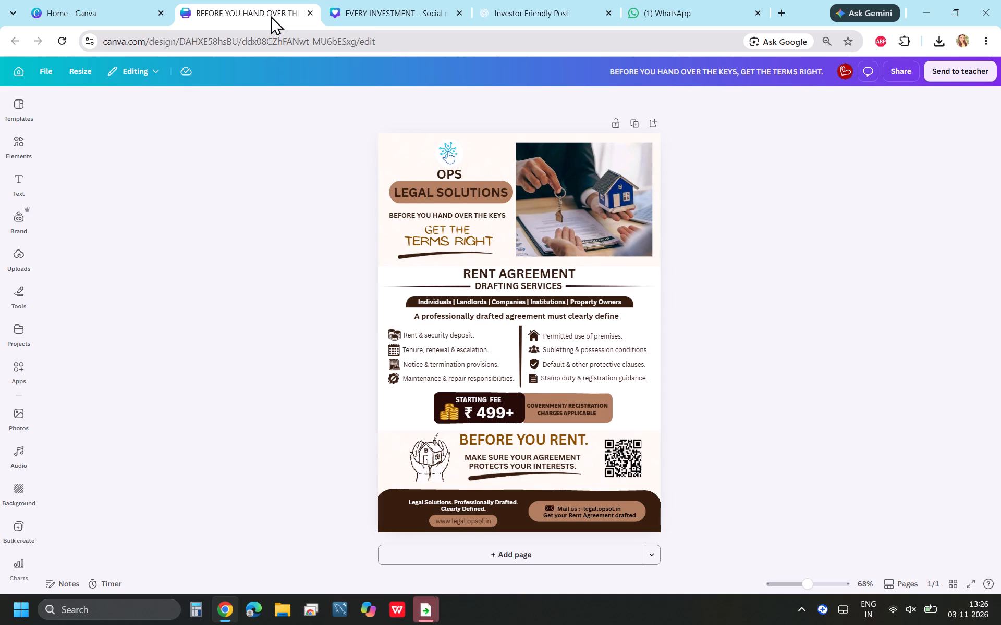
# Compare the BEFORE YOU HAND OVER THE KEYS flyer with the EVERY INVESTMENT design, finishing on the EVERY INVESTMENT design.
pyautogui.click(402, 9)
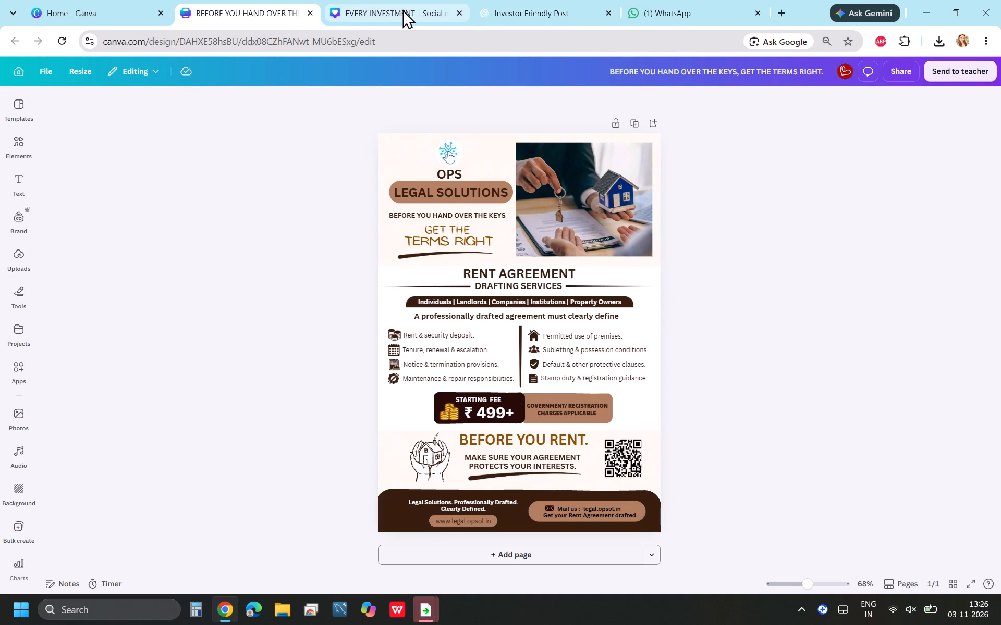
pyautogui.click(260, 18)
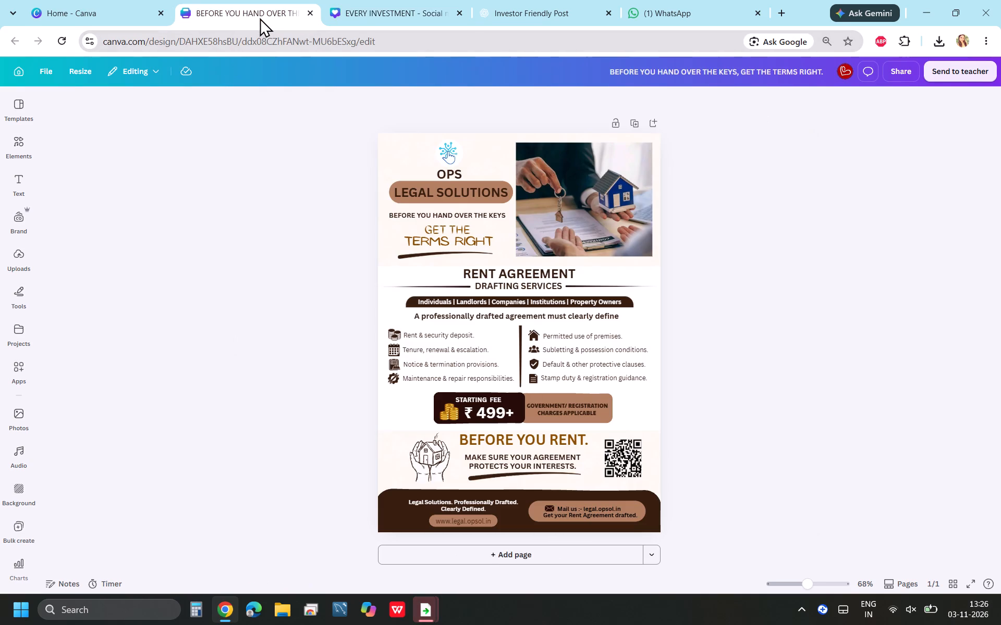
pyautogui.click(383, 14)
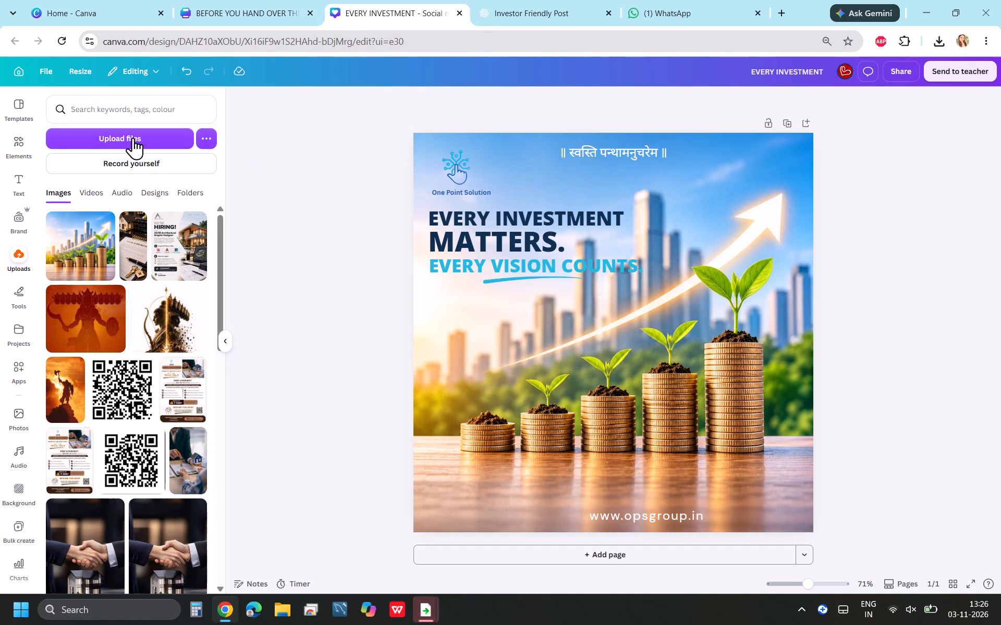
# Search the shape elements for BLUE LINE, then clear the search.
pyautogui.click(15, 184)
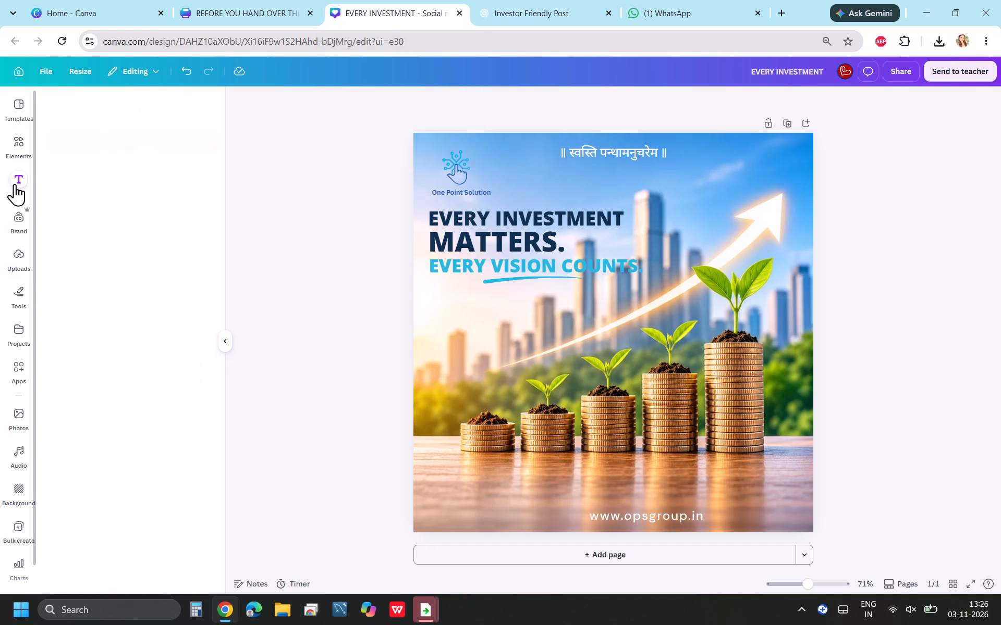
pyautogui.click(88, 116)
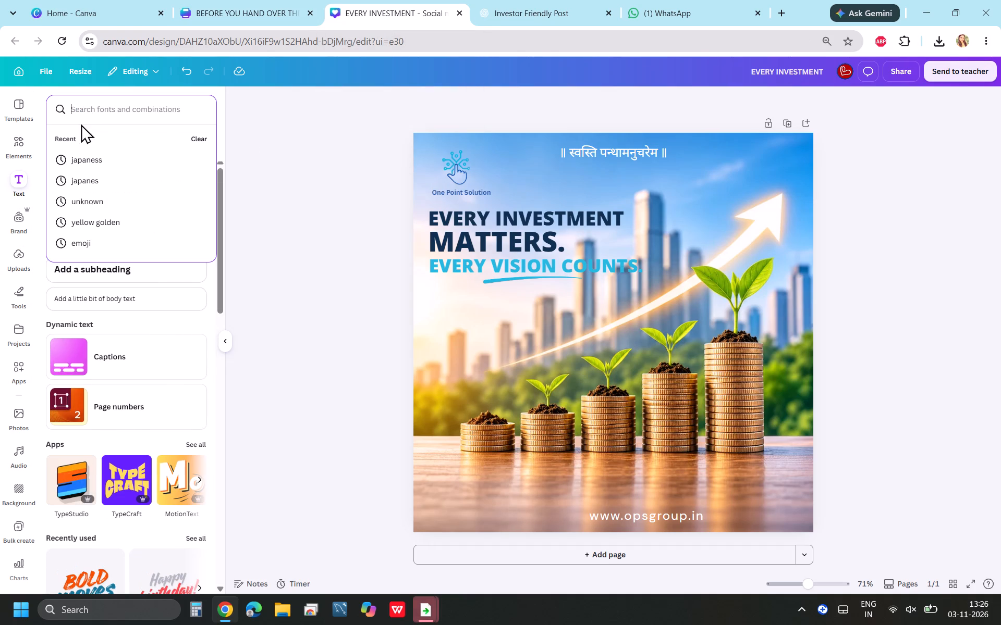
pyautogui.click(18, 143)
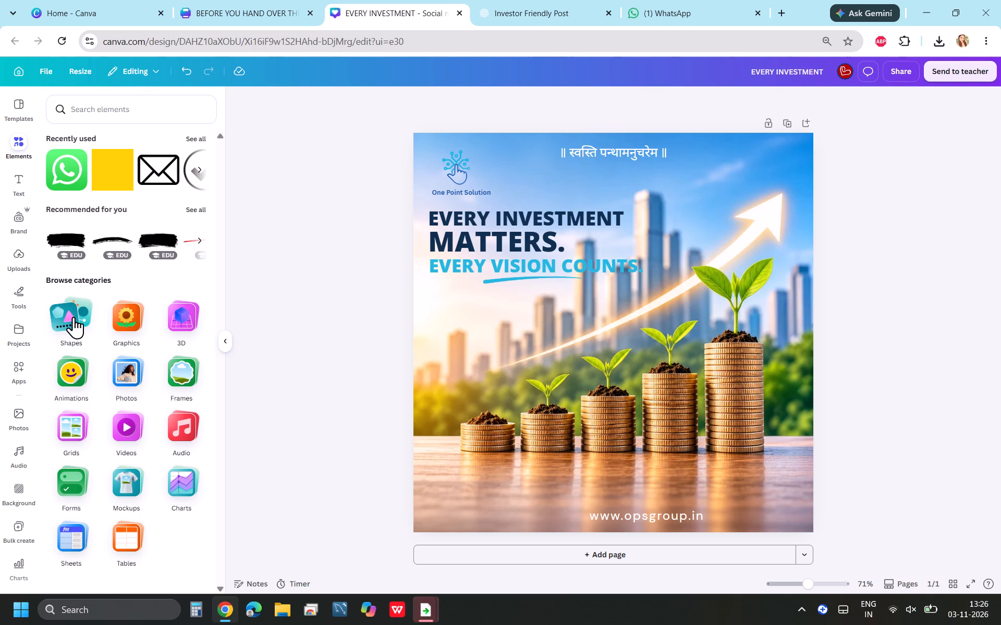
pyautogui.click(74, 317)
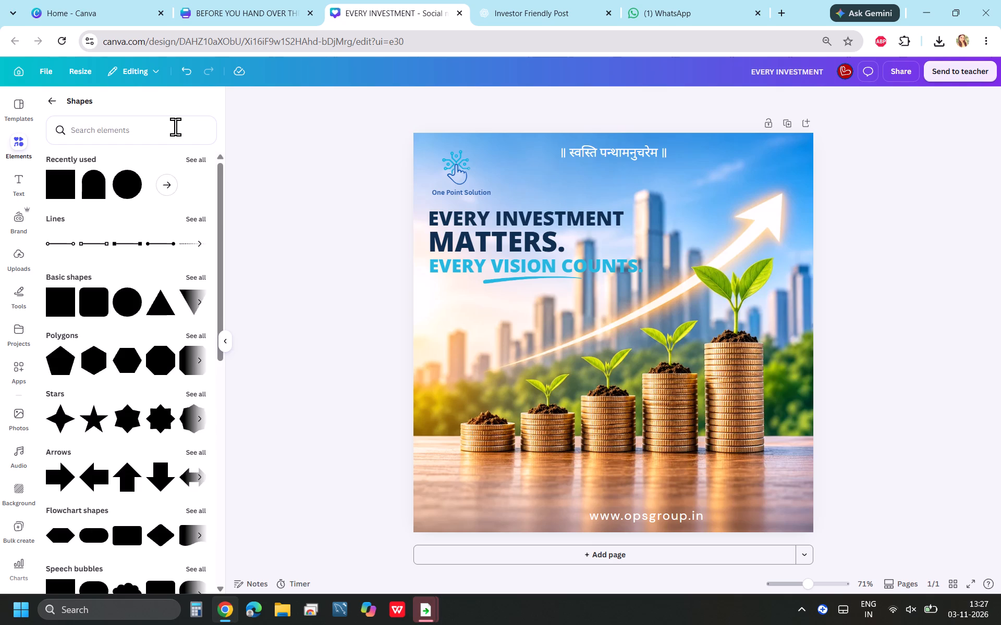
pyautogui.click(175, 125)
pyautogui.write('BLUE LINE')
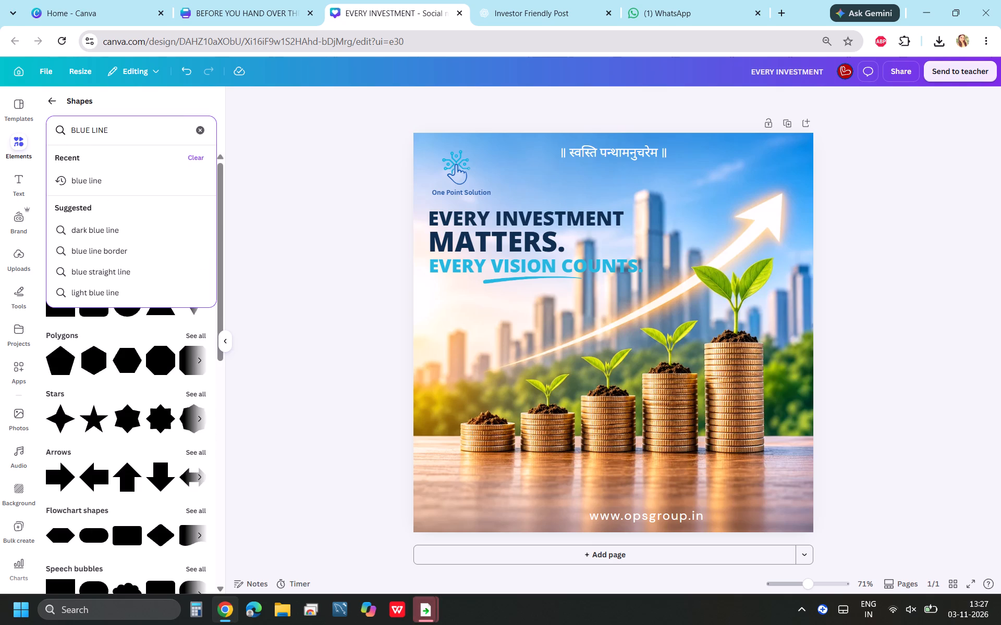
pyautogui.press('Return')
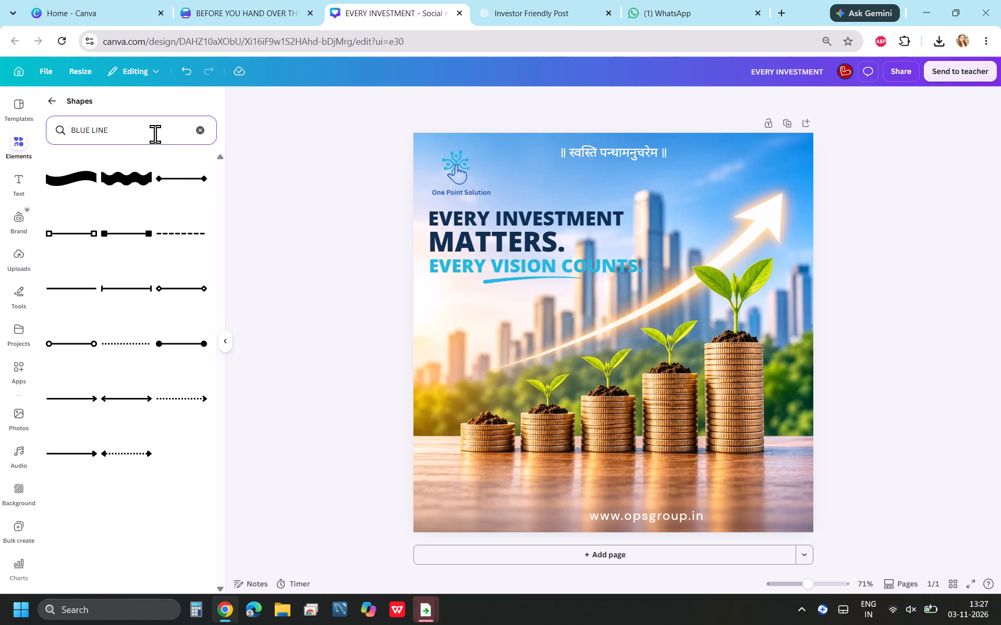
pyautogui.click(198, 134)
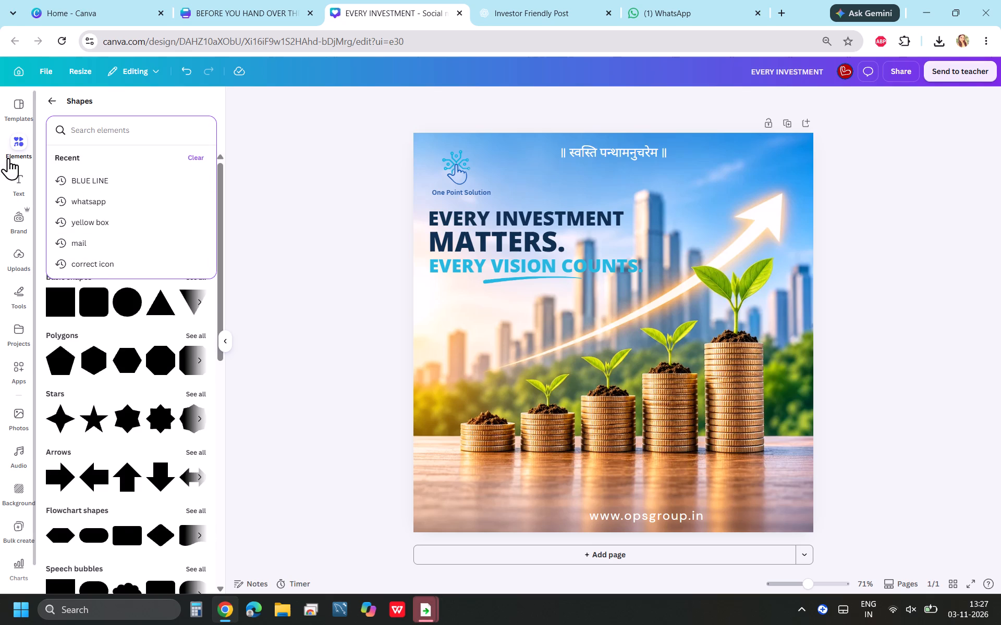
# Search all elements for BLUE LINE and browse the full graphics results for a suitable divider line.
pyautogui.click(20, 141)
pyautogui.click(52, 97)
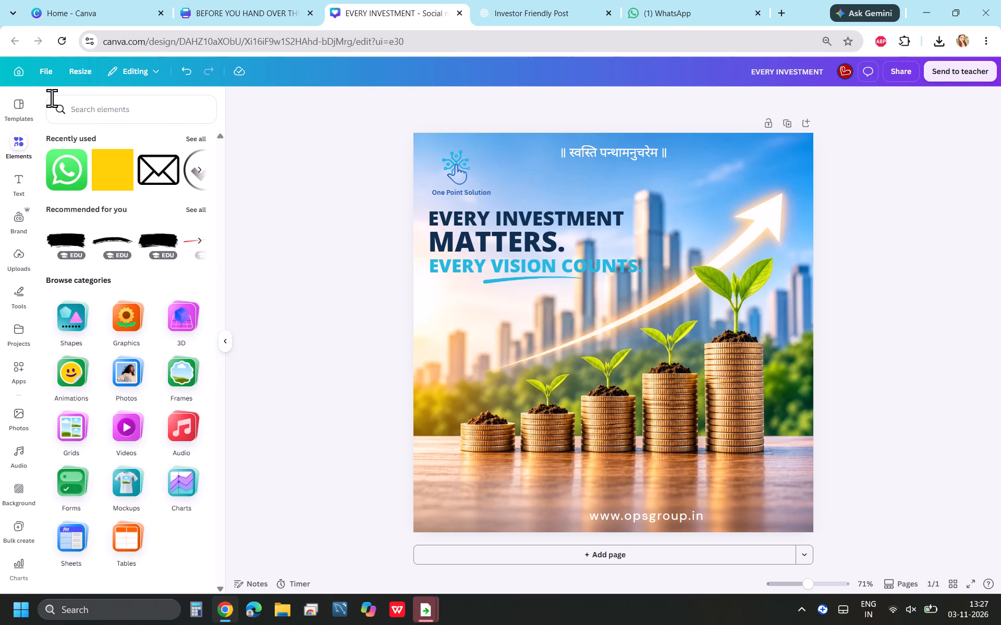
pyautogui.click(84, 116)
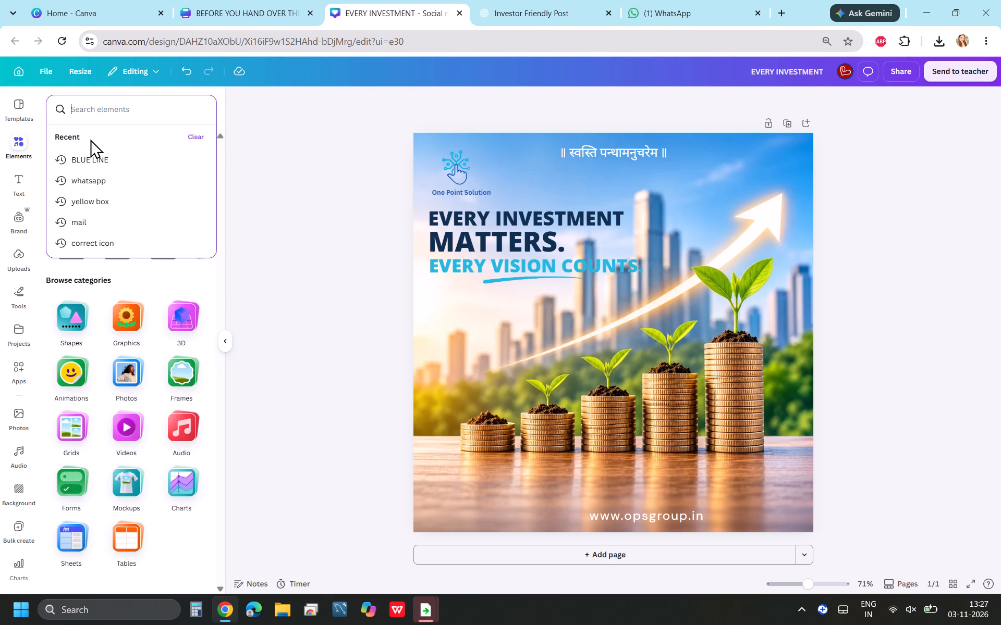
pyautogui.write('BLUE LINE')
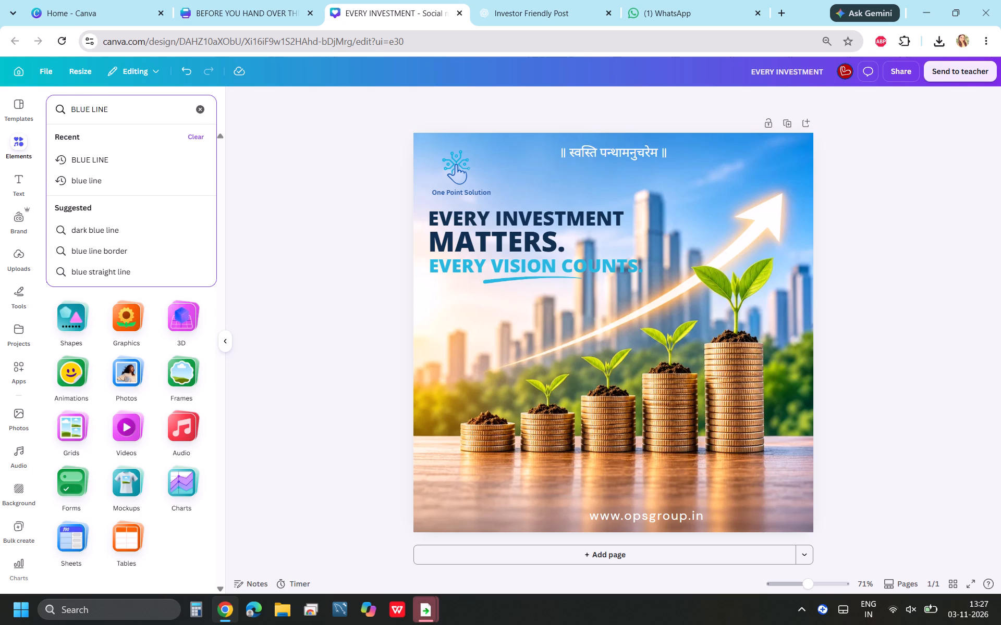
pyautogui.press('Return')
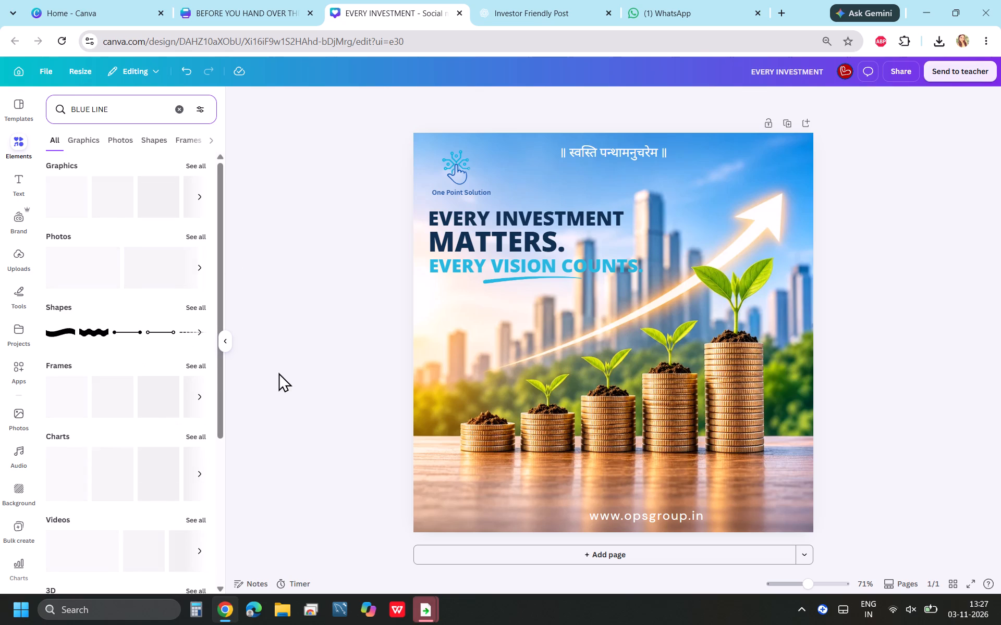
pyautogui.click(203, 165)
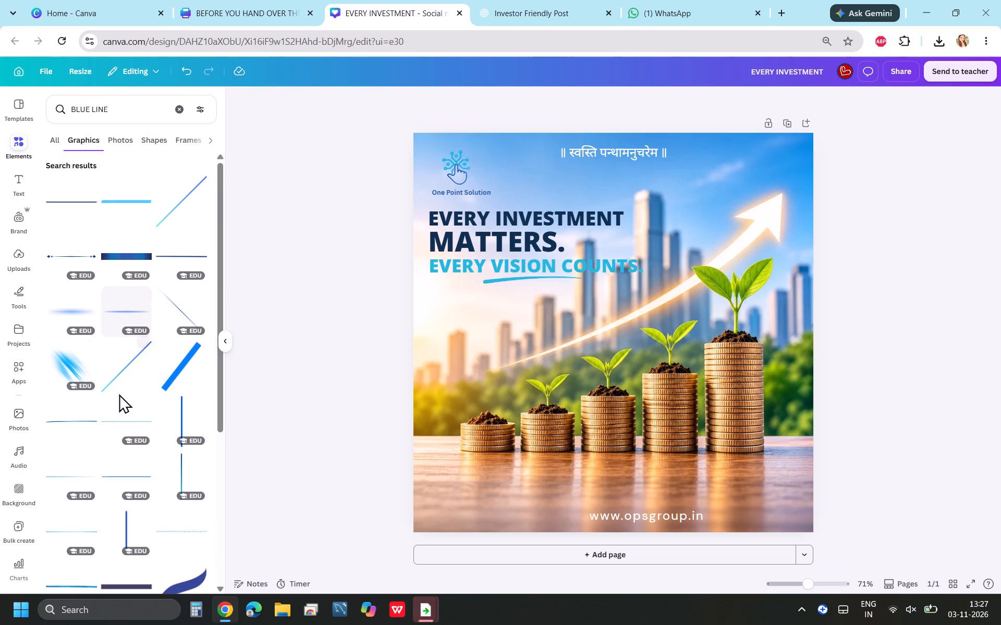
pyautogui.scroll(-2, 129, 442)
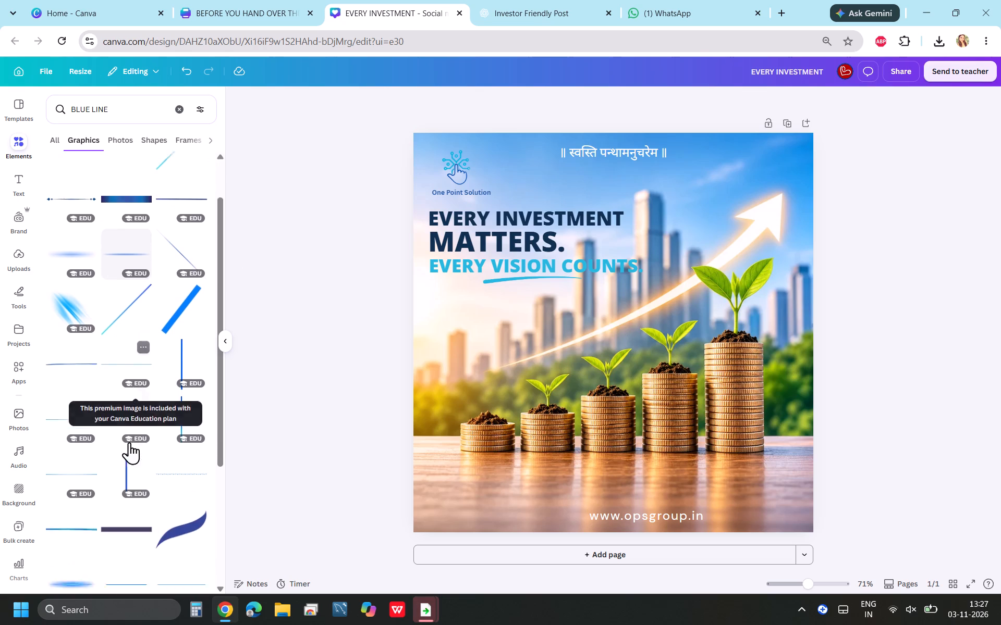
pyautogui.scroll(-5, 129, 442)
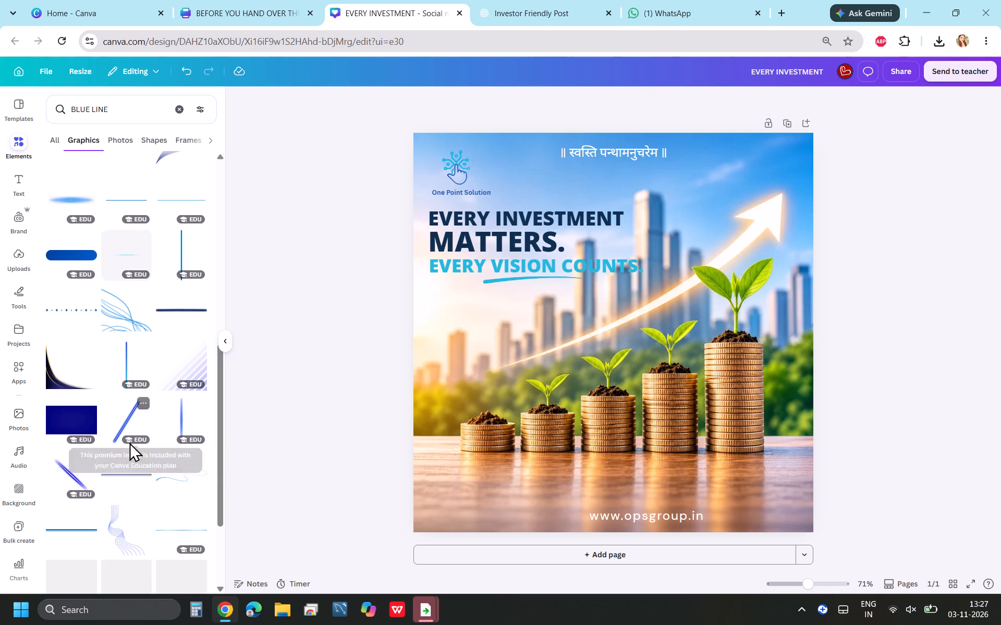
pyautogui.scroll(-5, 129, 442)
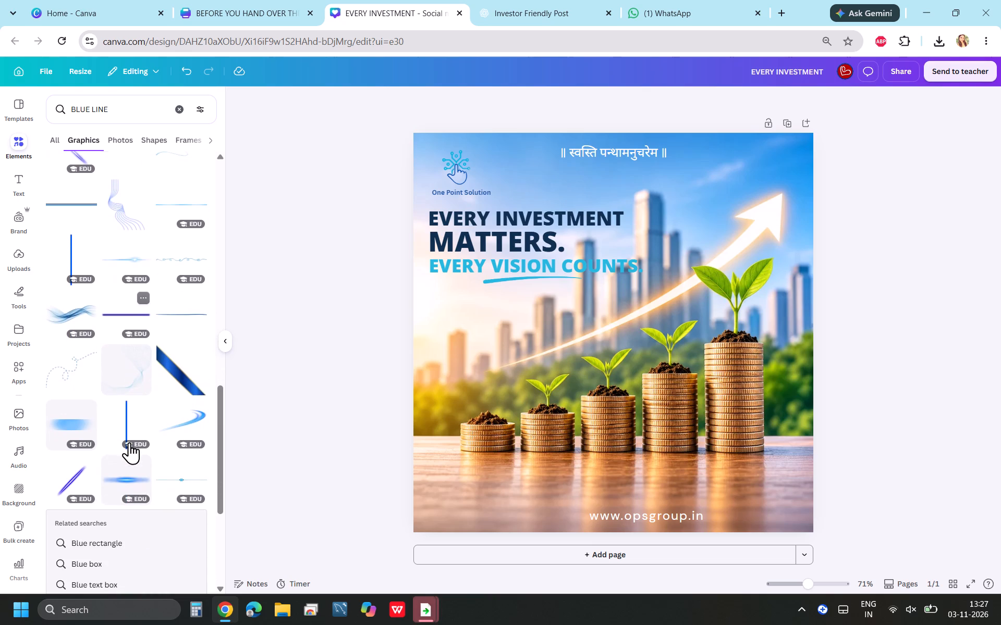
pyautogui.scroll(-6, 129, 442)
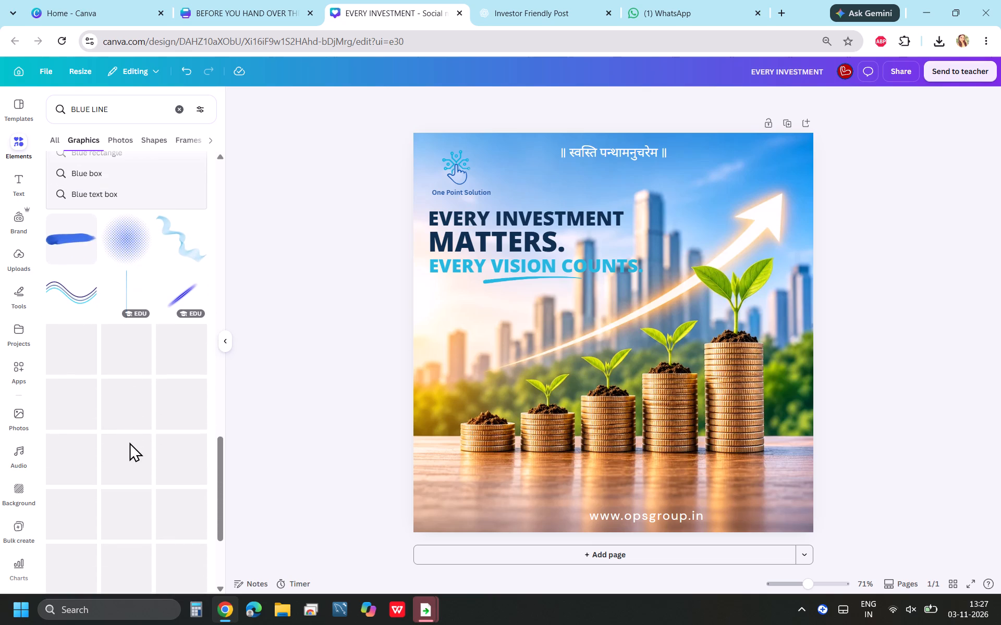
pyautogui.scroll(-2, 129, 442)
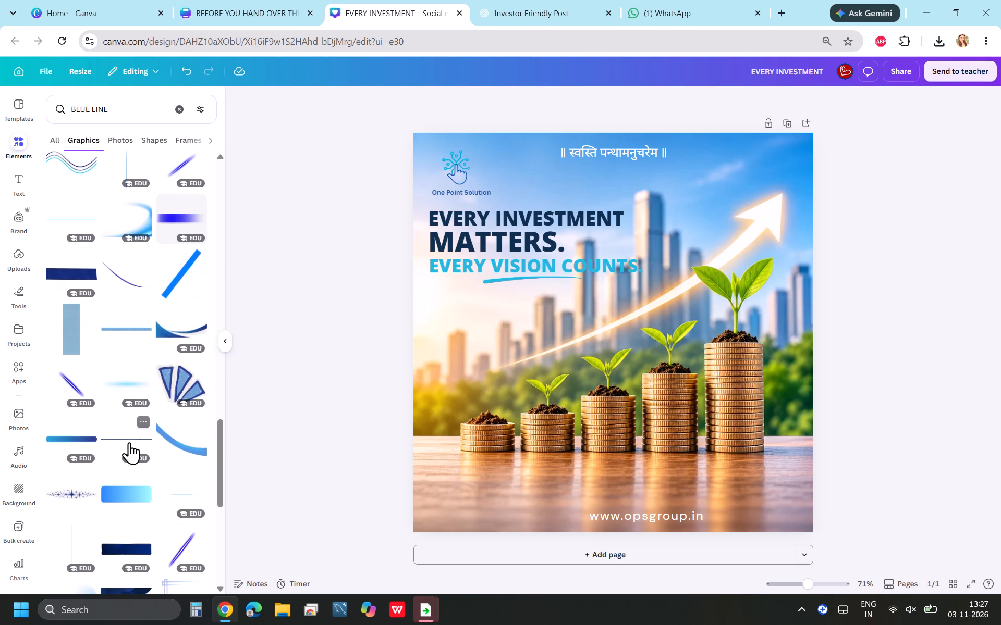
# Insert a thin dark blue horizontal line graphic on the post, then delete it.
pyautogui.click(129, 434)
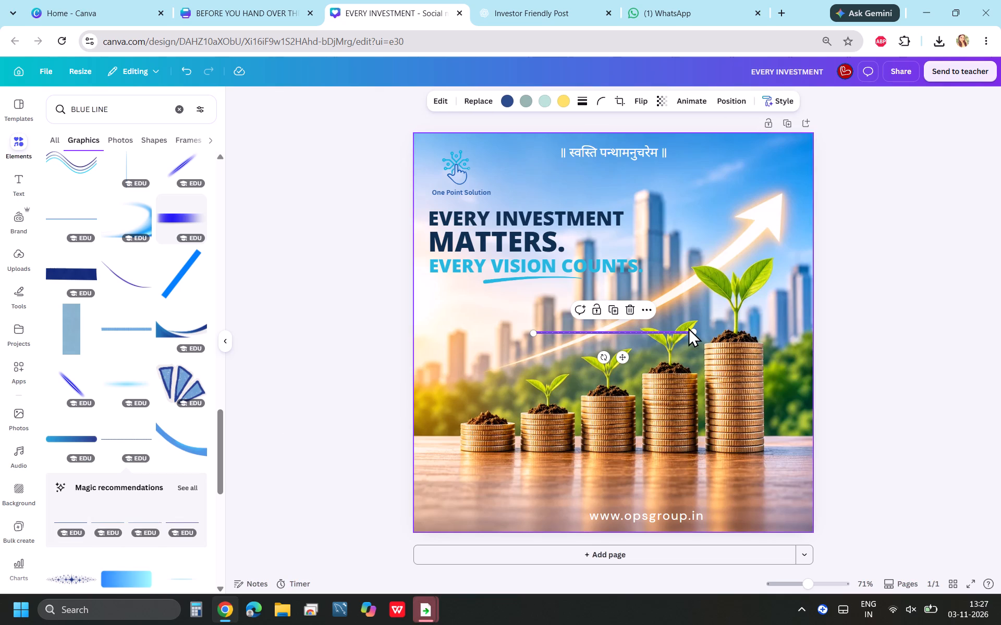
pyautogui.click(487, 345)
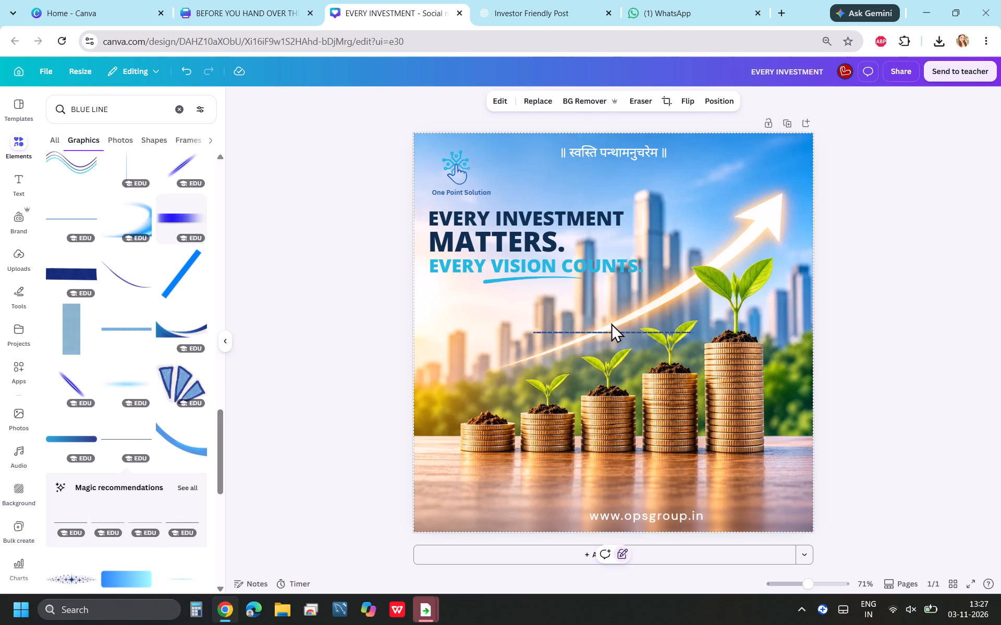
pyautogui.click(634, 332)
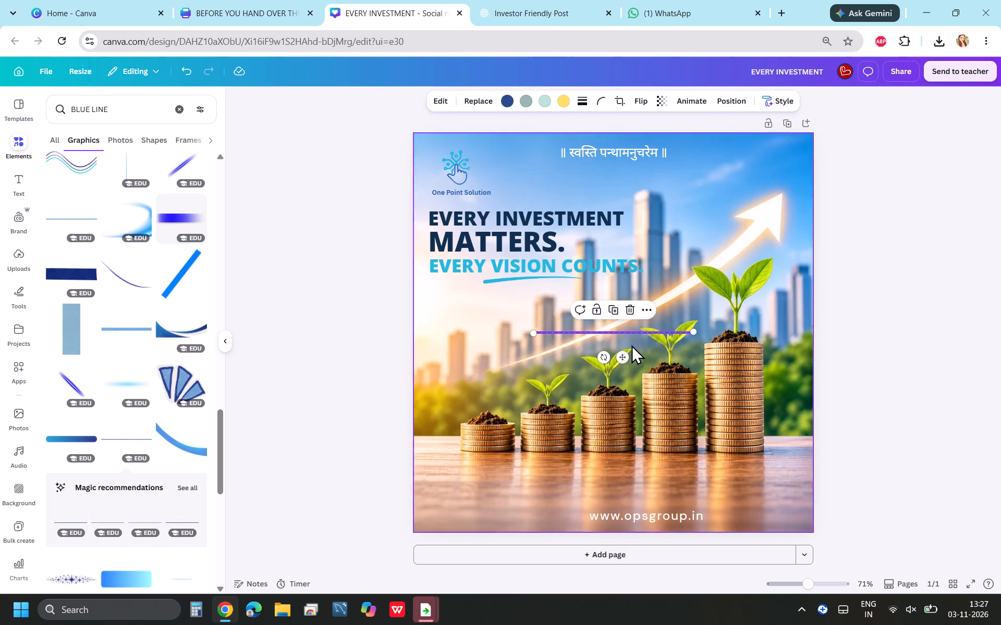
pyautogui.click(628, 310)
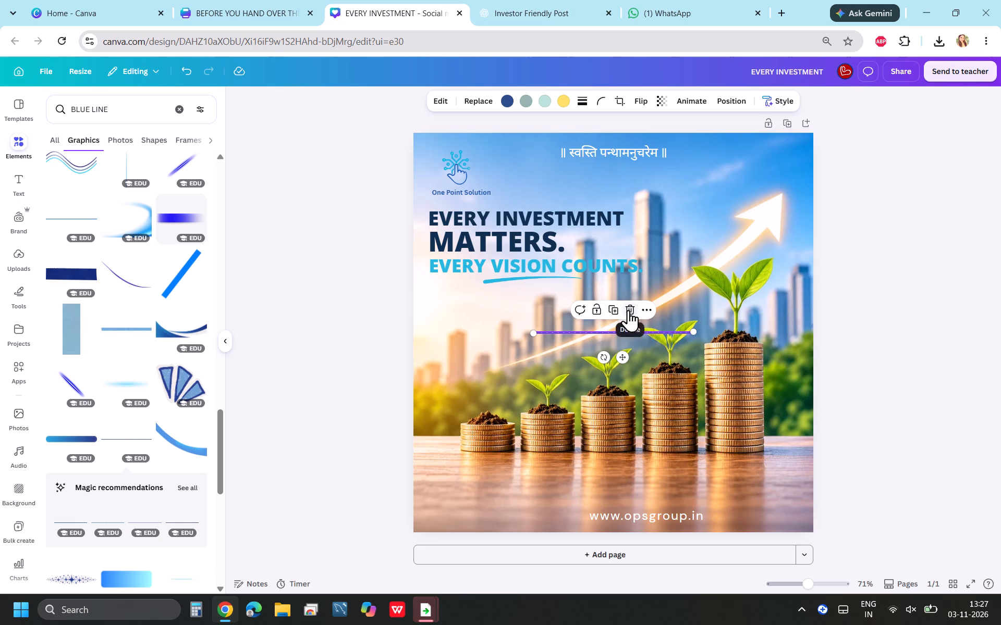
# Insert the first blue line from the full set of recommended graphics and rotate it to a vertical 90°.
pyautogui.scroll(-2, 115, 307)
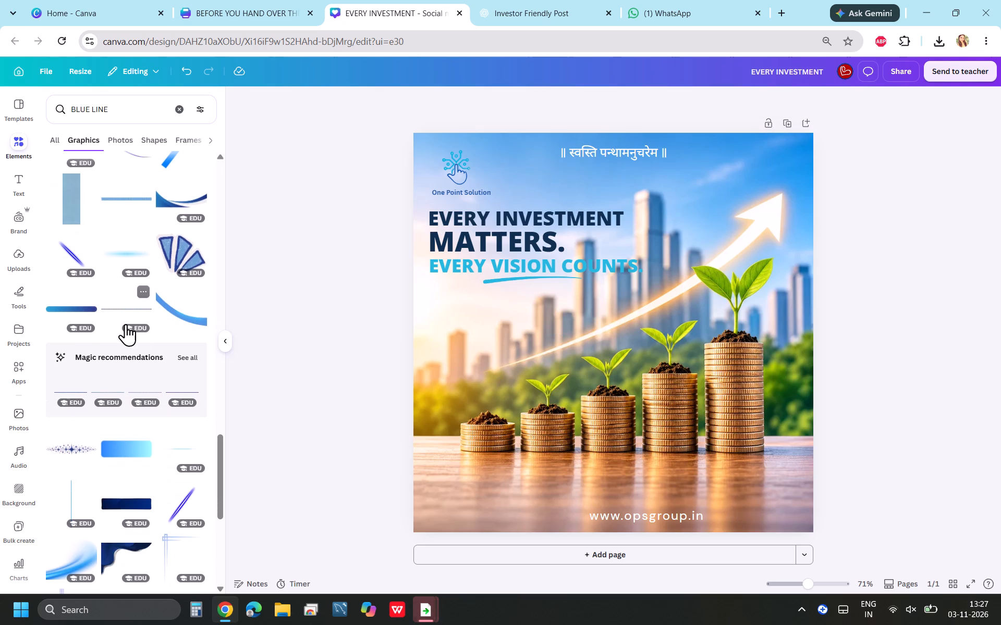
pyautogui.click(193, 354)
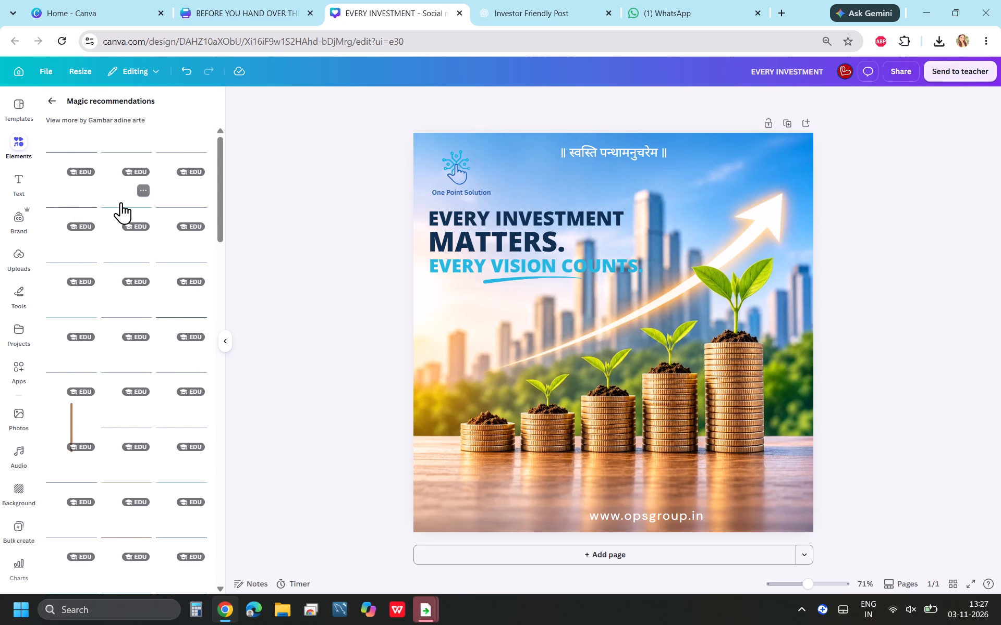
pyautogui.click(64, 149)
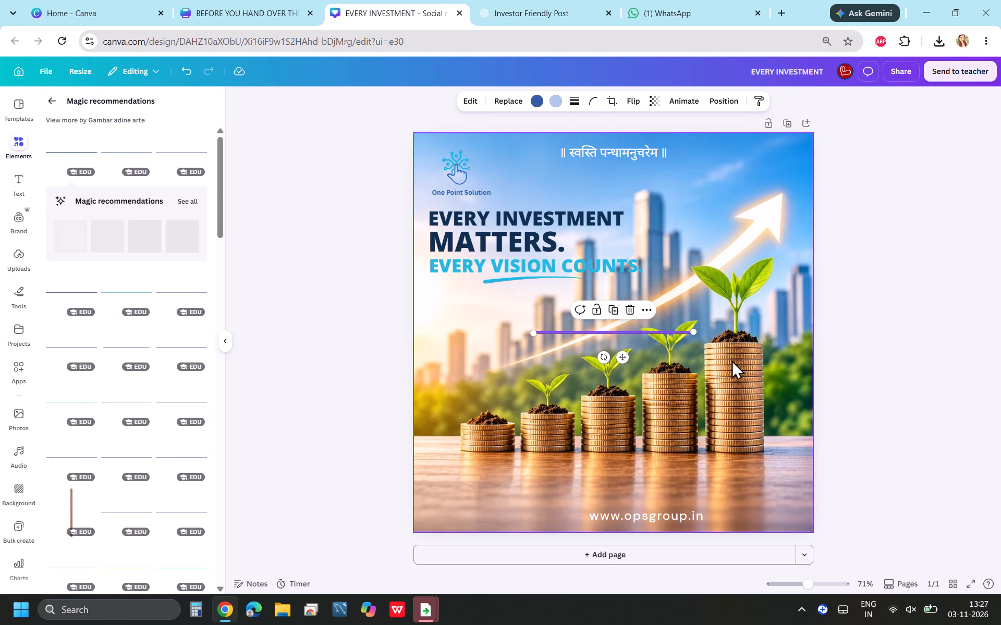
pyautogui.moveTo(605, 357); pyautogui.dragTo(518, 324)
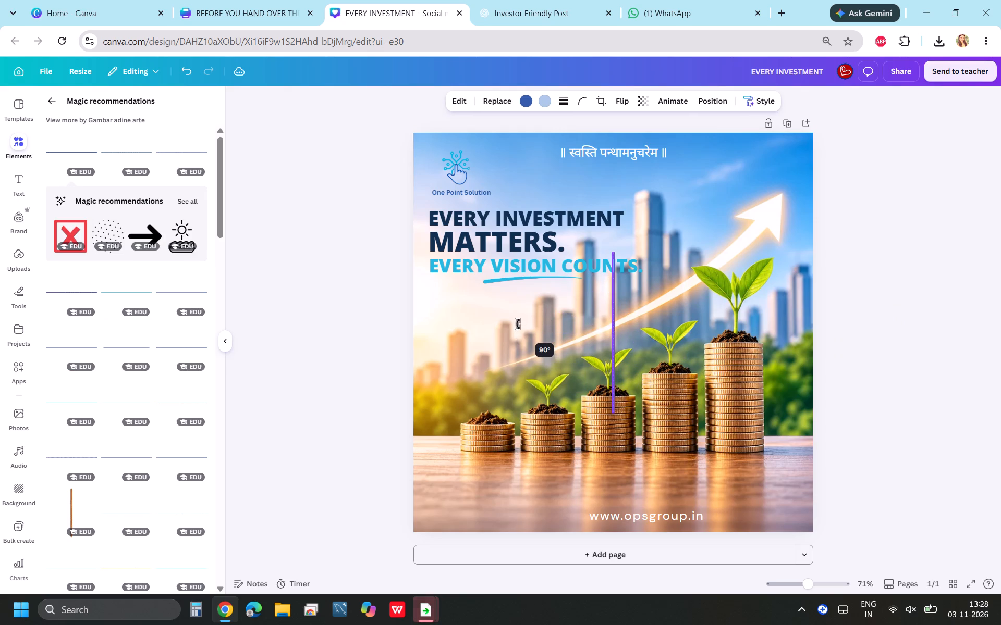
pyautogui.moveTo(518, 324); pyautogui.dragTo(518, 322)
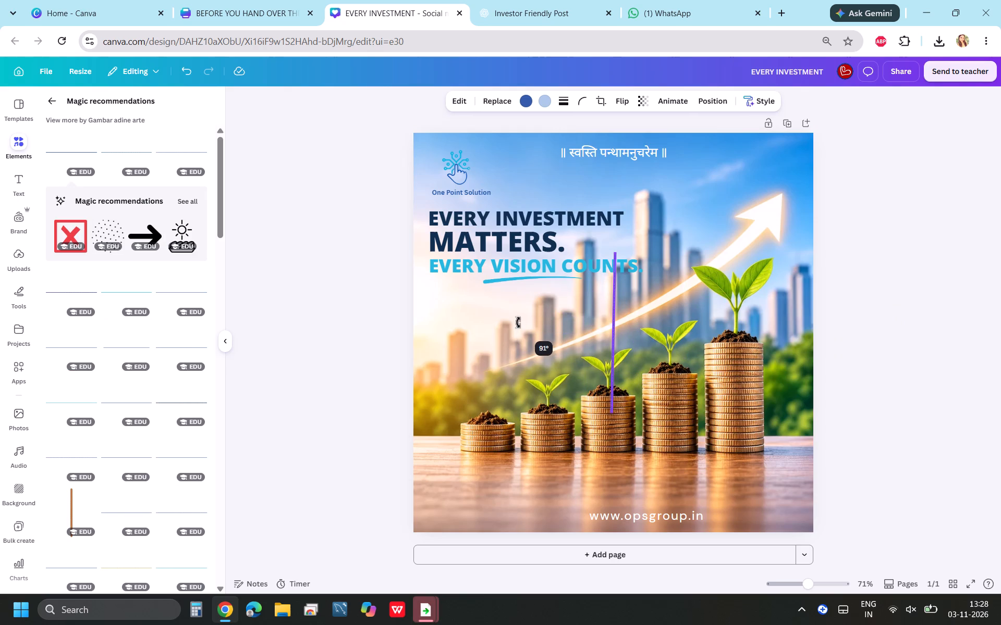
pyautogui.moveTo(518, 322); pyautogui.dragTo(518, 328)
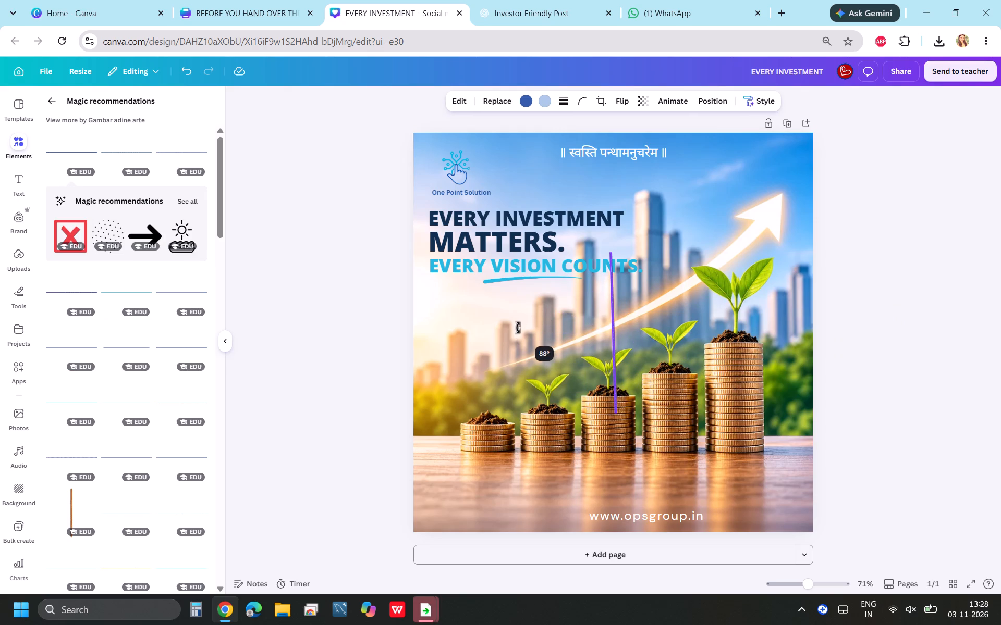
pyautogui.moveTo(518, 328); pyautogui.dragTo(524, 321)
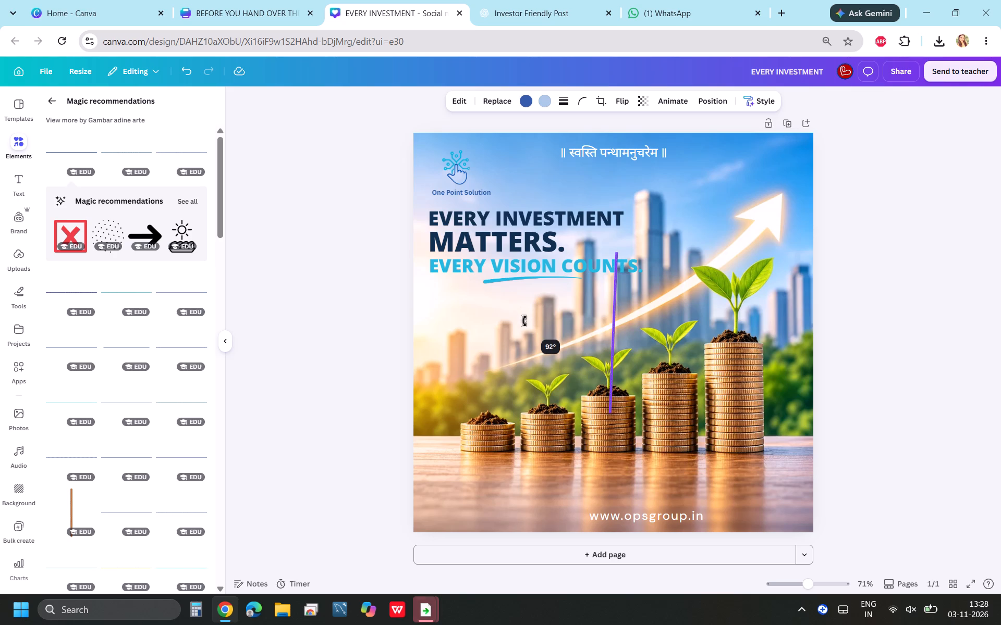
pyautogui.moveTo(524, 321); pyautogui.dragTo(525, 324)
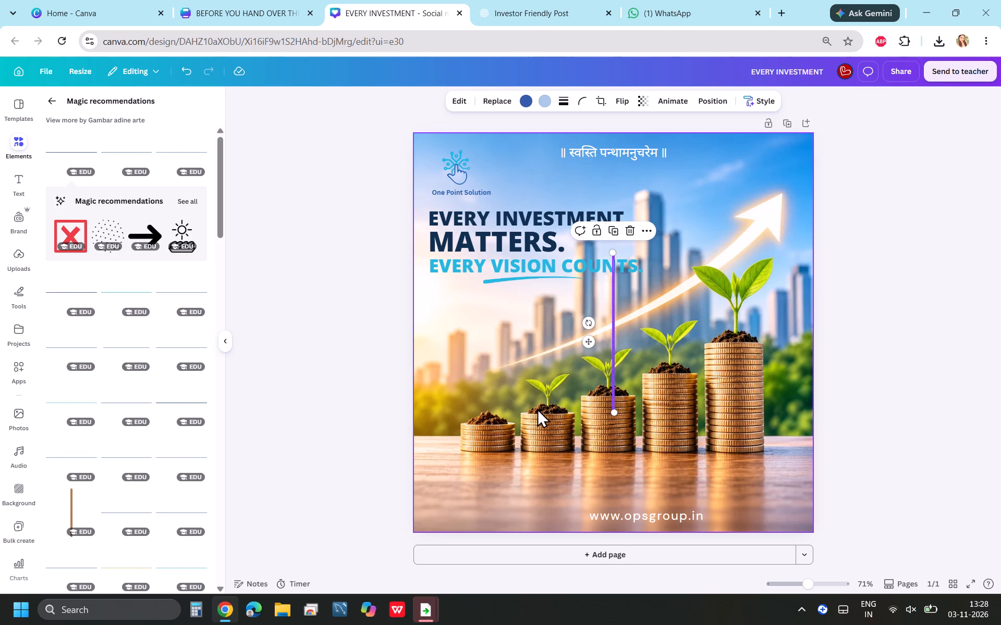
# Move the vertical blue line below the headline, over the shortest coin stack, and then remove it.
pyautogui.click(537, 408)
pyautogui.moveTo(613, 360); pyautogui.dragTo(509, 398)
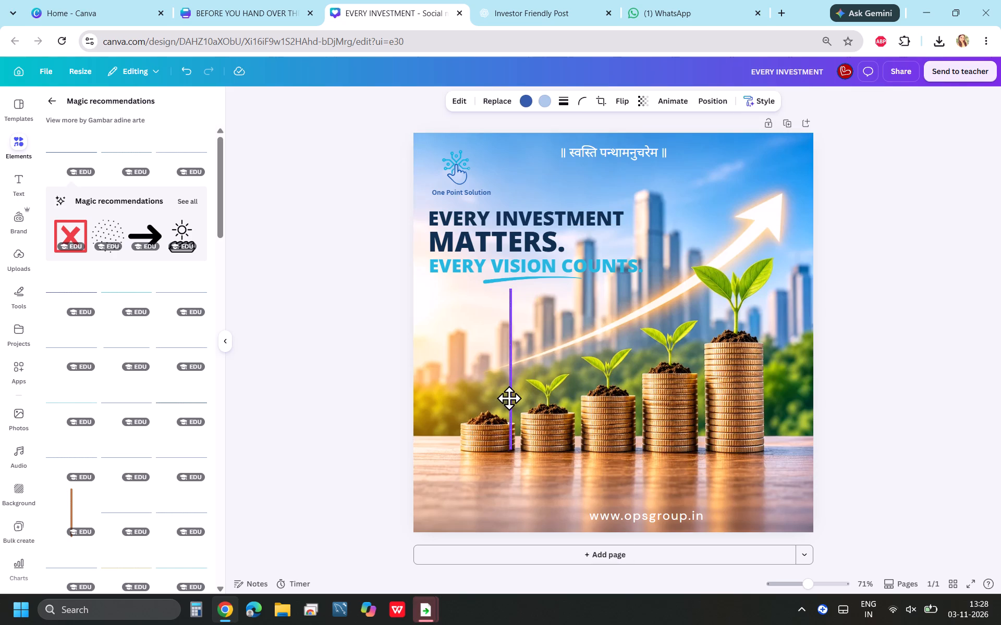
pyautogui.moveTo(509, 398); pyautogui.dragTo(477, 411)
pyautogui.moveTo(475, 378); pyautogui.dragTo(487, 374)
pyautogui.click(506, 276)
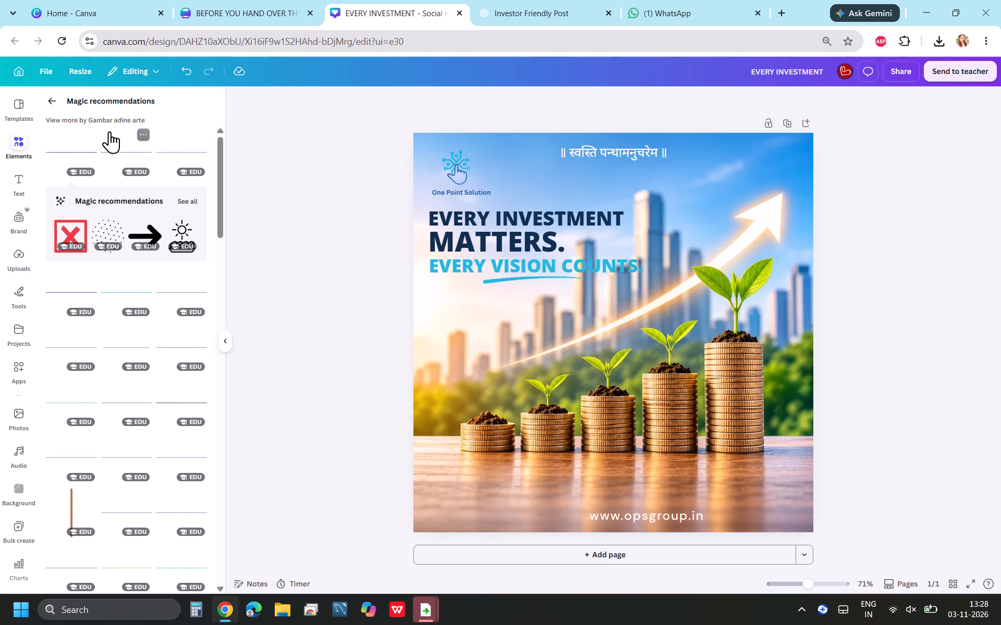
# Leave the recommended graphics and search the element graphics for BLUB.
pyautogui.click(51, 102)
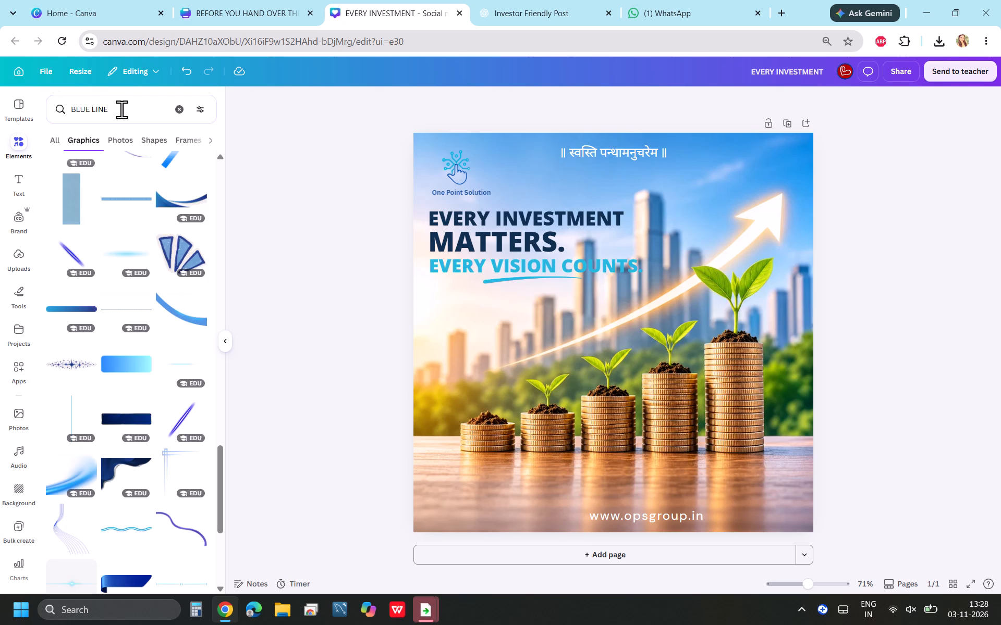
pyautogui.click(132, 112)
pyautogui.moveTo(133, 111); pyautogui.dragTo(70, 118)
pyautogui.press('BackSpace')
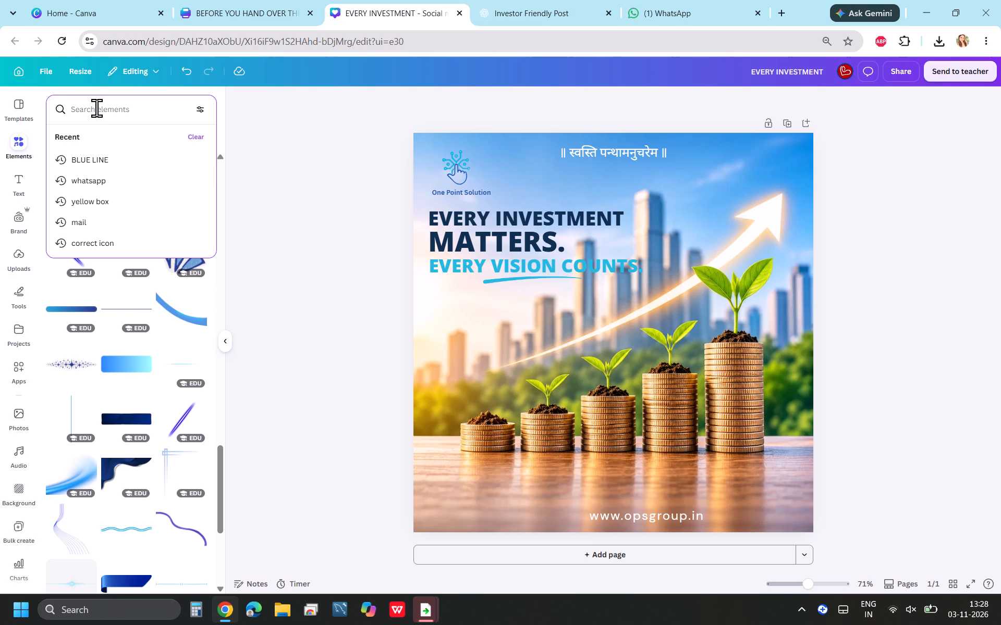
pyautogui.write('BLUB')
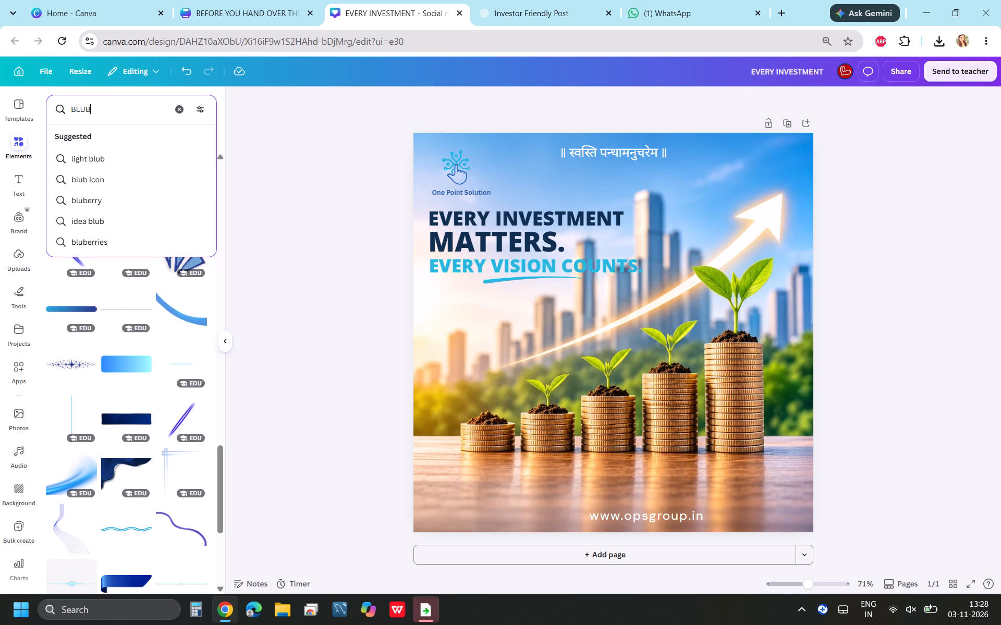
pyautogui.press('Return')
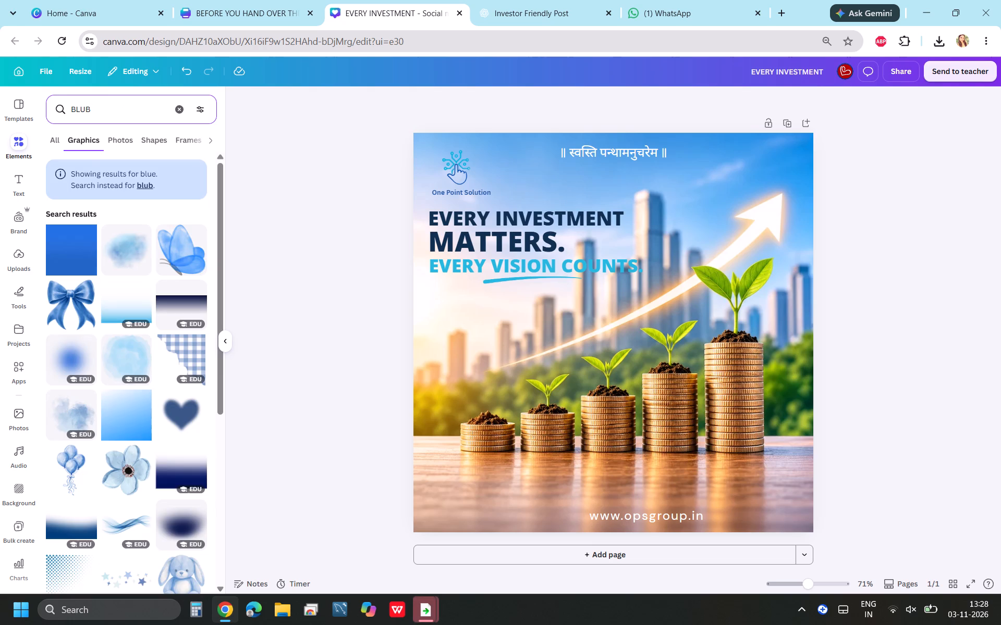
# Replace the search term with light bulb and refine it to light bulb ICON.
pyautogui.press('BackSpace')
pyautogui.press('BackSpace')
pyautogui.press('BackSpace')
pyautogui.press('BackSpace')
pyautogui.press('BackSpace')
pyautogui.press('BackSpace')
pyautogui.press('BackSpace')
pyautogui.press('BackSpace')
pyautogui.press('BackSpace')
pyautogui.press('BackSpace')
pyautogui.press('BackSpace')
pyautogui.press('BackSpace')
pyautogui.press('BackSpace')
pyautogui.press('BackSpace')
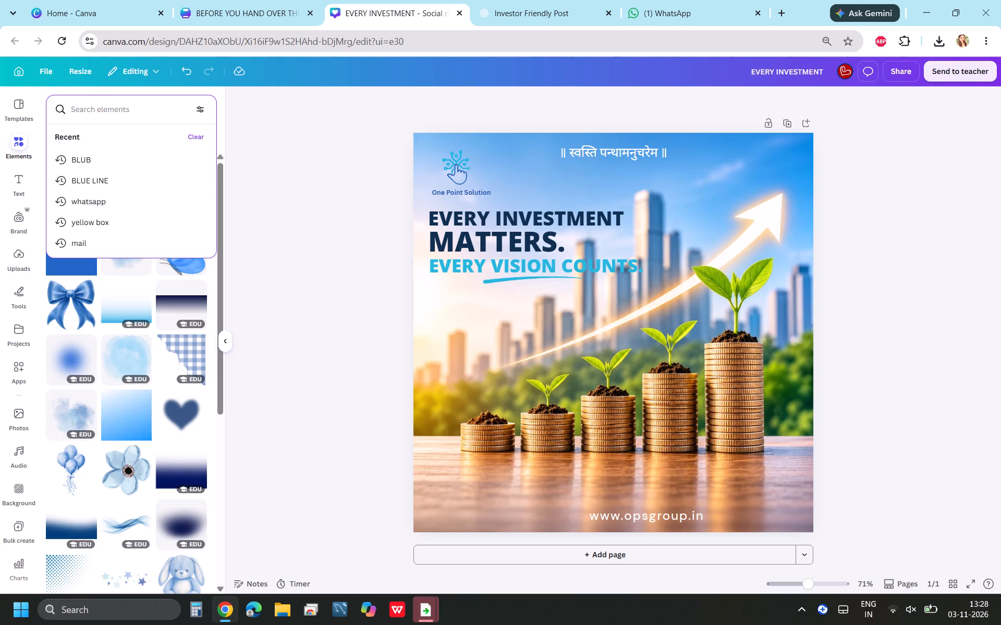
pyautogui.write('LI')
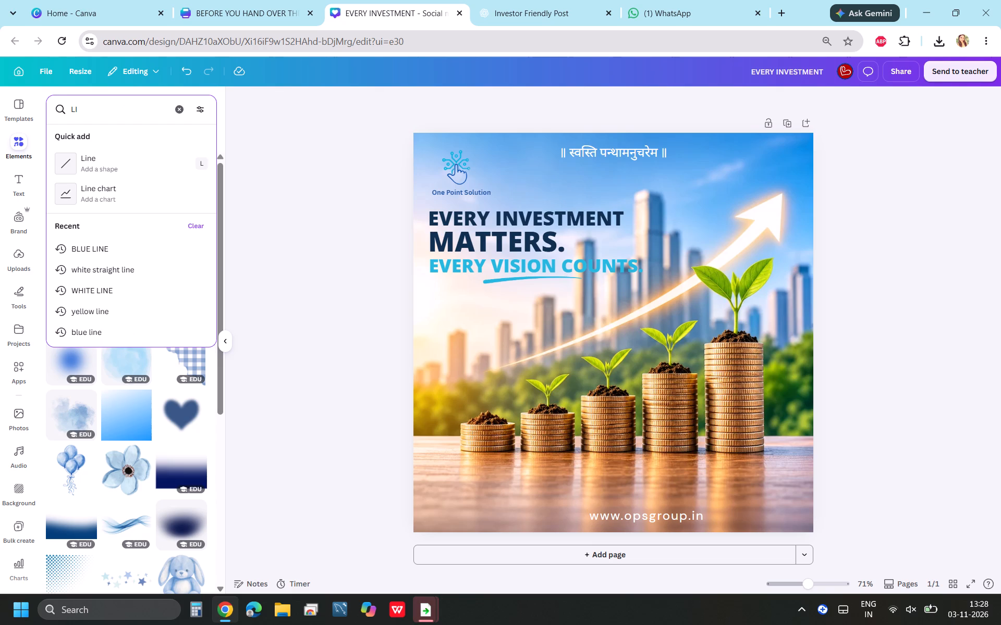
pyautogui.write('GHT')
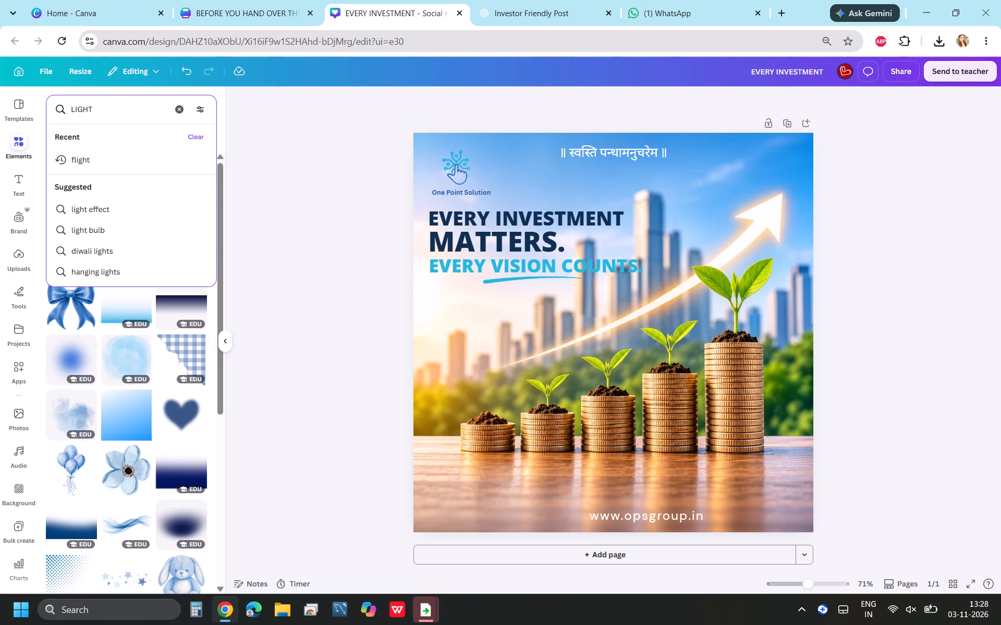
pyautogui.click(101, 226)
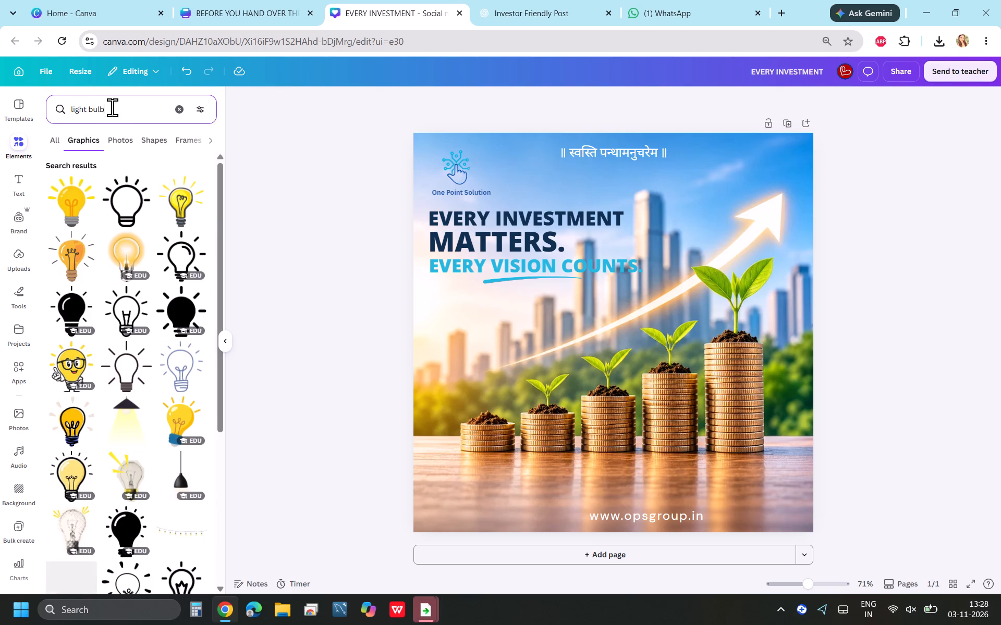
pyautogui.click(119, 113)
pyautogui.press('space')
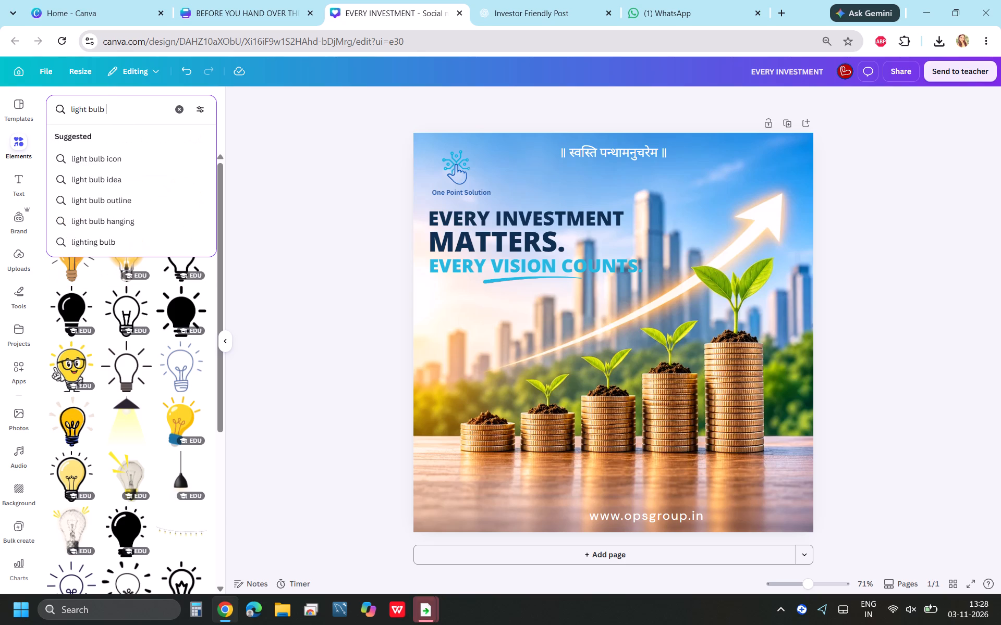
pyautogui.write('ICON')
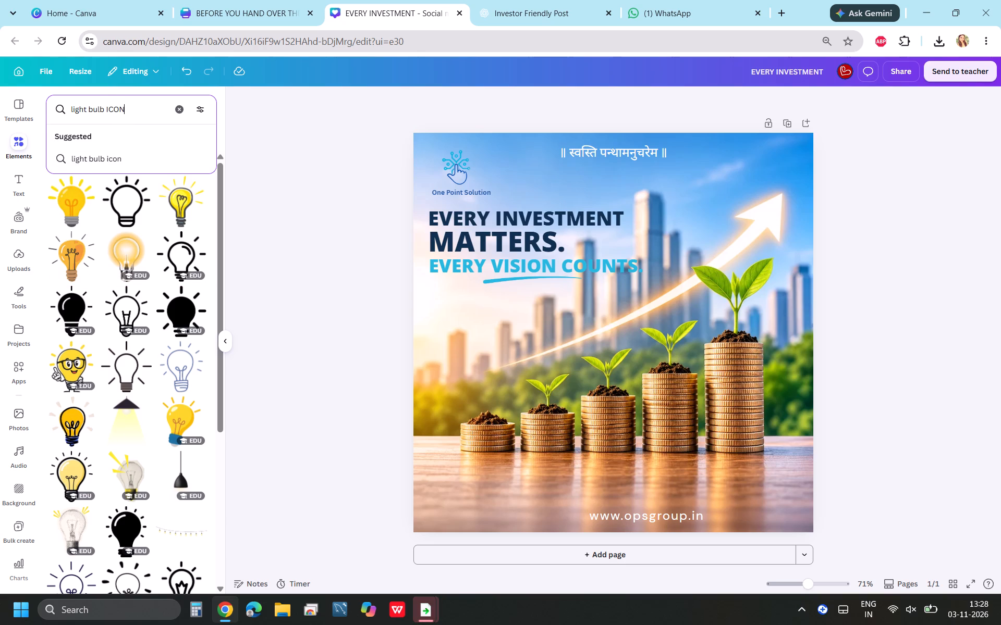
pyautogui.press('Return')
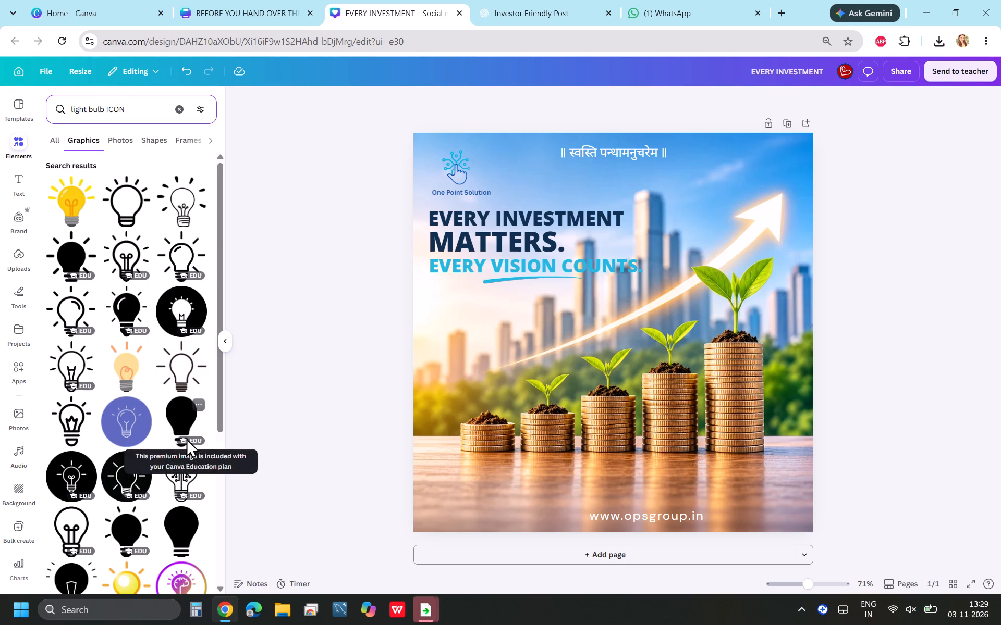
# Browse the light bulb icon graphics for a suitable icon for the post.
pyautogui.scroll(-7, 185, 438)
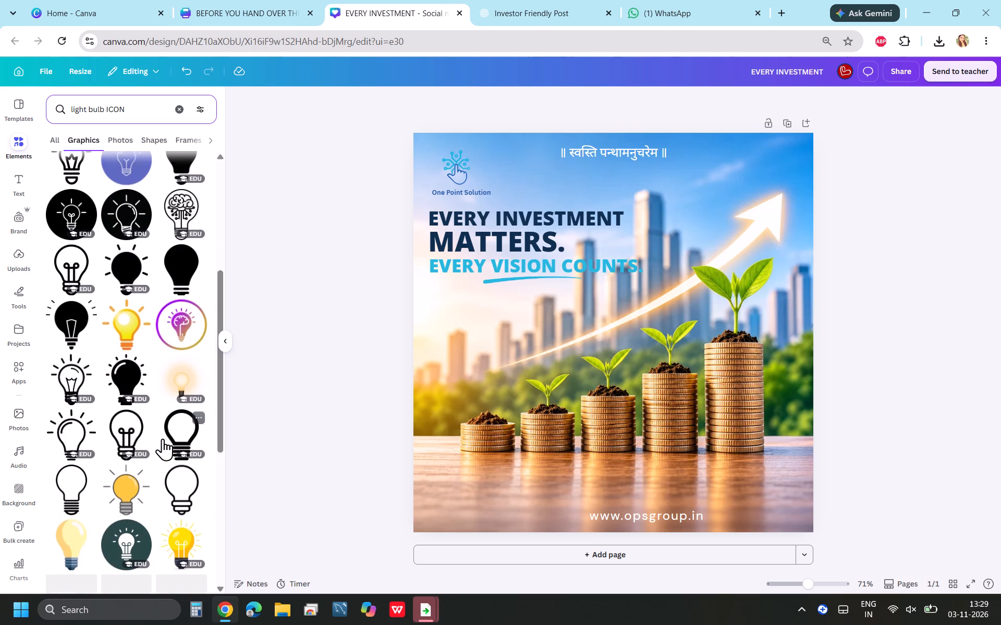
pyautogui.scroll(-2, 163, 439)
pyautogui.scroll(1, 163, 439)
pyautogui.scroll(-2, 161, 439)
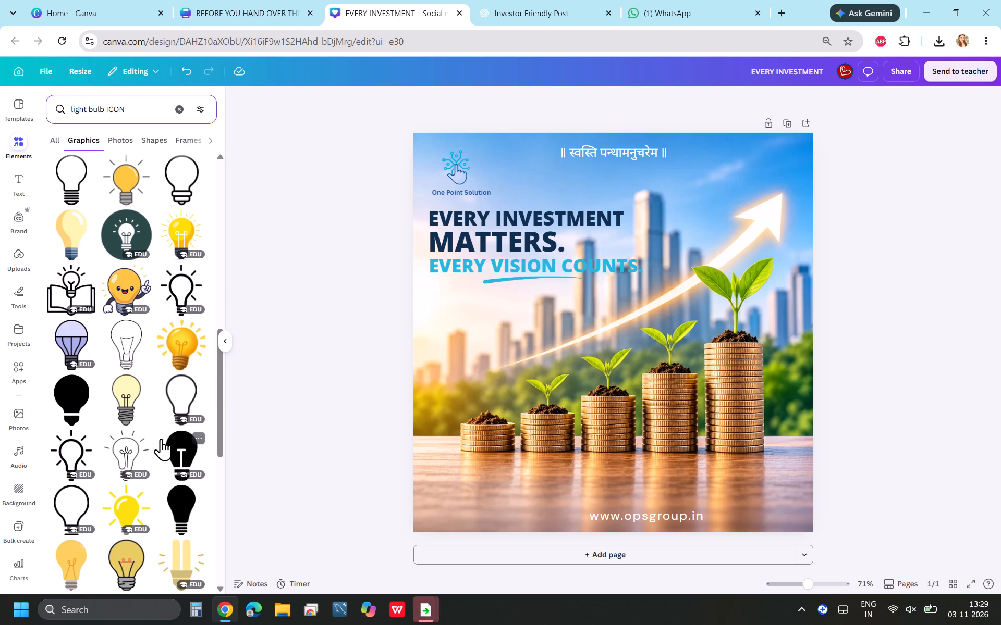
pyautogui.scroll(-6, 161, 439)
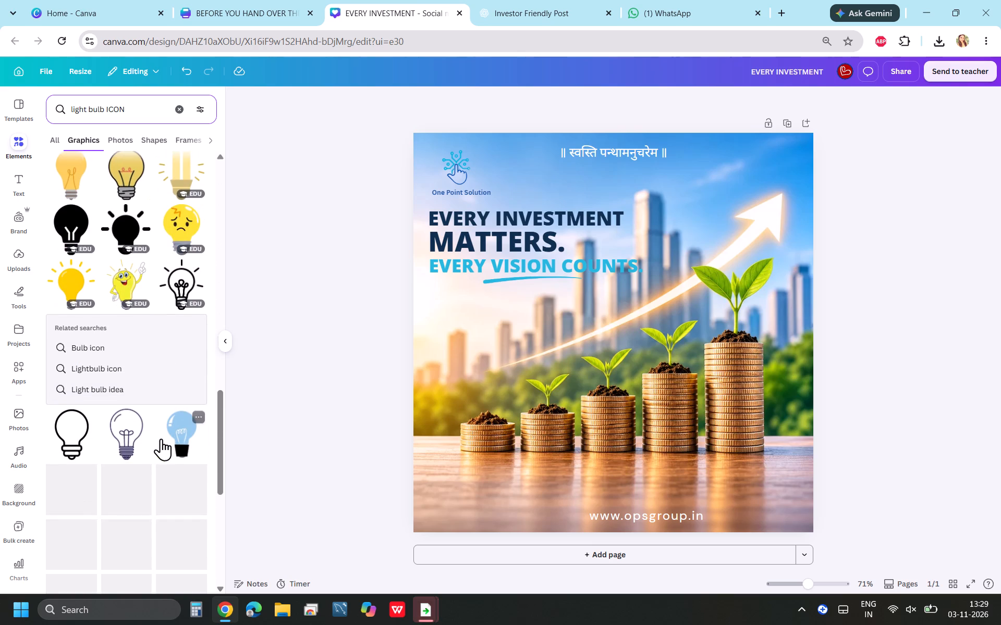
pyautogui.scroll(-6, 161, 439)
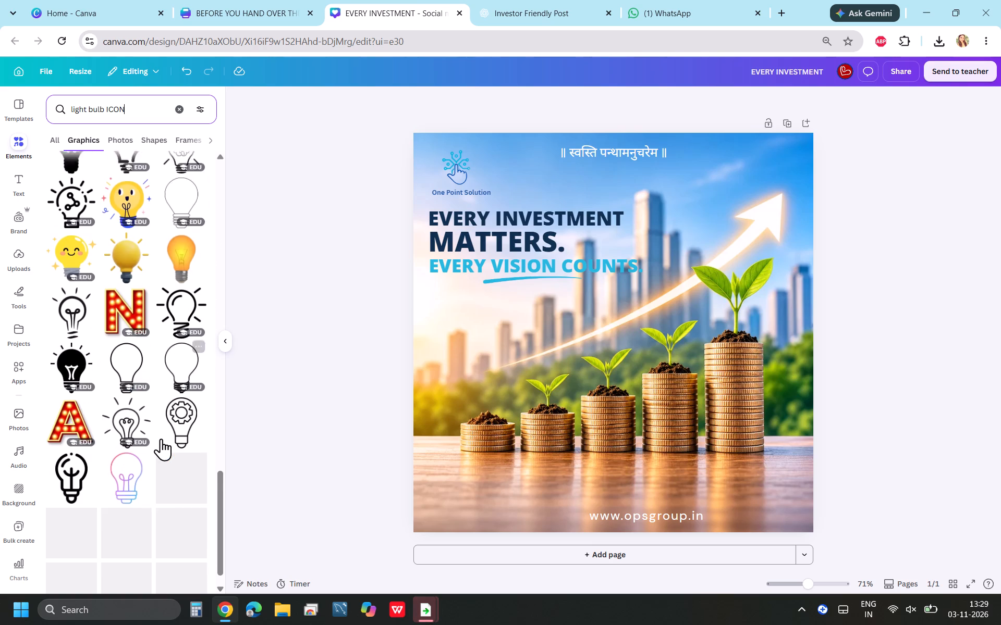
pyautogui.scroll(-3, 161, 439)
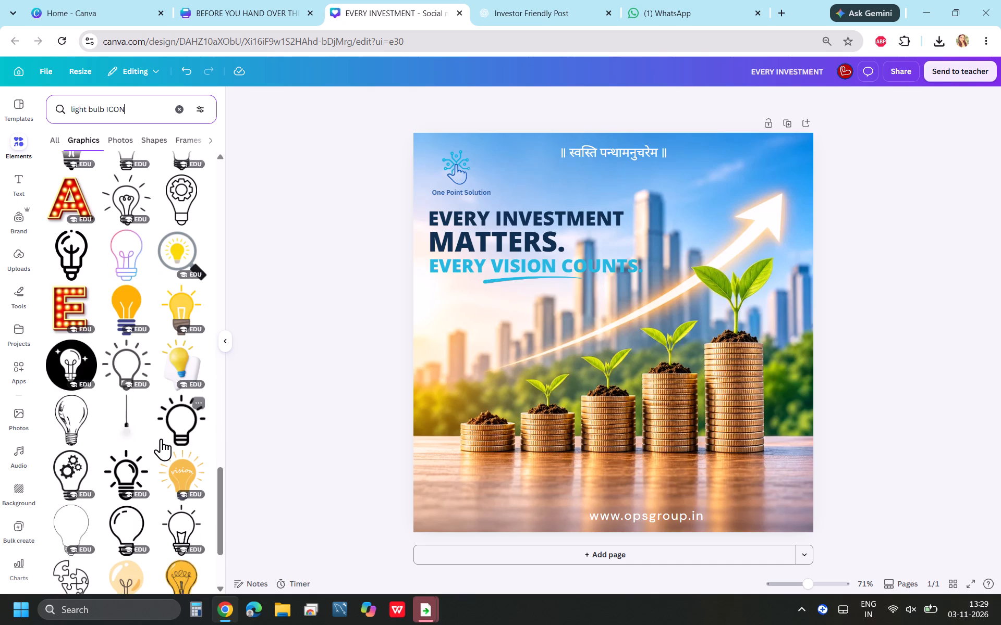
pyautogui.scroll(-7, 161, 439)
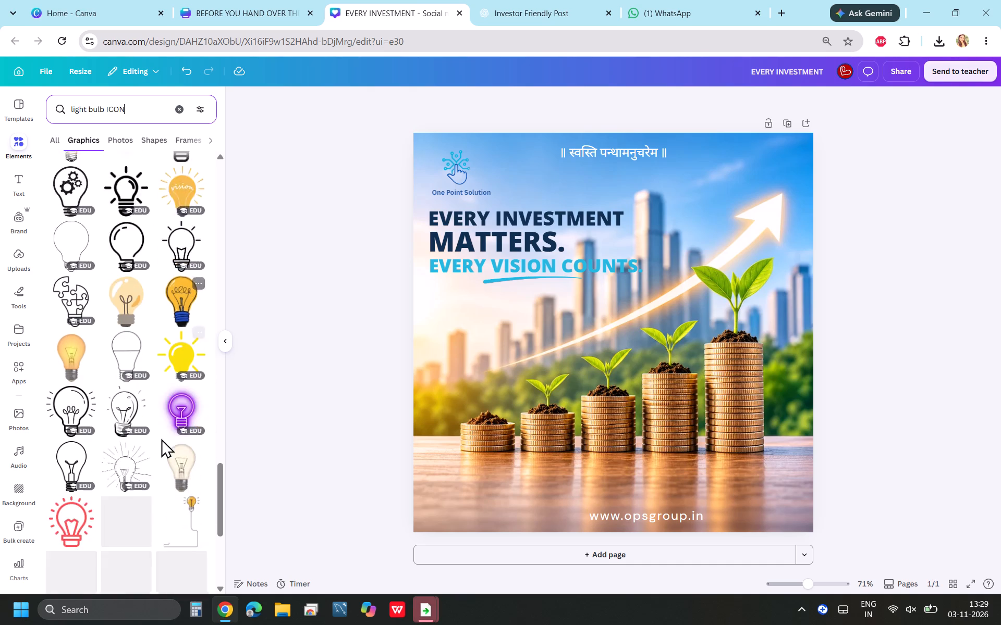
pyautogui.scroll(17, 161, 439)
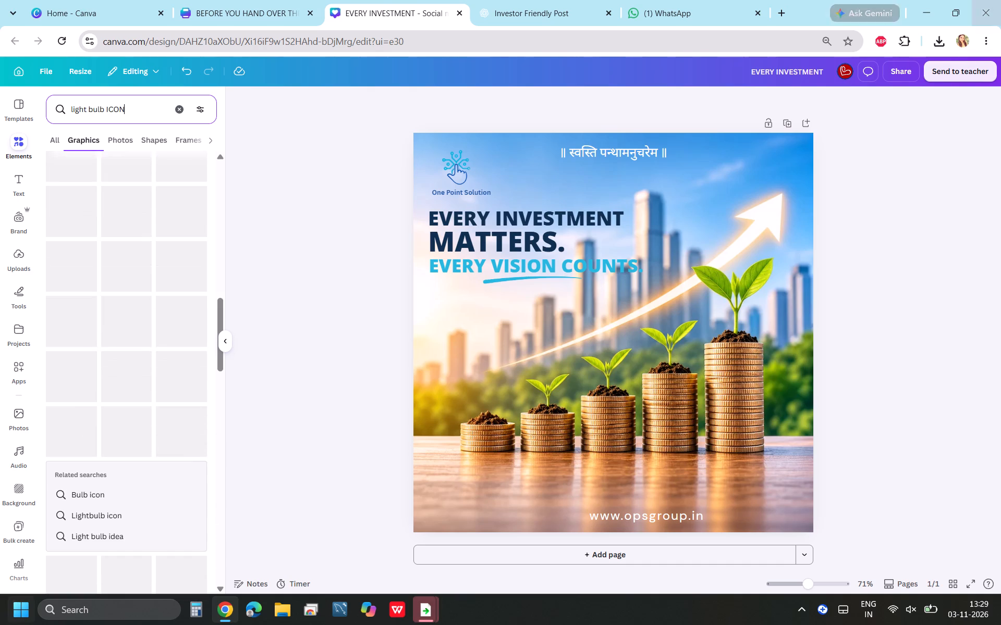
pyautogui.scroll(3, 10, 316)
pyautogui.scroll(1, 93, 301)
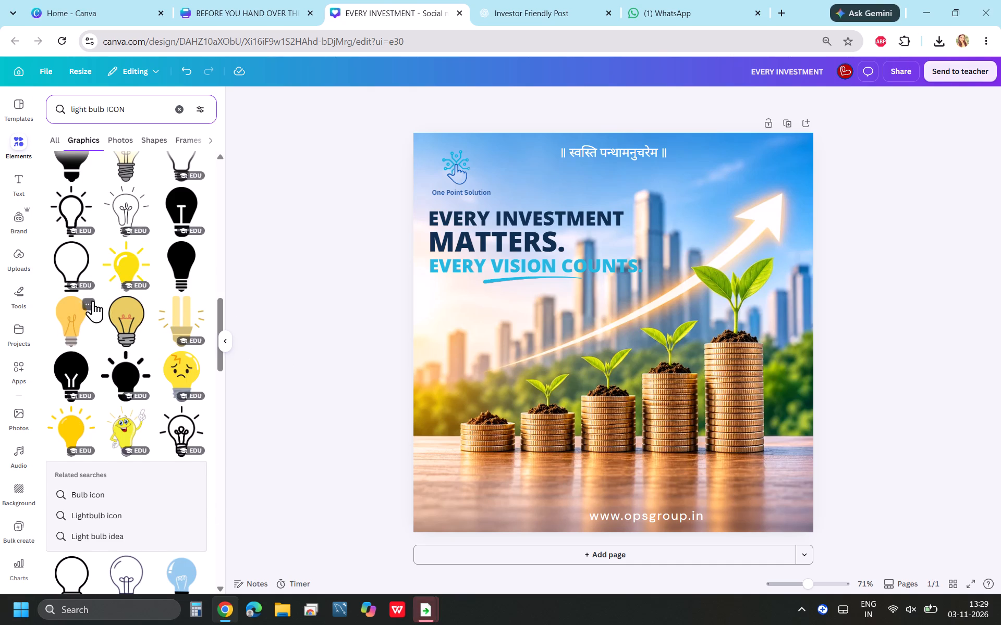
pyautogui.scroll(13, 93, 301)
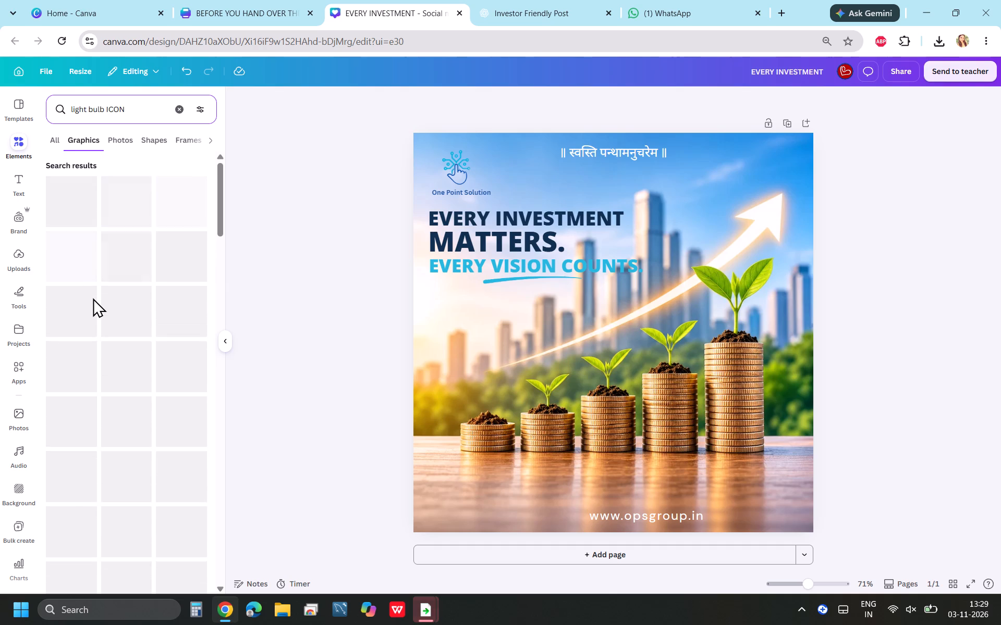
pyautogui.scroll(3, 93, 298)
pyautogui.scroll(-3, 93, 294)
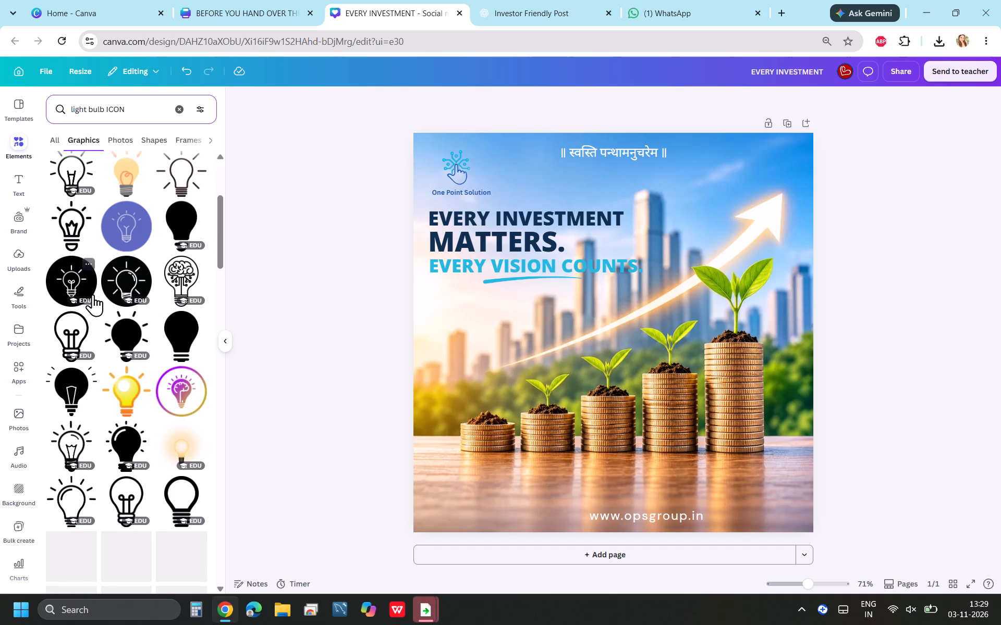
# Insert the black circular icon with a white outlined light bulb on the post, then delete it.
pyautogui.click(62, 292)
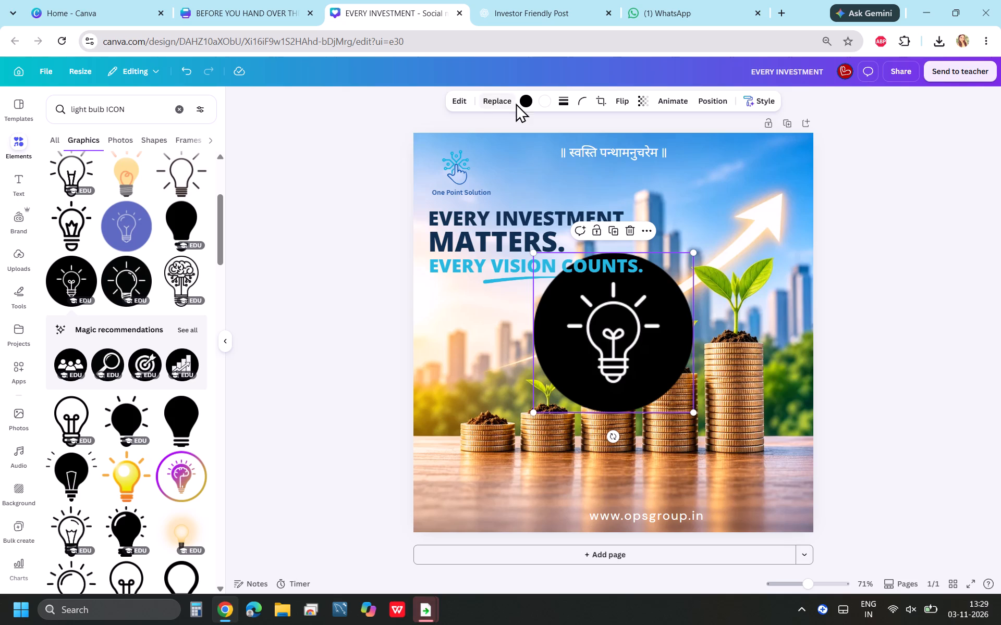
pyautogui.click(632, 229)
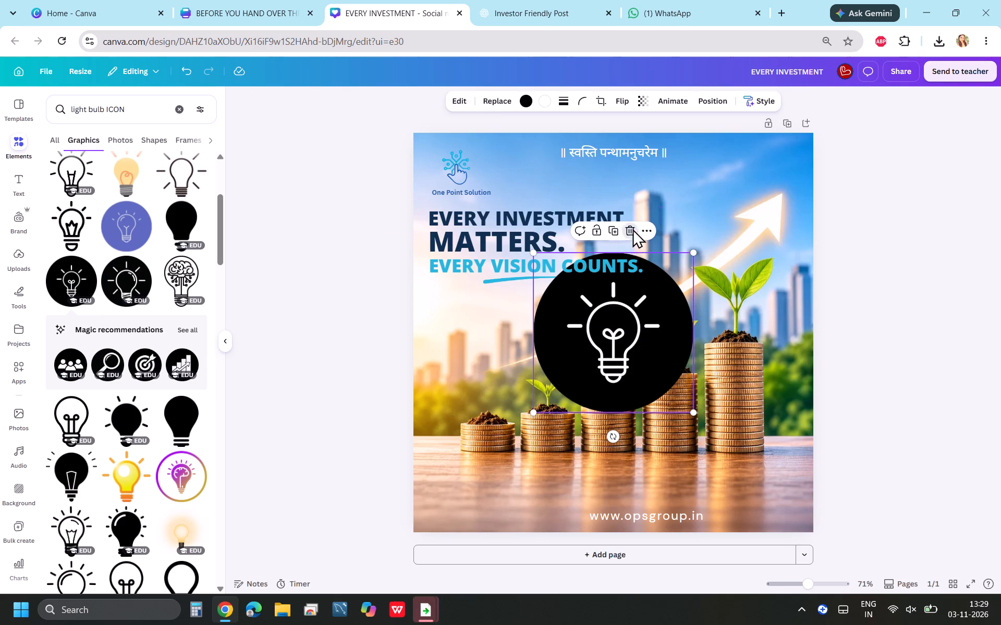
# Insert the purple-to-gold circular brain light bulb icon and recolour all four of its colours dark blue #0f2f50.
pyautogui.click(182, 481)
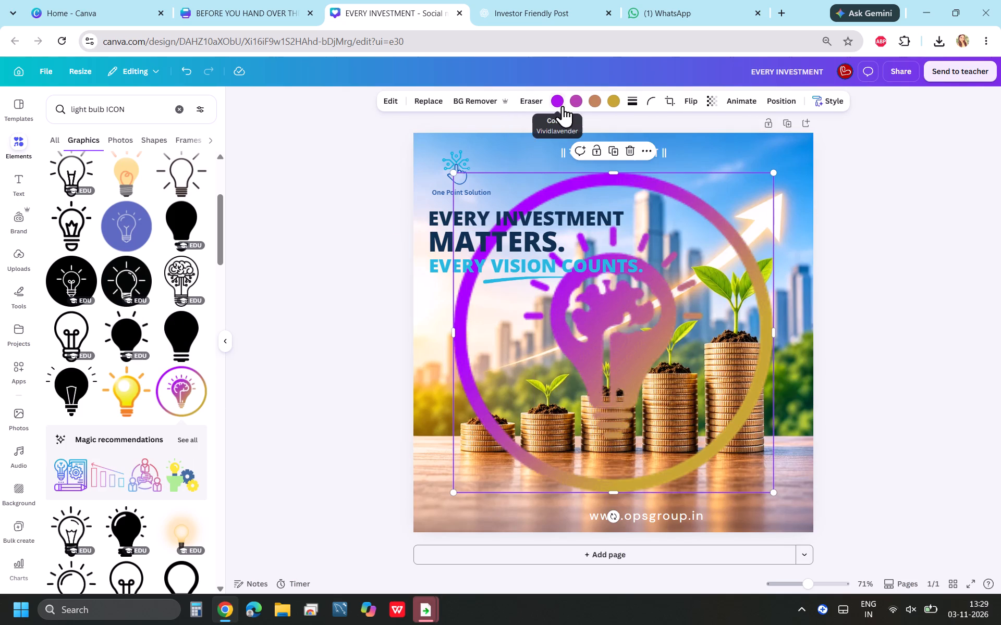
pyautogui.click(563, 106)
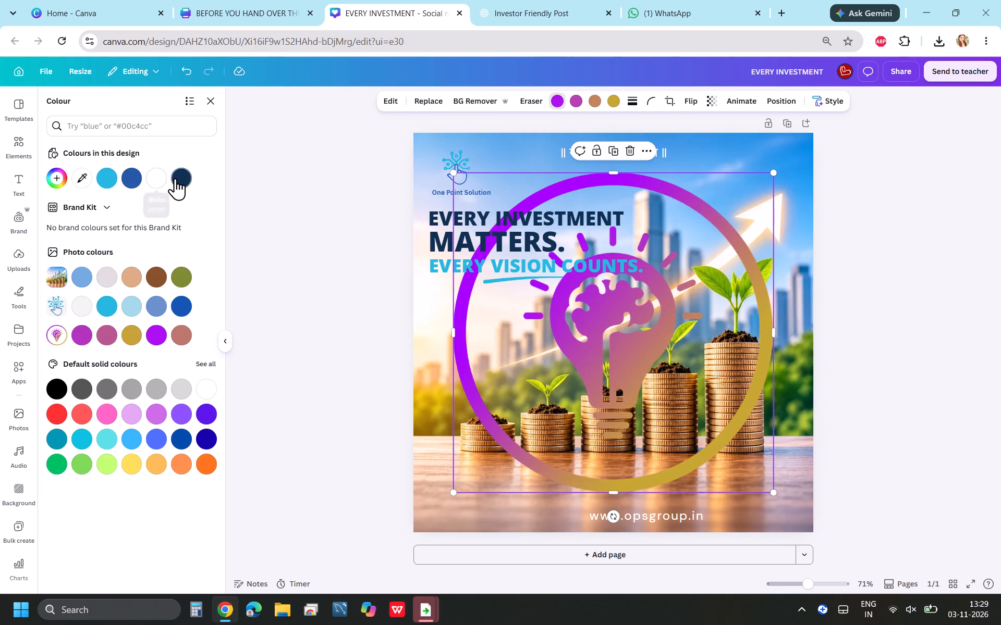
pyautogui.click(175, 178)
pyautogui.click(577, 103)
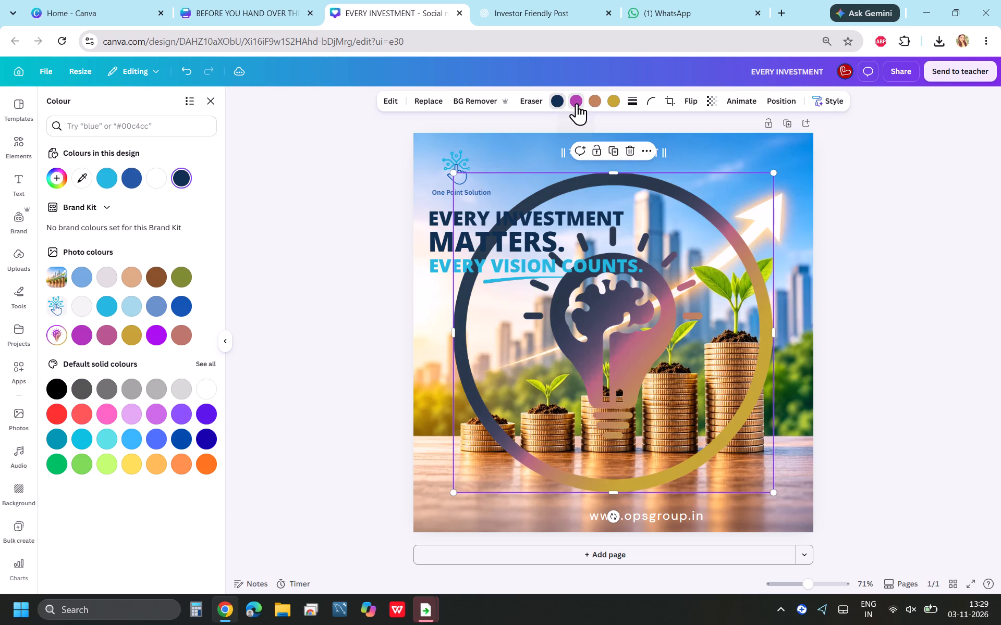
pyautogui.click(187, 180)
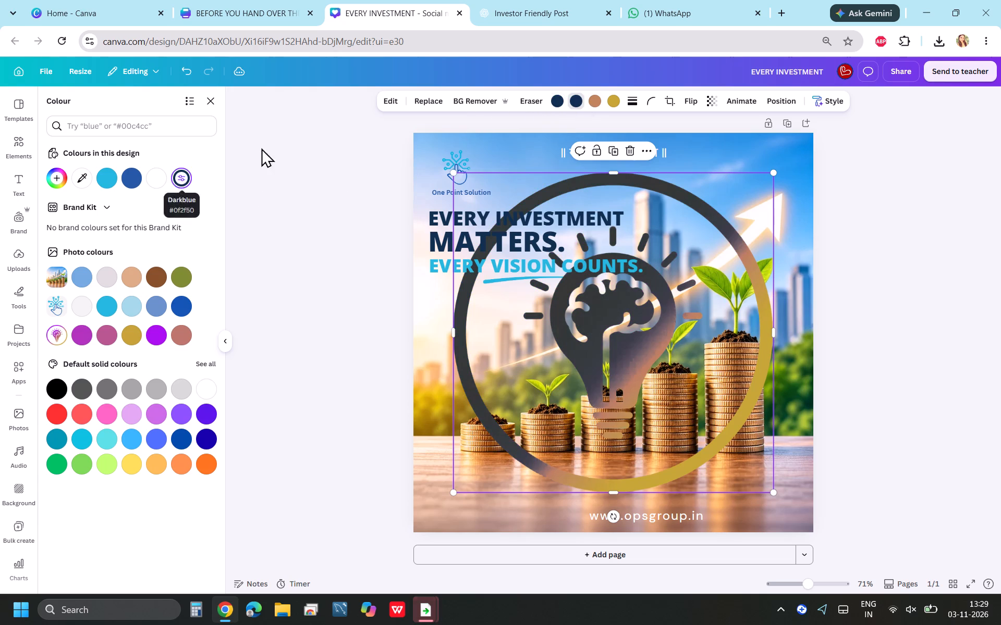
pyautogui.click(592, 99)
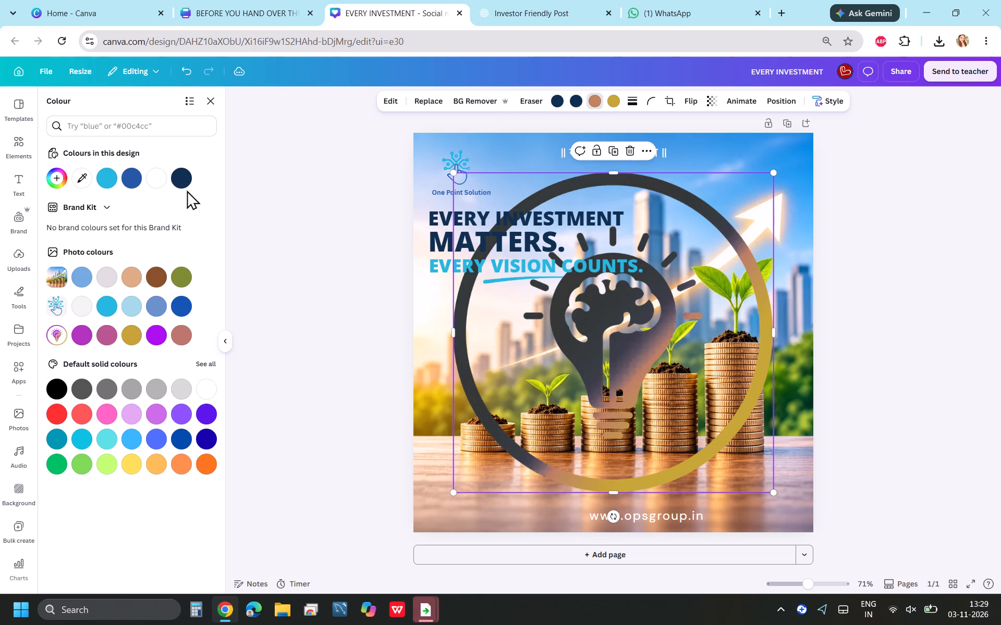
pyautogui.click(187, 180)
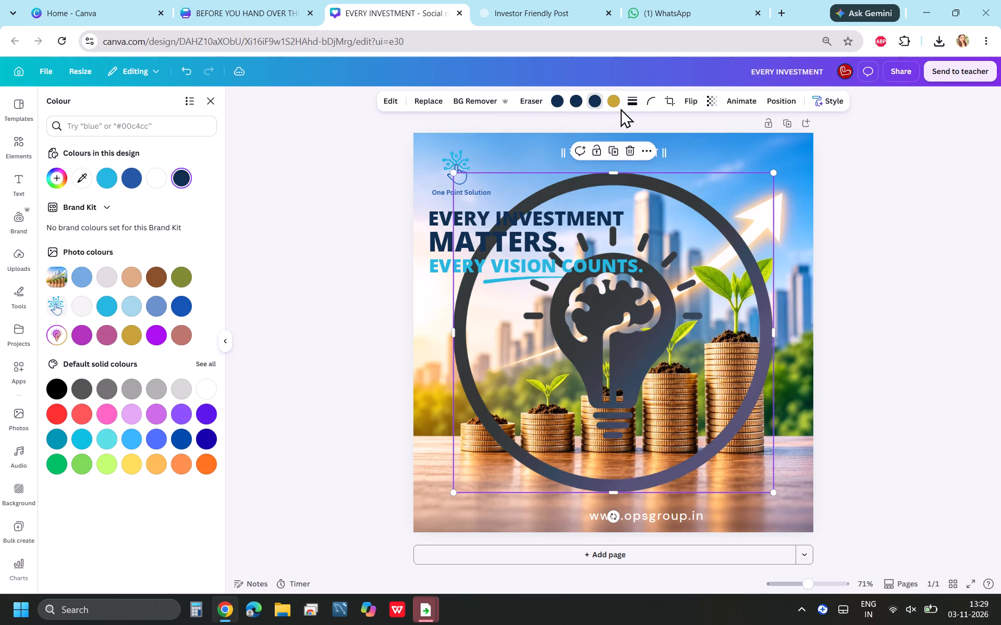
pyautogui.click(619, 104)
pyautogui.click(176, 178)
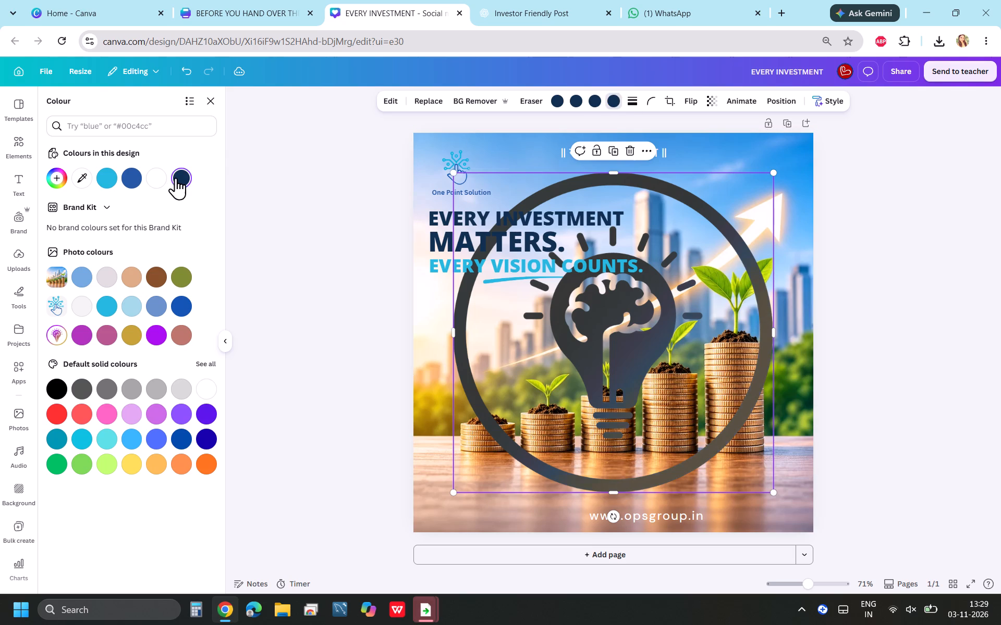
pyautogui.click(358, 369)
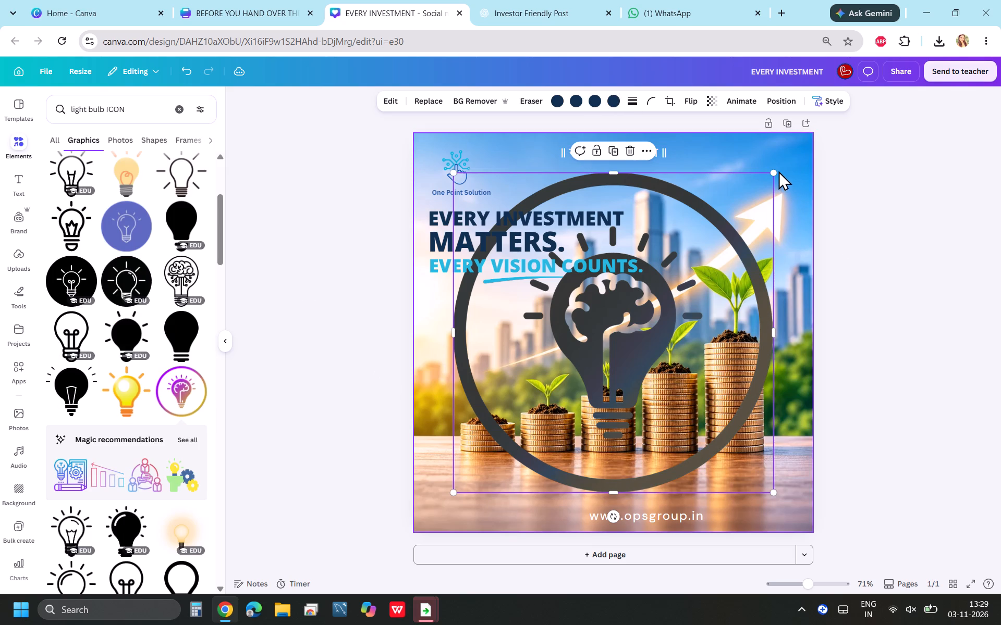
# Shrink the dark blue light bulb icon to a small badge and place it below the start of the EVERY VISION COUNTS. line.
pyautogui.moveTo(776, 170); pyautogui.dragTo(507, 461)
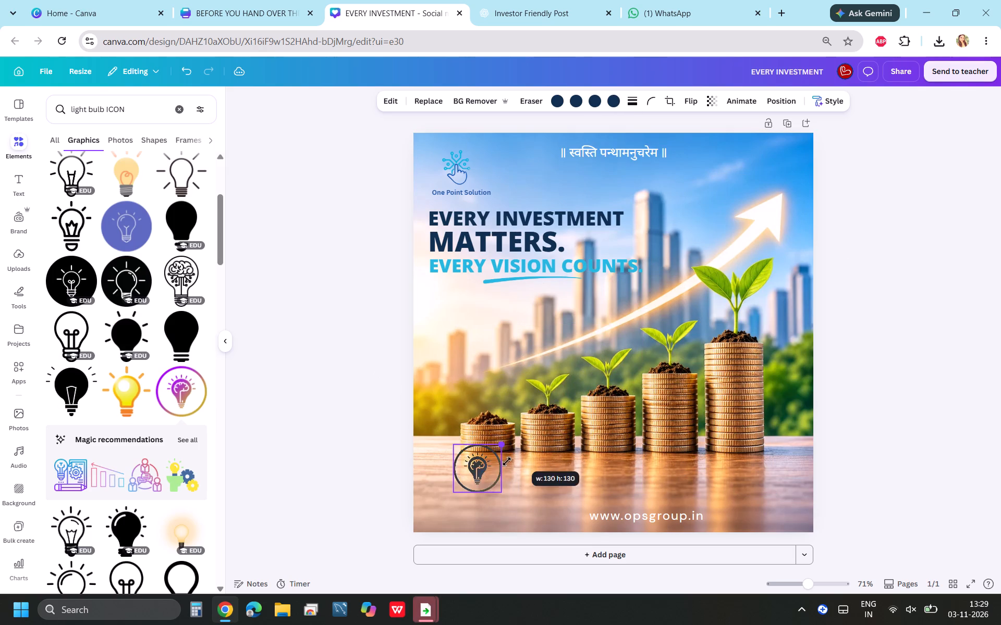
pyautogui.moveTo(507, 461); pyautogui.dragTo(492, 477)
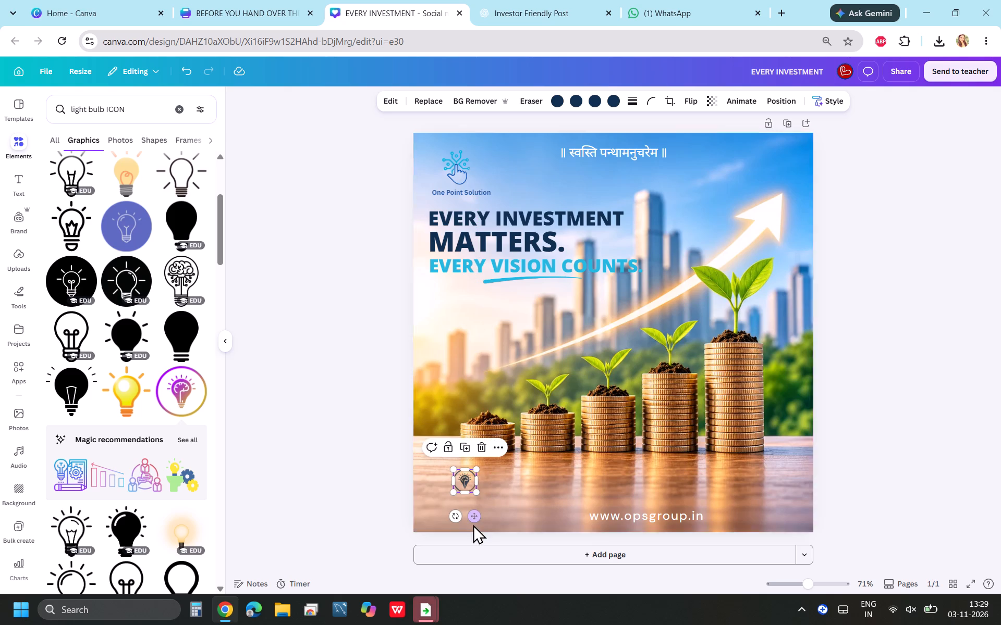
pyautogui.moveTo(472, 517); pyautogui.dragTo(465, 347)
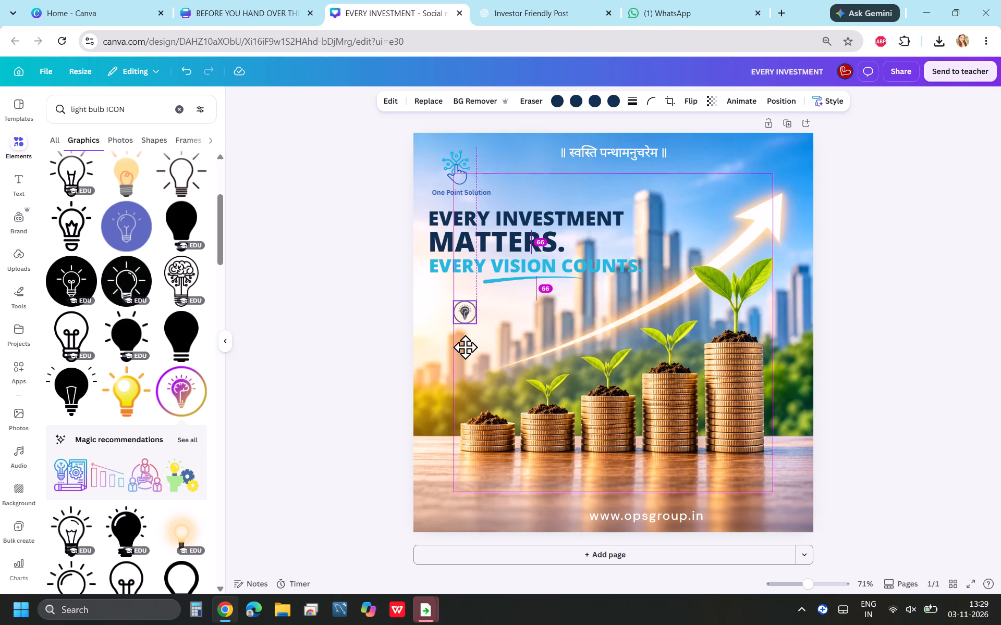
pyautogui.moveTo(465, 347); pyautogui.dragTo(456, 344)
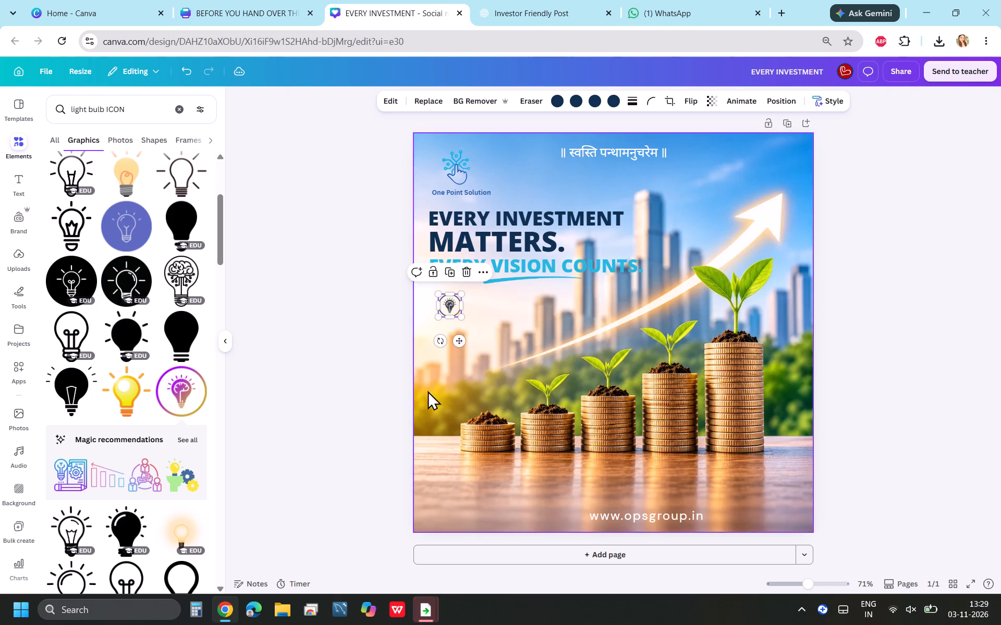
# Replace the light bulb search with a graphics search for INVESY.
pyautogui.click(323, 354)
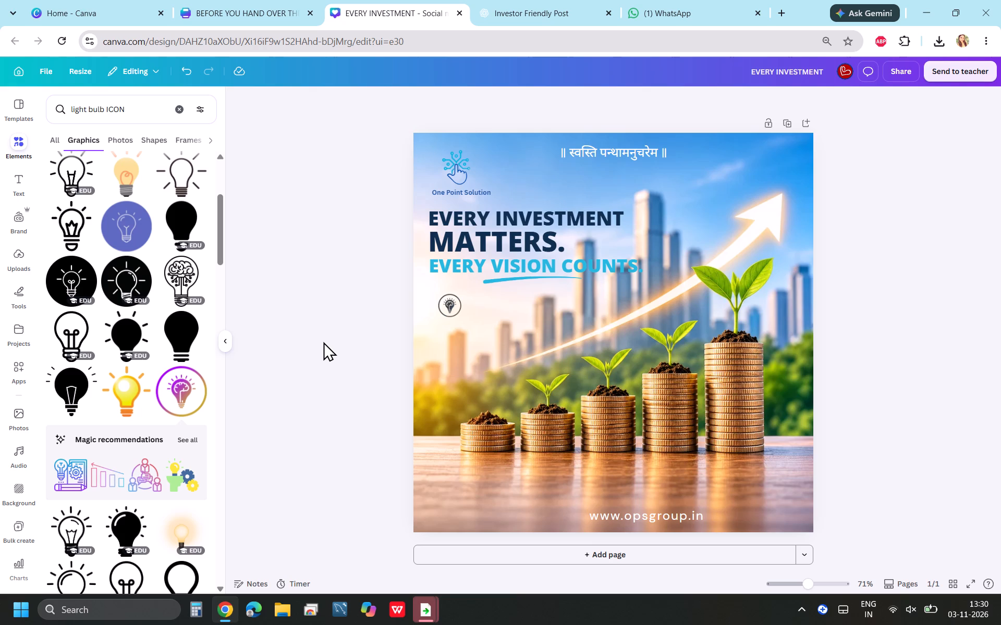
pyautogui.click(143, 115)
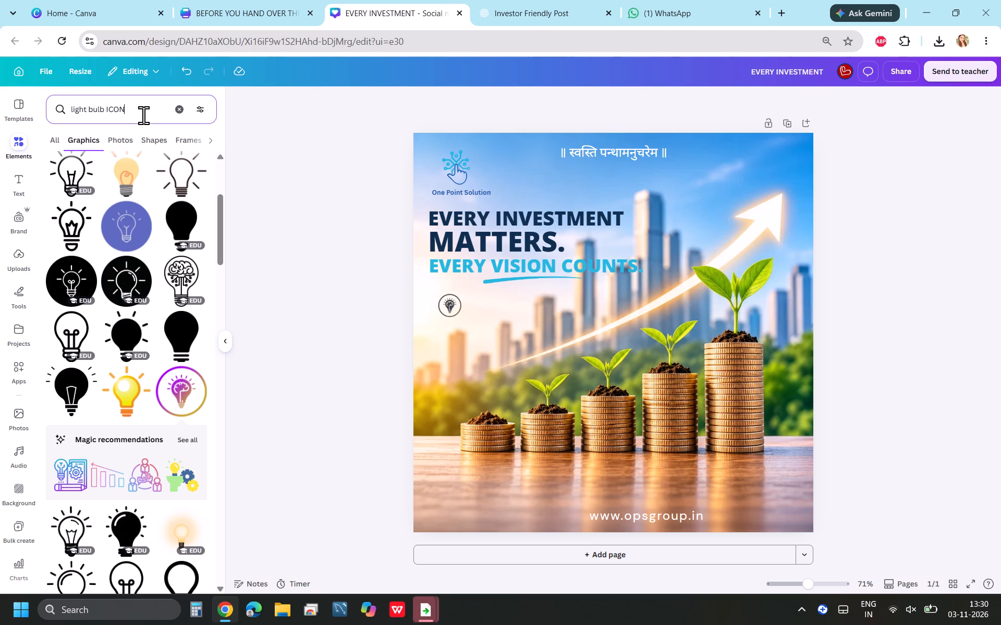
pyautogui.press('BackSpace')
pyautogui.press('BackSpace')
pyautogui.press('BackSpace')
pyautogui.press('BackSpace')
pyautogui.press('BackSpace')
pyautogui.press('BackSpace')
pyautogui.press('BackSpace')
pyautogui.press('BackSpace')
pyautogui.press('BackSpace')
pyautogui.press('BackSpace')
pyautogui.press('BackSpace')
pyautogui.press('BackSpace')
pyautogui.press('BackSpace')
pyautogui.press('BackSpace')
pyautogui.press('BackSpace')
pyautogui.press('BackSpace')
pyautogui.press('BackSpace')
pyautogui.press('BackSpace')
pyautogui.press('BackSpace')
pyautogui.press('BackSpace')
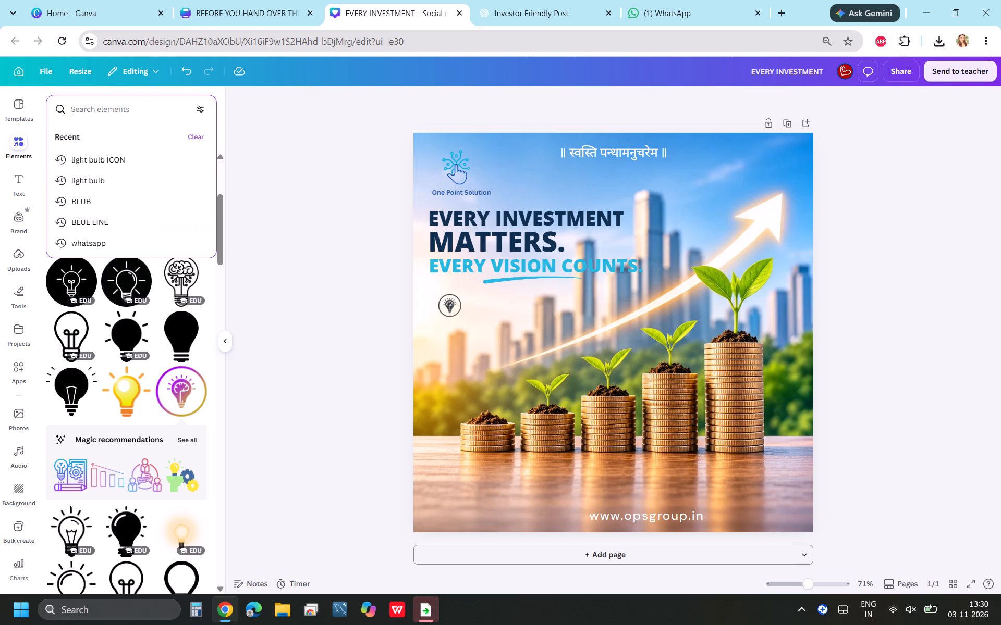
pyautogui.press('i')
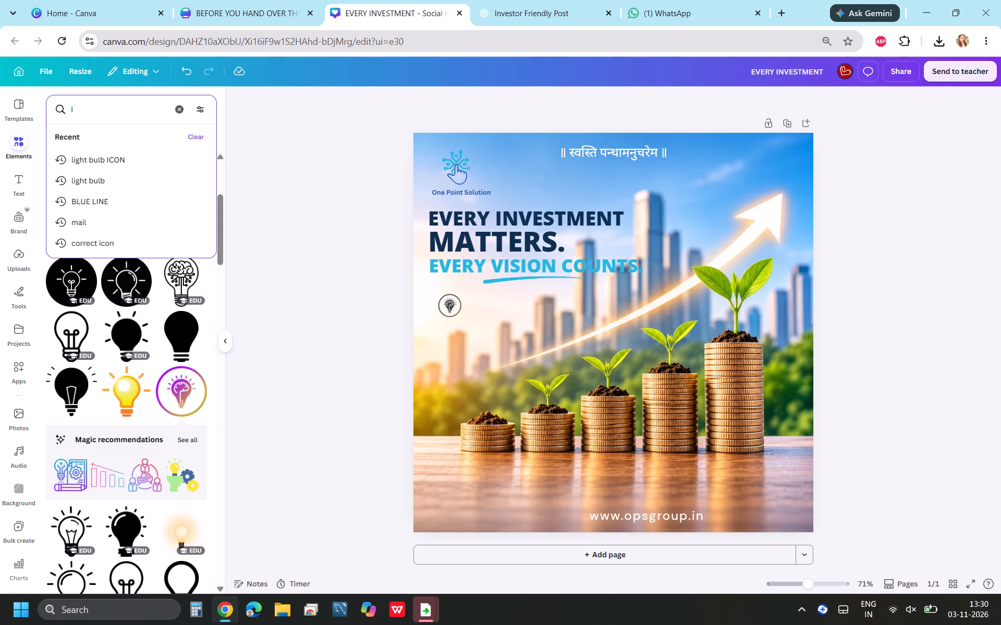
pyautogui.write('NVESY')
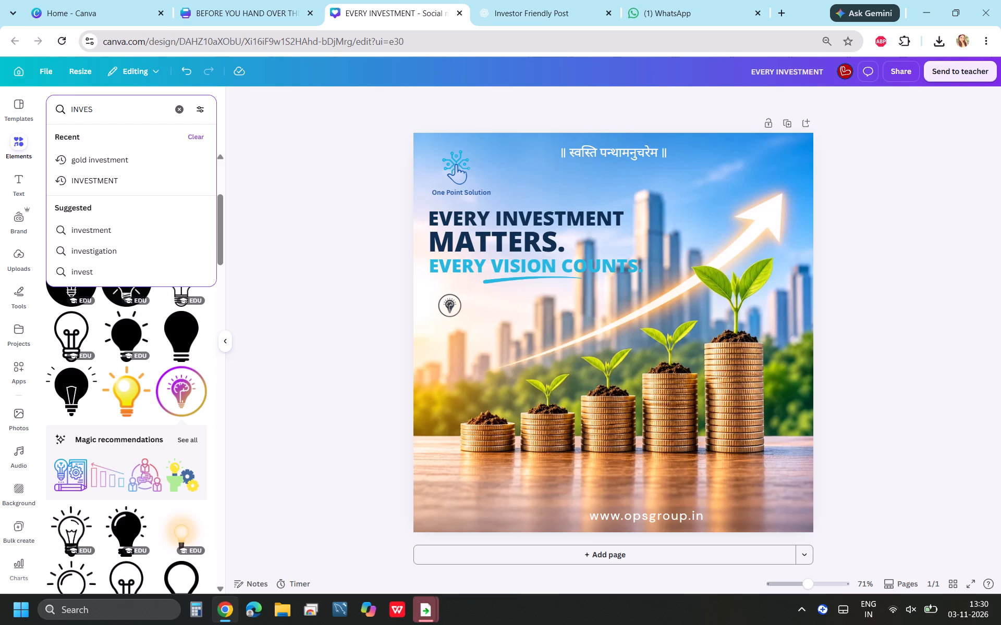
pyautogui.press('Return')
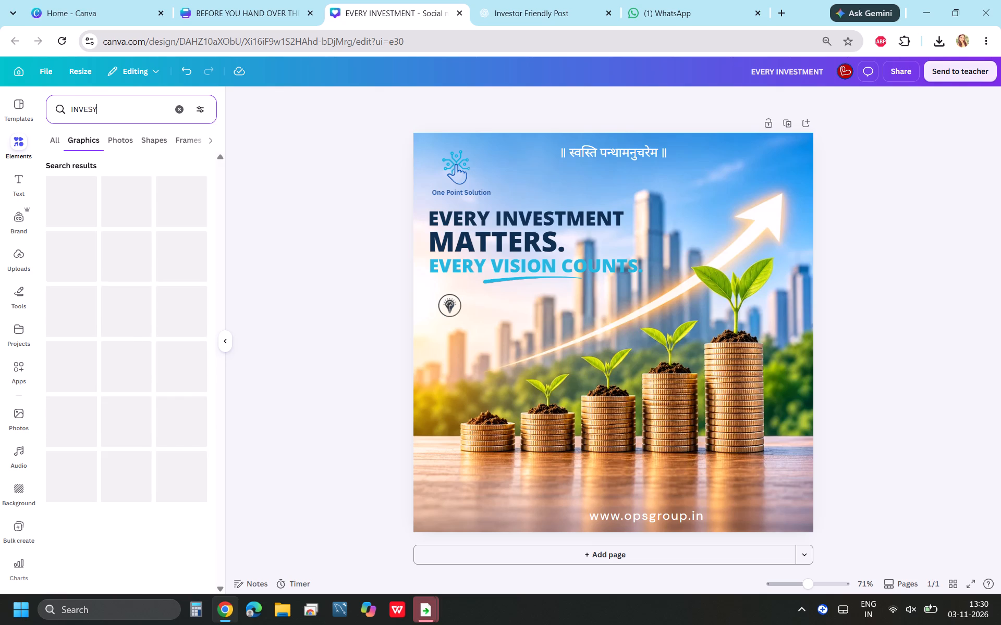
# Browse the investment graphics for a circular icon that matches the light bulb badge.
pyautogui.scroll(-1, 144, 219)
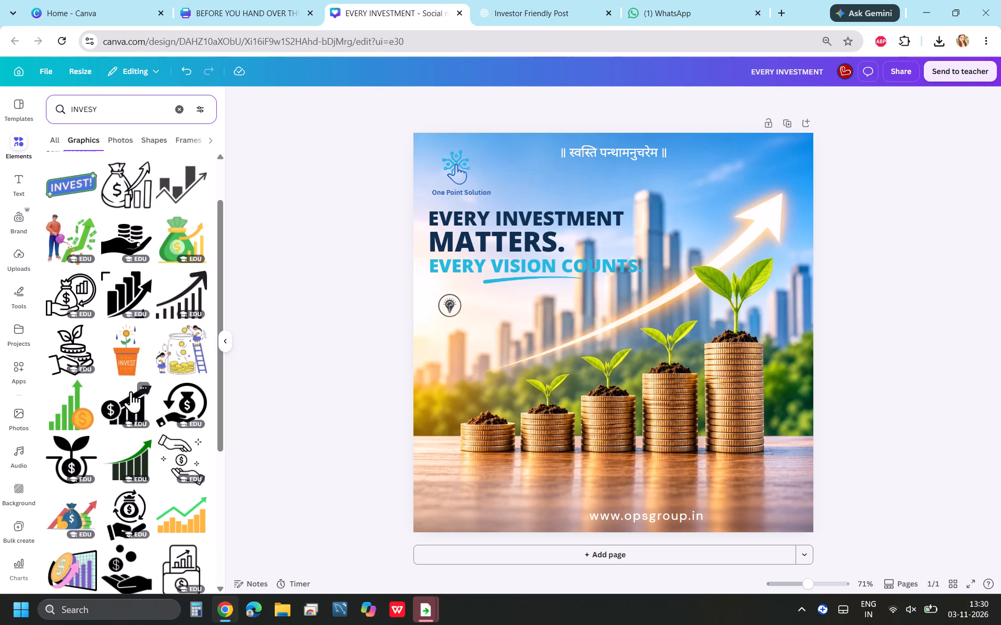
pyautogui.scroll(-7, 131, 391)
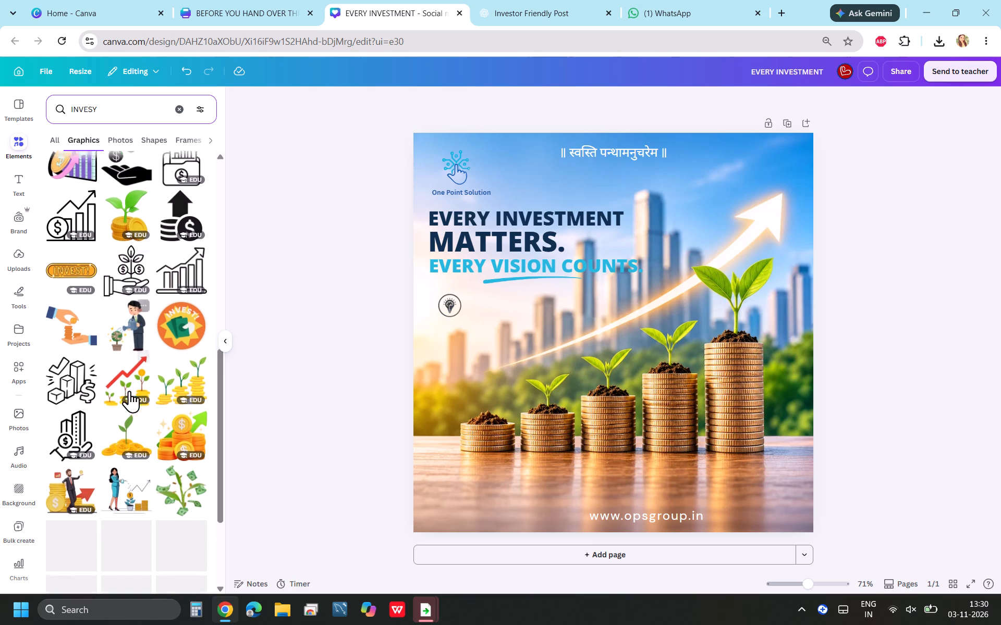
pyautogui.scroll(-4, 129, 391)
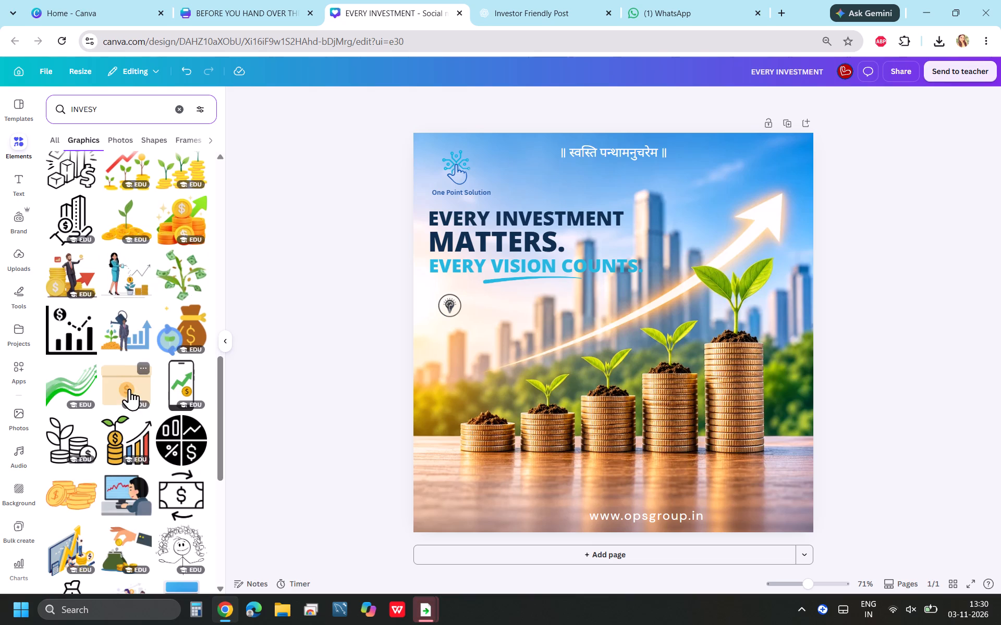
pyautogui.scroll(-5, 129, 389)
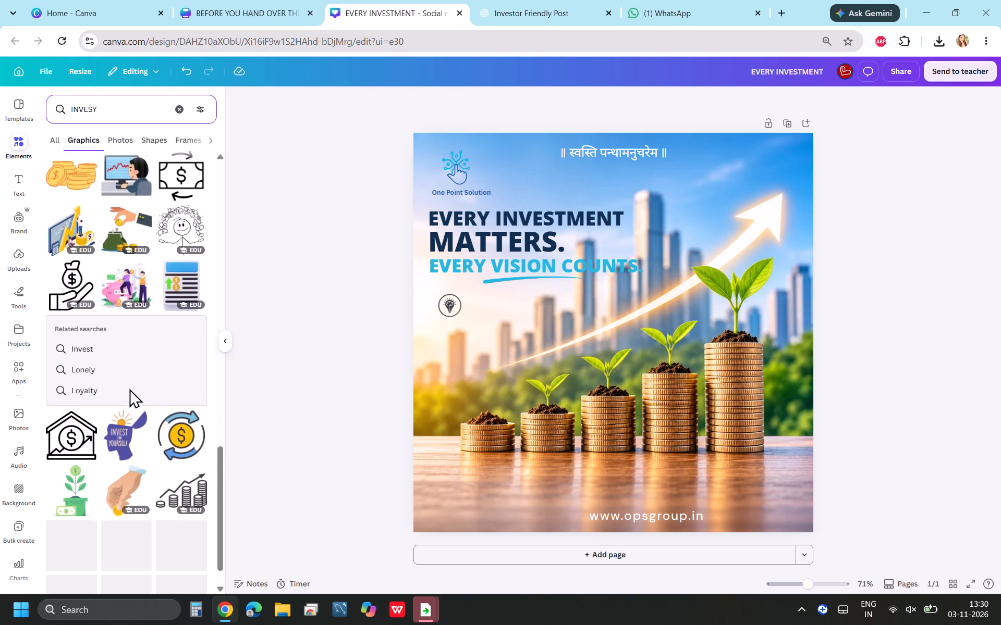
pyautogui.scroll(-4, 129, 389)
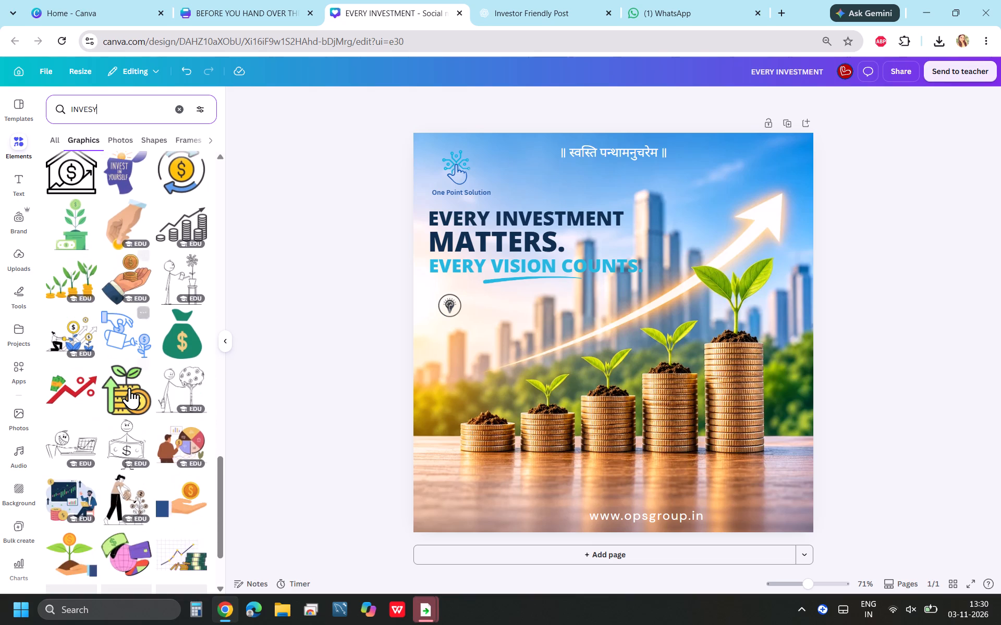
pyautogui.scroll(-6, 129, 387)
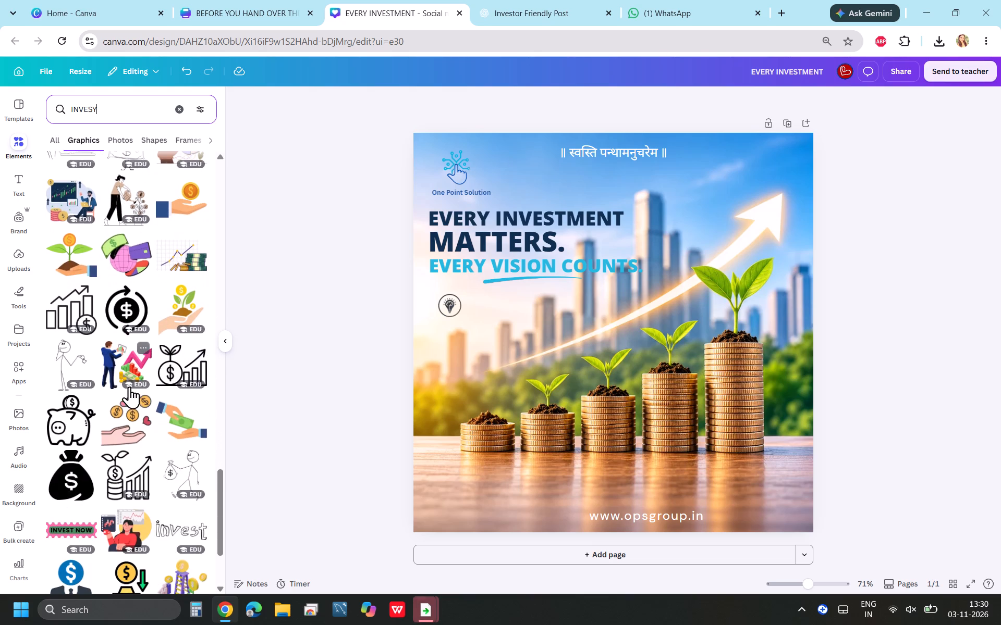
pyautogui.scroll(-8, 129, 385)
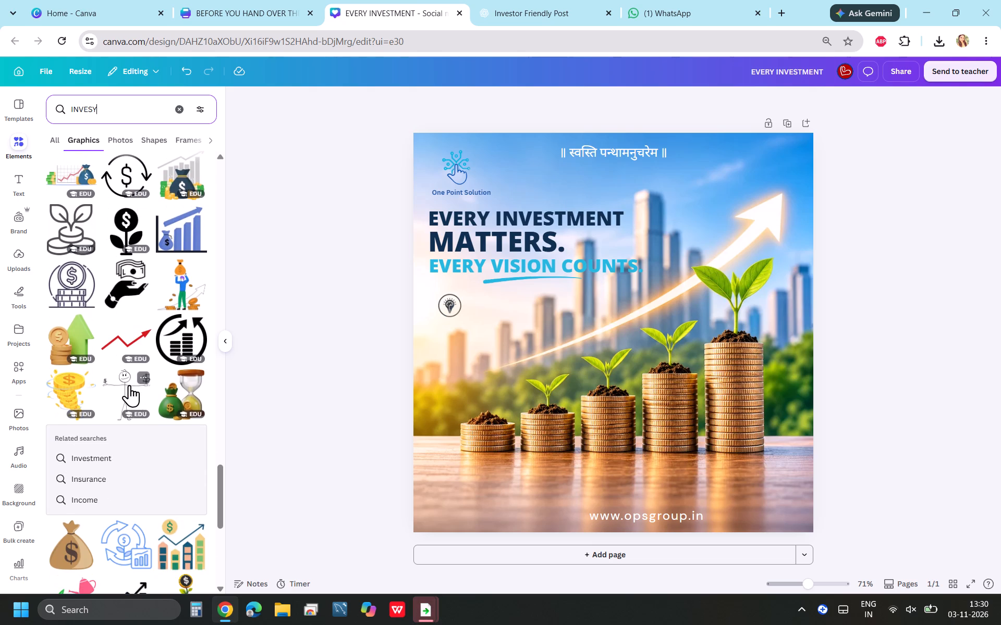
pyautogui.scroll(-1, 129, 385)
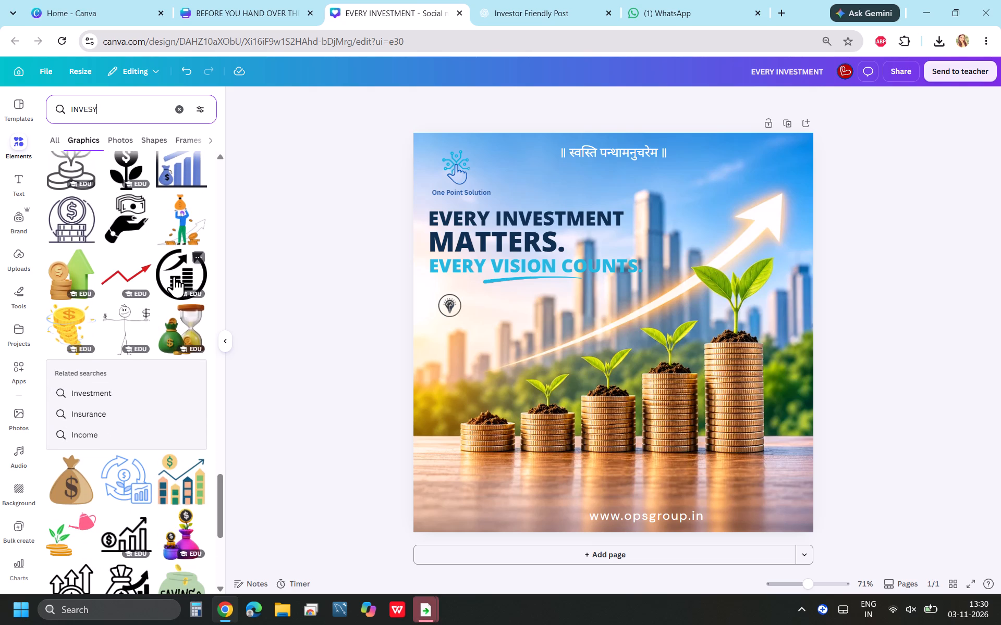
# Insert the black circular icon with coin stacks and a rising arrow, and recolour it the design's dark blue.
pyautogui.click(174, 276)
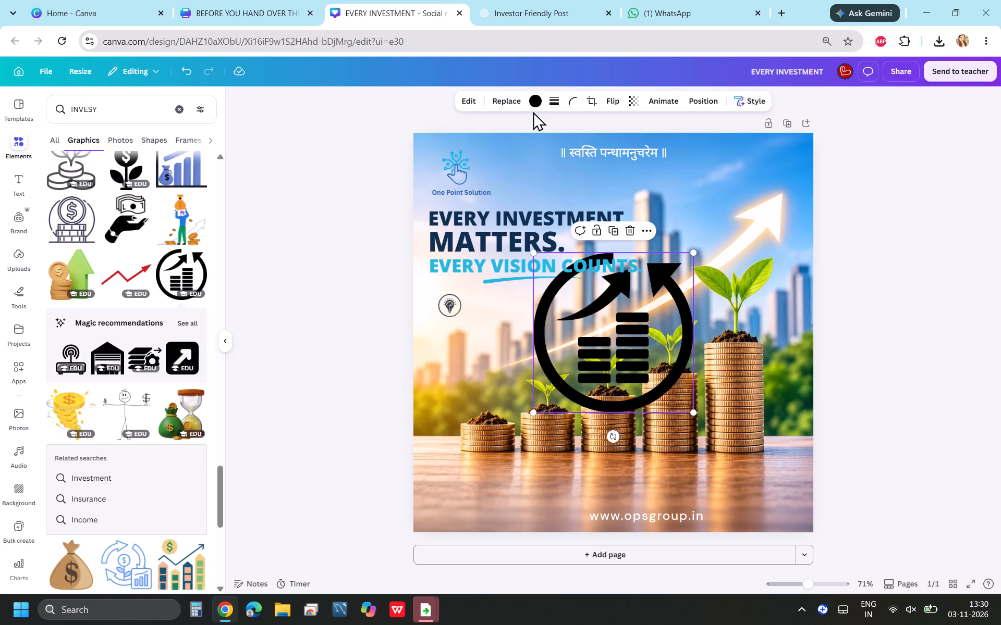
pyautogui.click(535, 103)
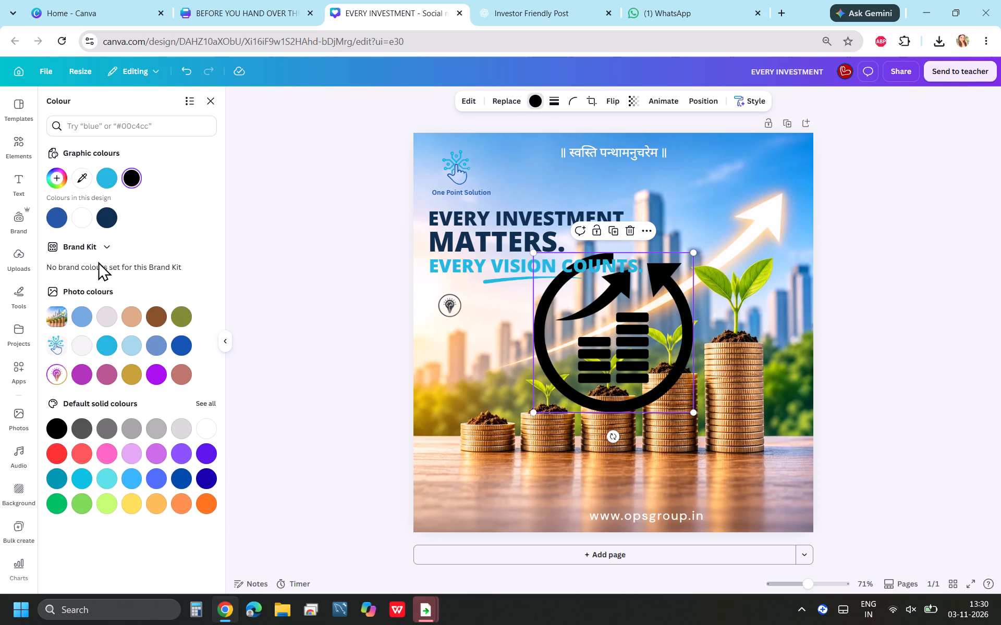
pyautogui.click(103, 221)
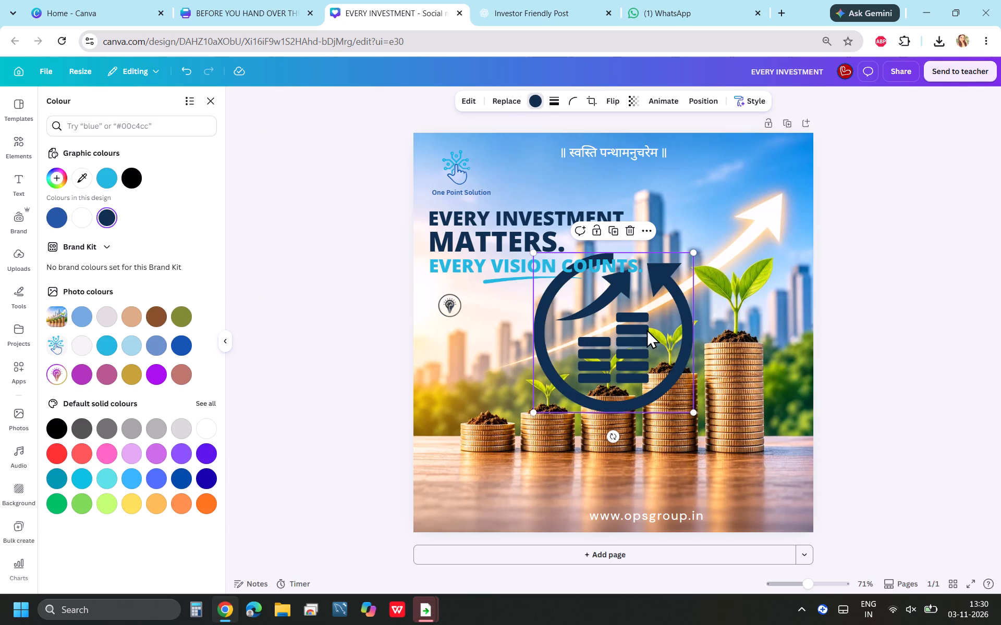
pyautogui.click(551, 102)
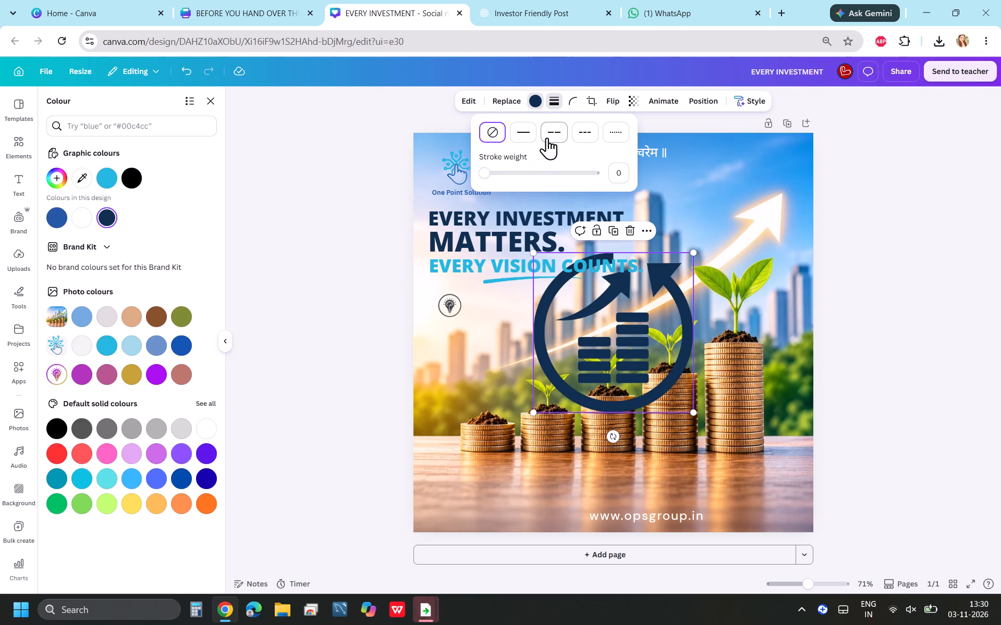
pyautogui.click(392, 110)
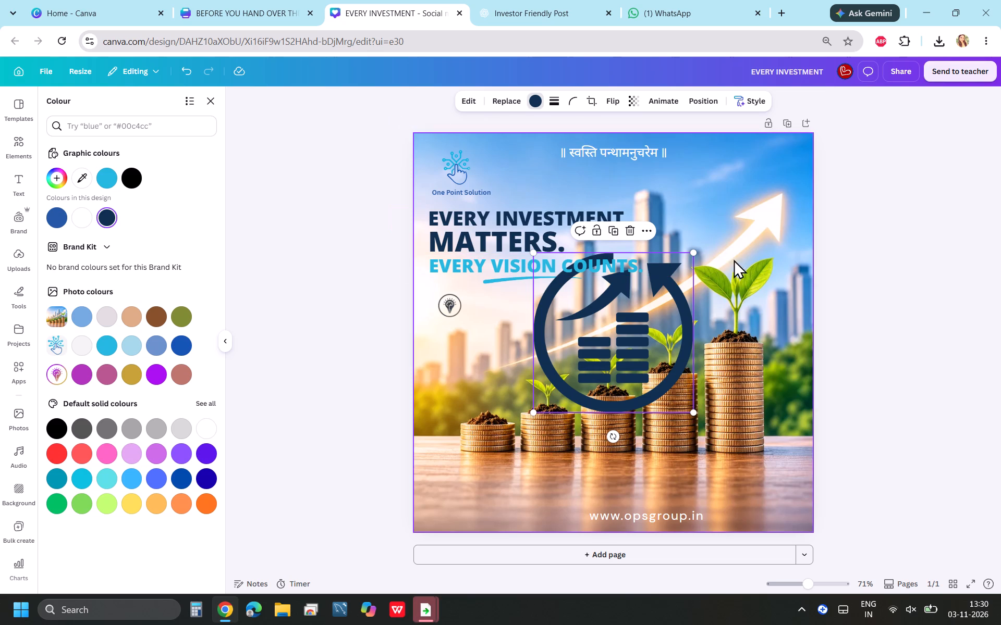
pyautogui.click(721, 194)
pyautogui.click(631, 321)
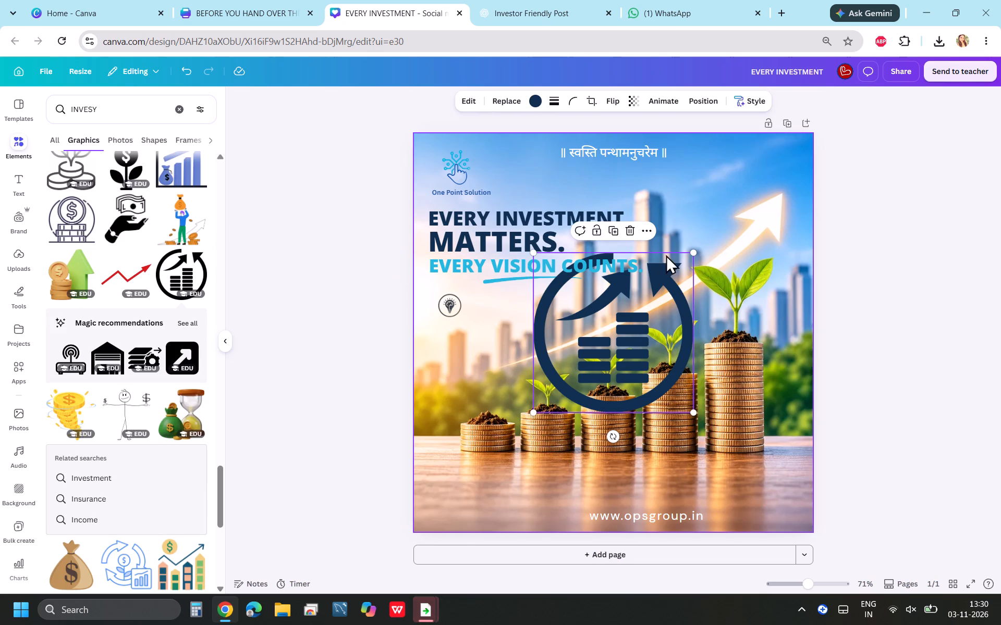
# Check each of the four colours of the light bulb badge.
pyautogui.click(448, 301)
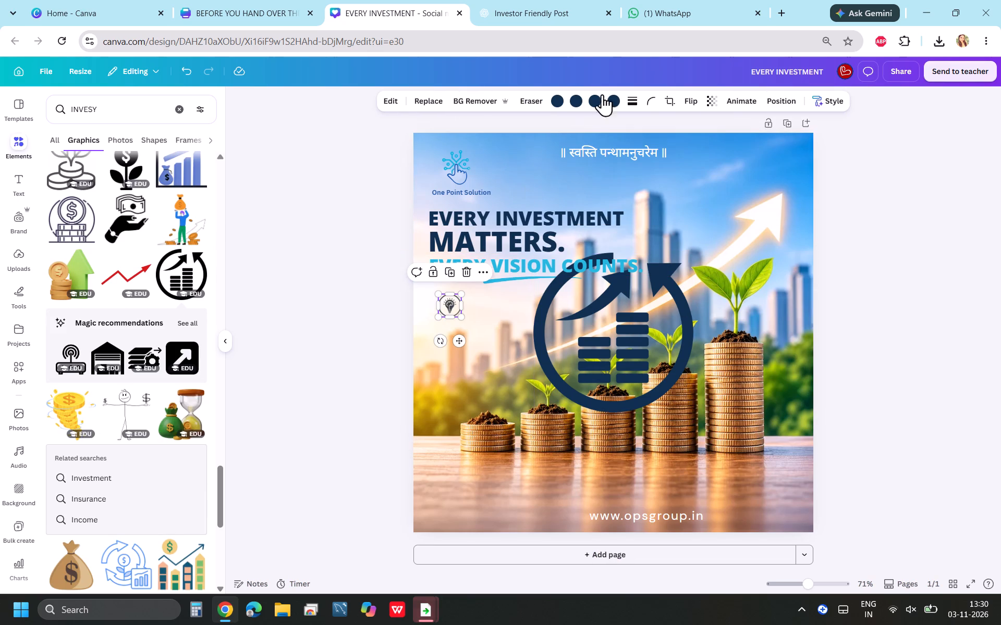
pyautogui.click(616, 99)
pyautogui.click(596, 103)
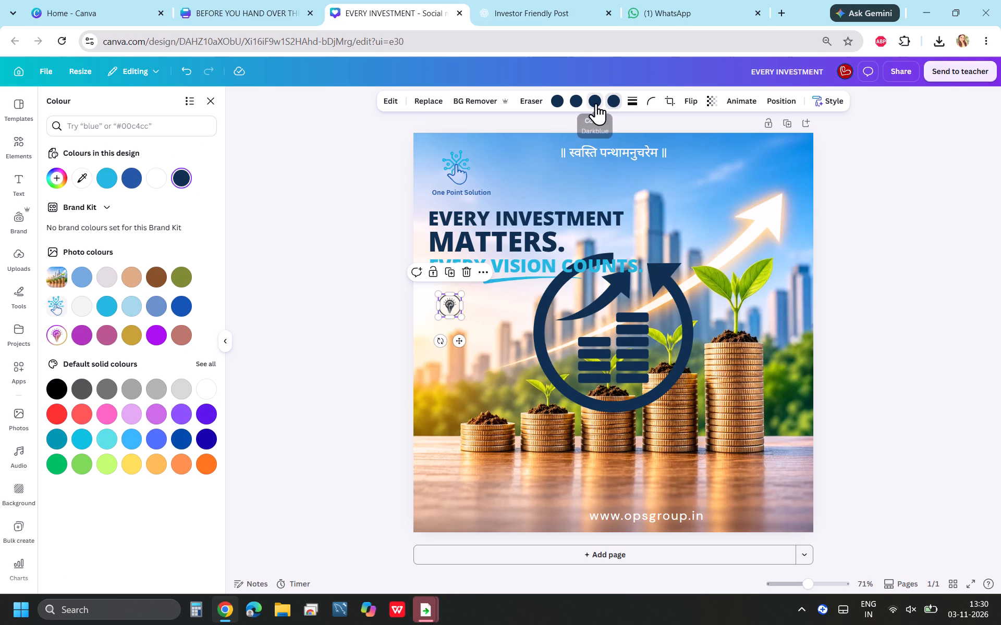
pyautogui.click(579, 104)
pyautogui.click(553, 106)
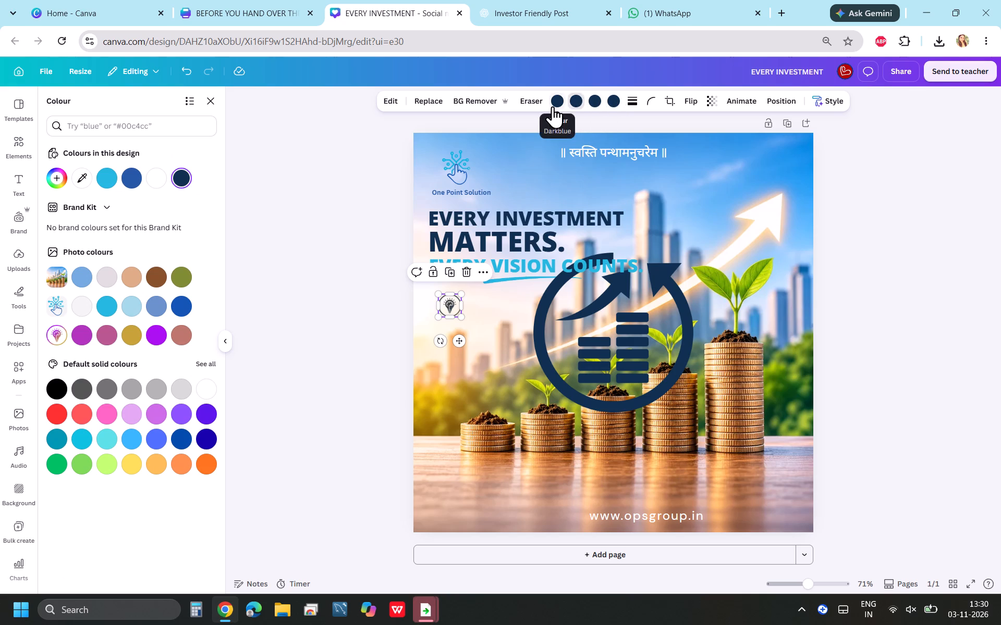
pyautogui.click(340, 217)
# Shrink the dark blue coin-stack icon to the light bulb badge's size and place it level beside that badge, below EVERY VISION COUNTS.
pyautogui.click(638, 333)
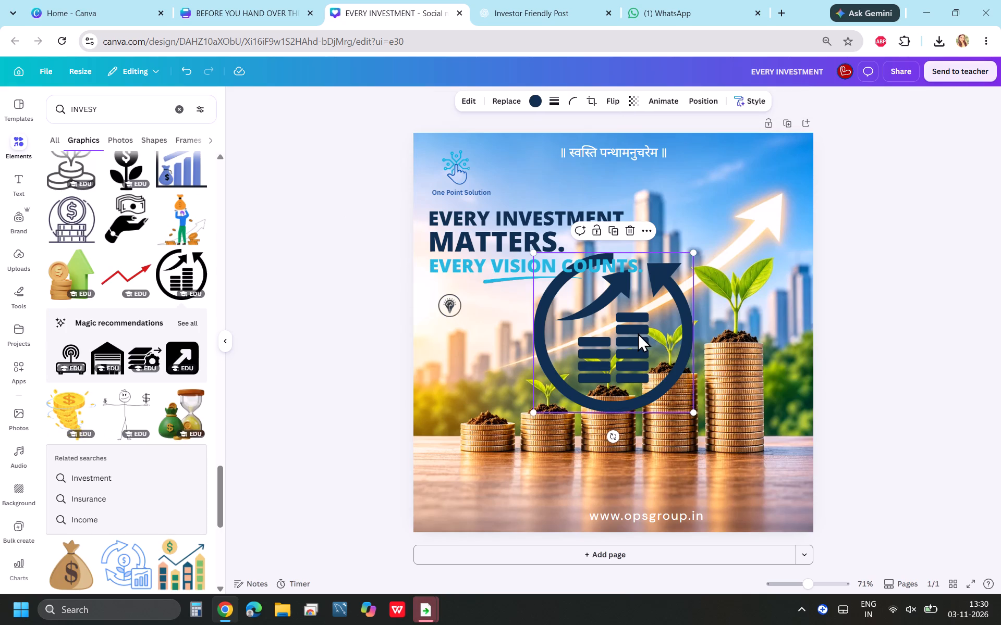
pyautogui.moveTo(695, 255); pyautogui.dragTo(582, 370)
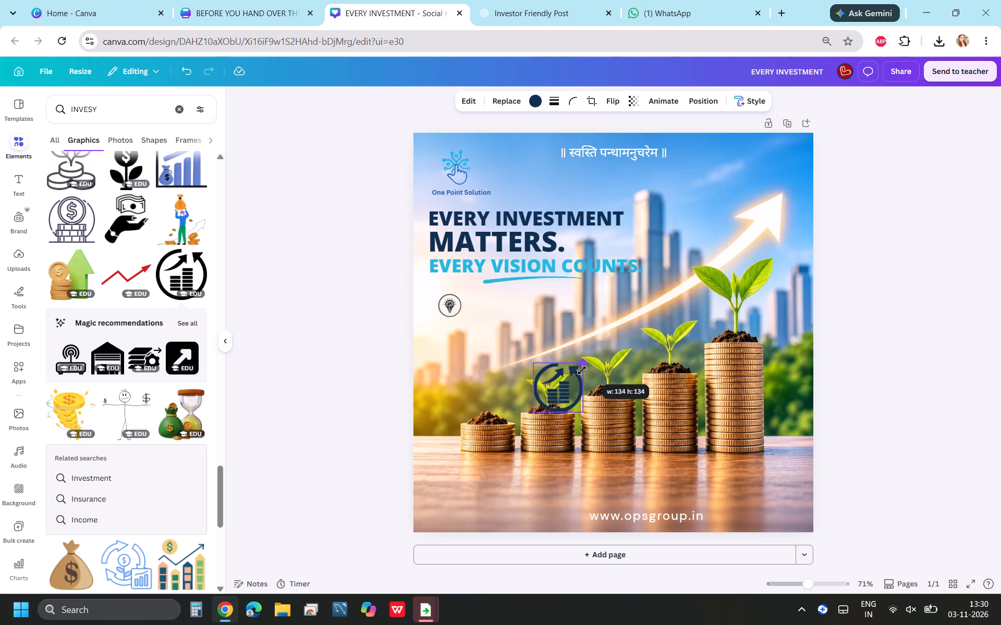
pyautogui.moveTo(582, 370); pyautogui.dragTo(569, 396)
pyautogui.moveTo(552, 435); pyautogui.dragTo(505, 342)
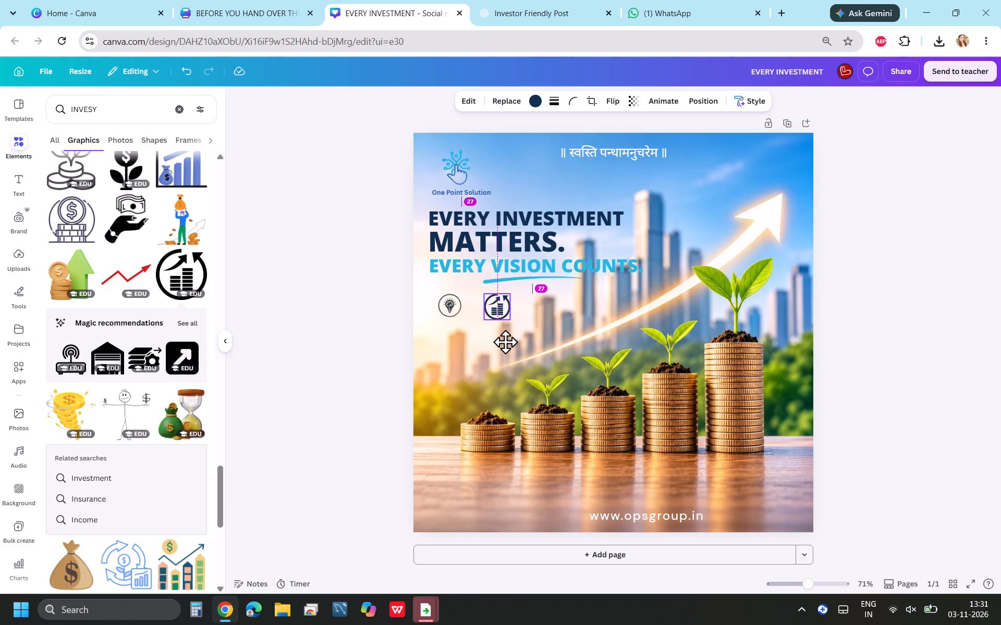
pyautogui.moveTo(505, 342); pyautogui.dragTo(505, 342)
pyautogui.moveTo(510, 294); pyautogui.dragTo(507, 298)
pyautogui.click(478, 340)
pyautogui.click(499, 310)
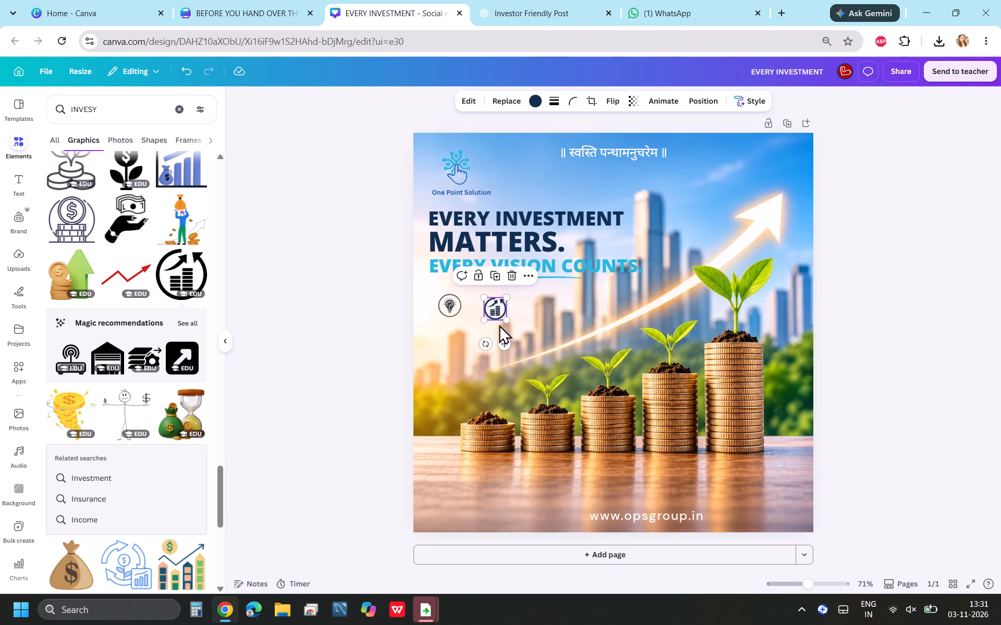
pyautogui.moveTo(509, 347); pyautogui.dragTo(508, 344)
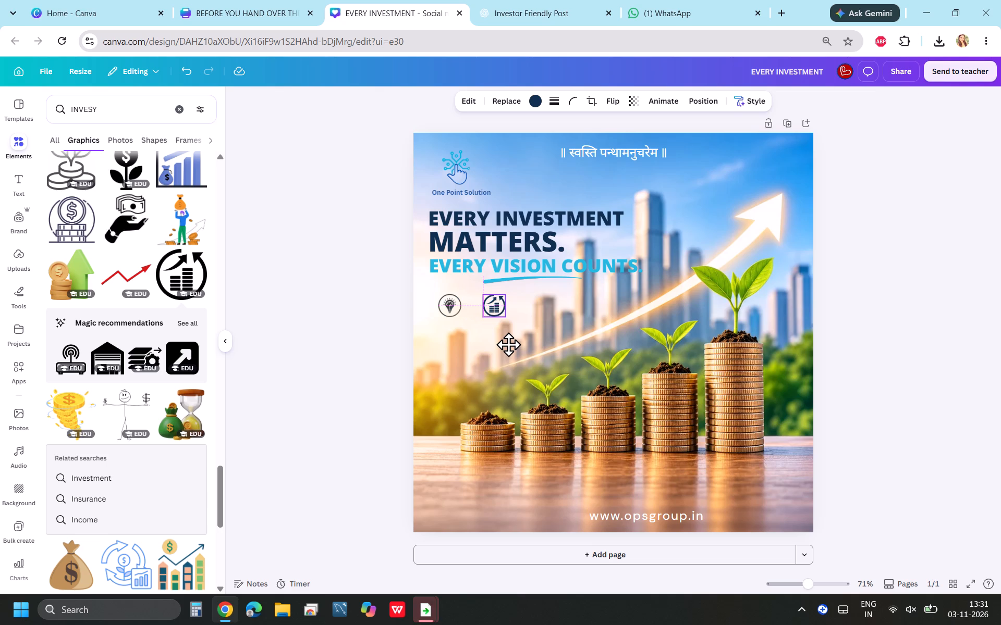
pyautogui.moveTo(508, 344); pyautogui.dragTo(508, 343)
pyautogui.click(354, 323)
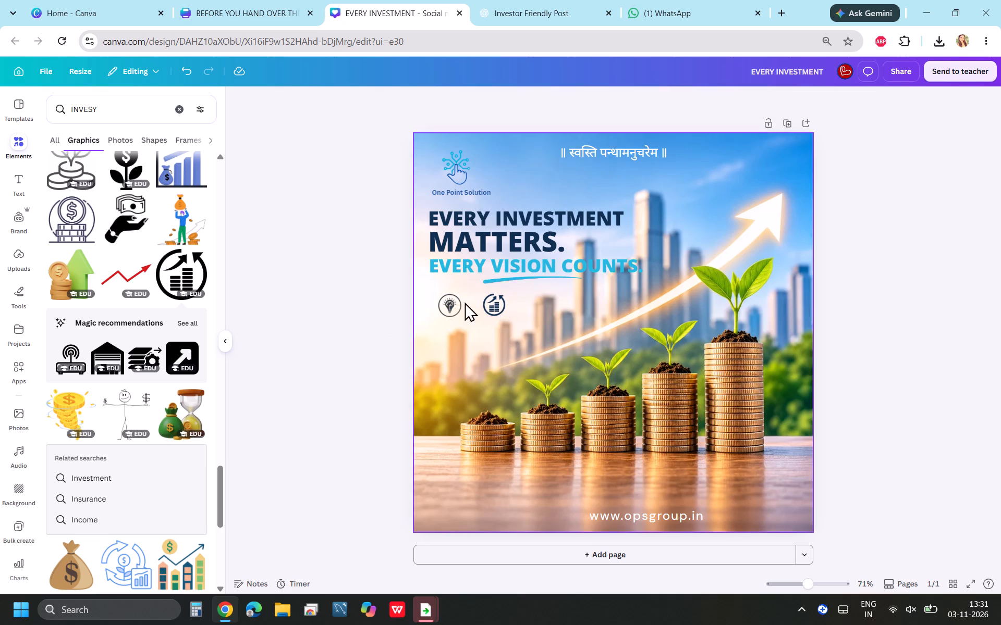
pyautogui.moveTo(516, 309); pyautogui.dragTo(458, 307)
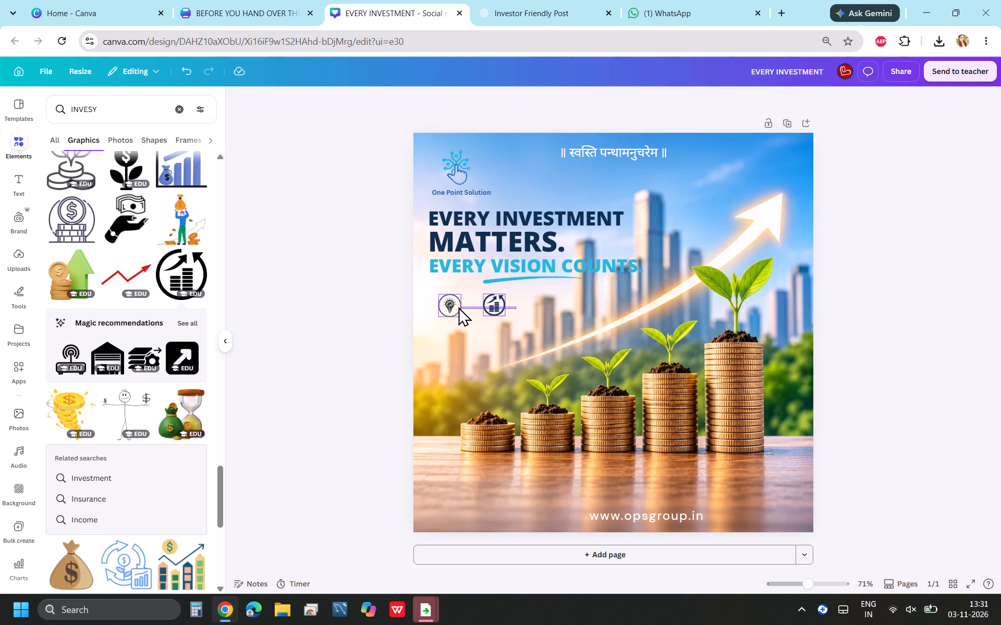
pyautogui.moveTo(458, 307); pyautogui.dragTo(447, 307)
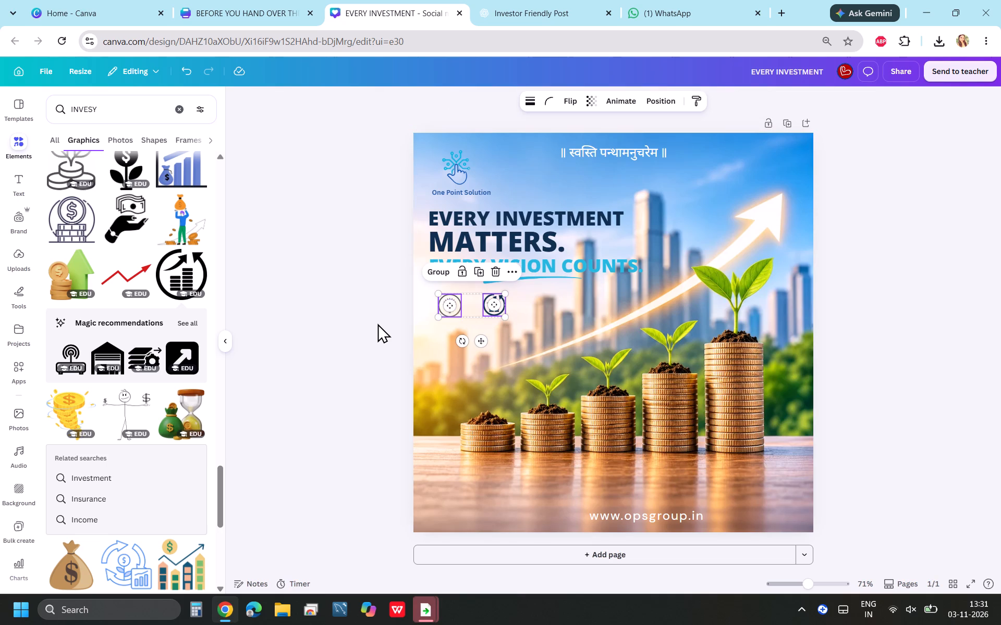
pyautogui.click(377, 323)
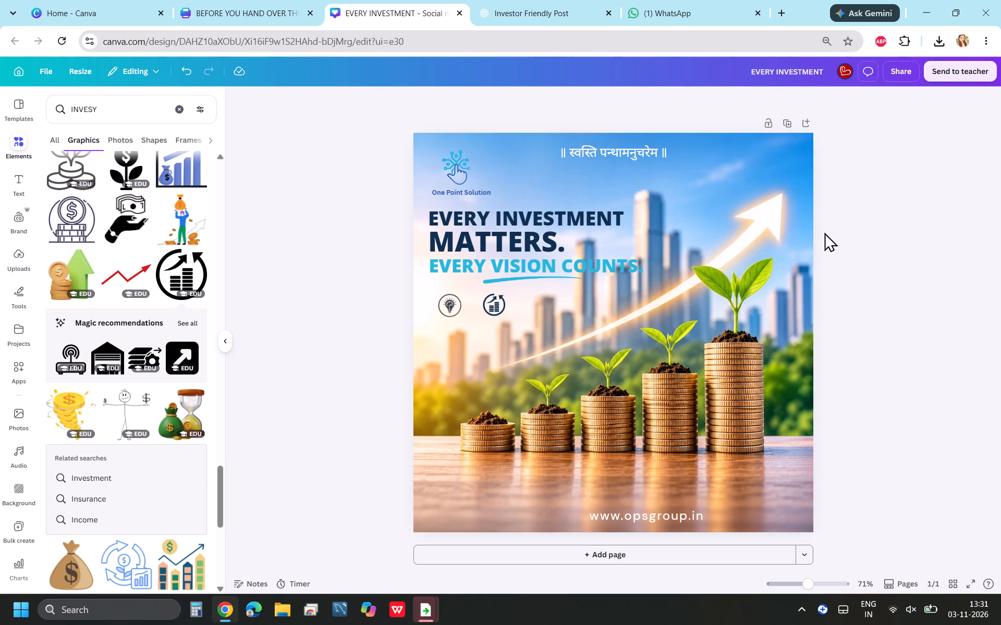
# Insert the black circular graphic with a bar chart, dollar coin and circling arrows, and recolour it the design's dark blue.
pyautogui.scroll(-4, 107, 316)
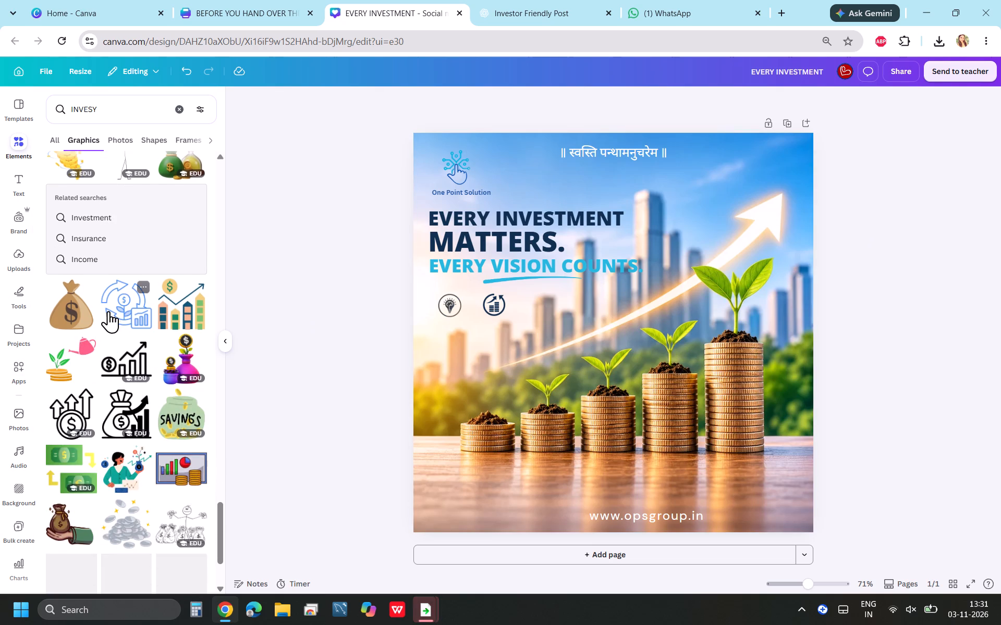
pyautogui.scroll(-9, 111, 303)
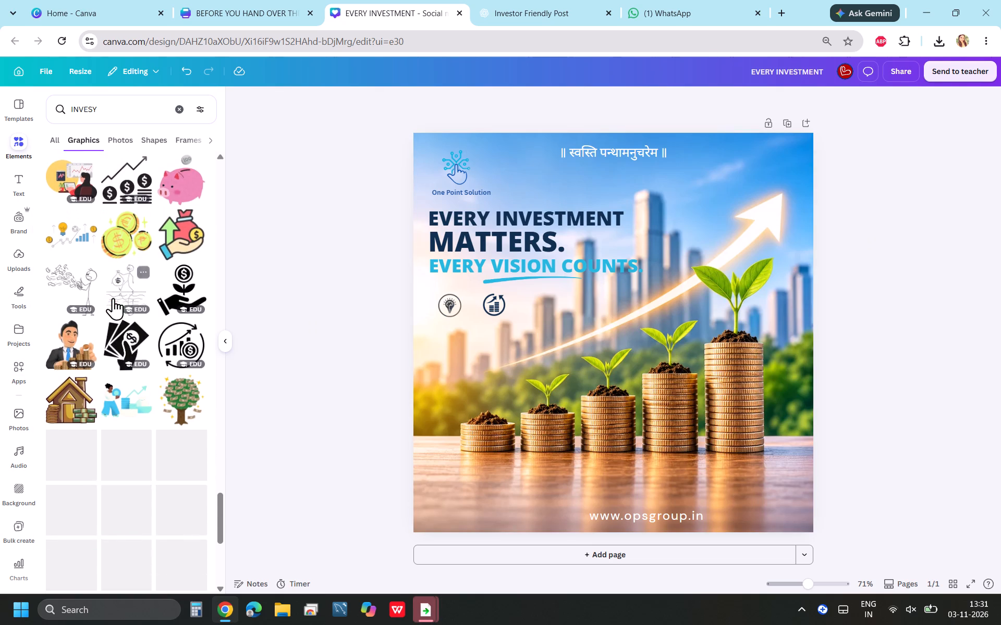
pyautogui.scroll(-2, 113, 298)
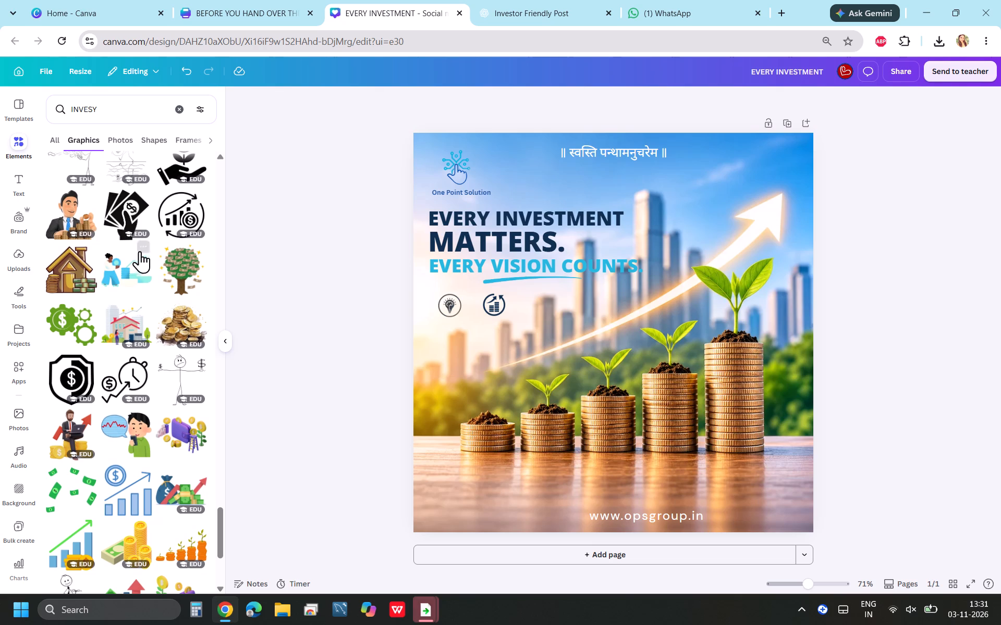
pyautogui.click(170, 219)
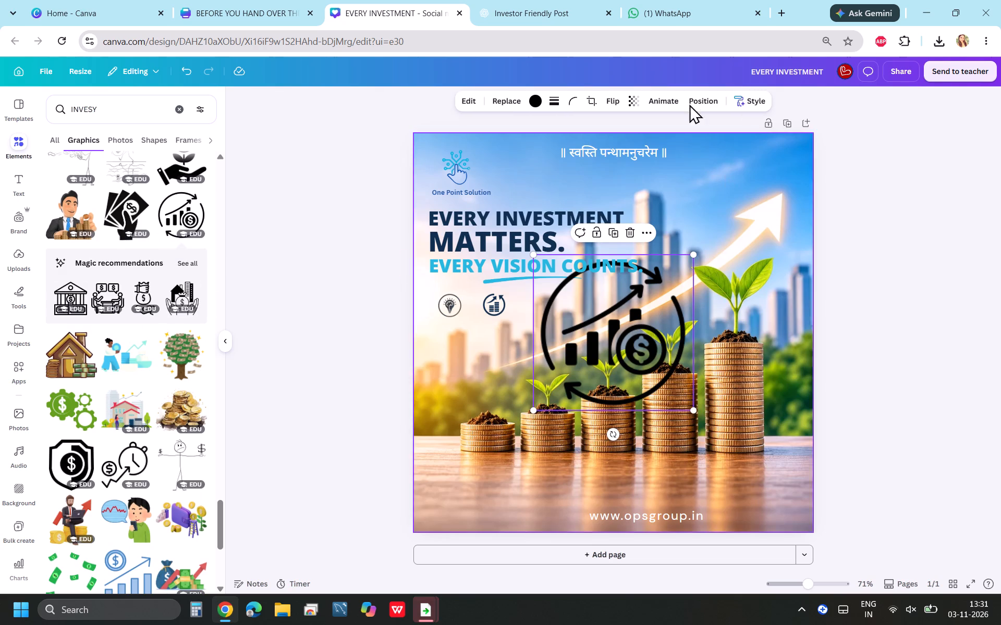
pyautogui.click(537, 99)
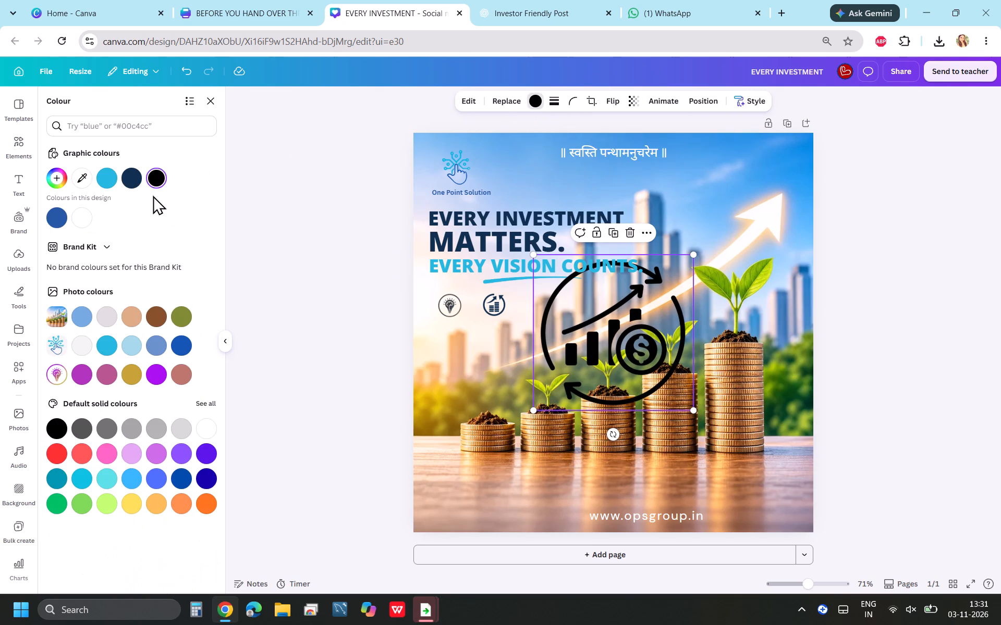
pyautogui.click(131, 176)
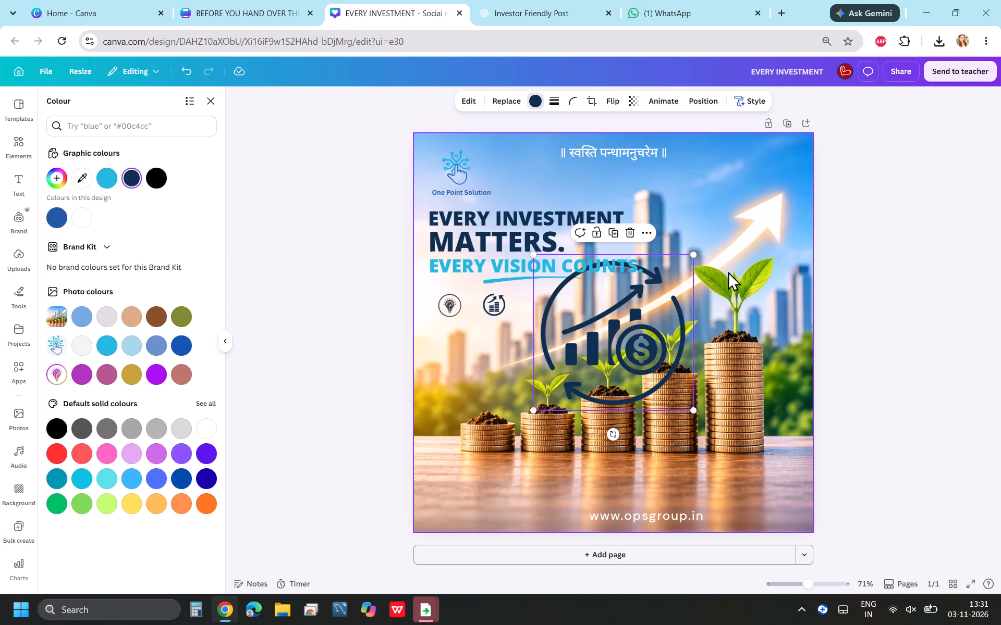
# Shrink the new bar-chart-and-coin icon to slightly under 80 by 78.
pyautogui.moveTo(695, 252); pyautogui.dragTo(565, 379)
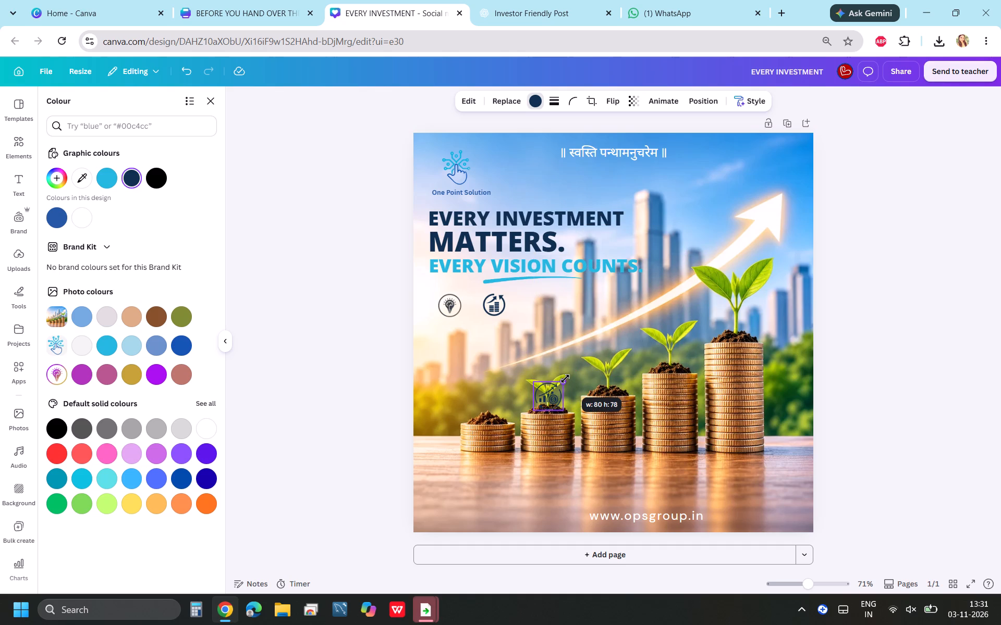
pyautogui.moveTo(565, 379); pyautogui.dragTo(564, 379)
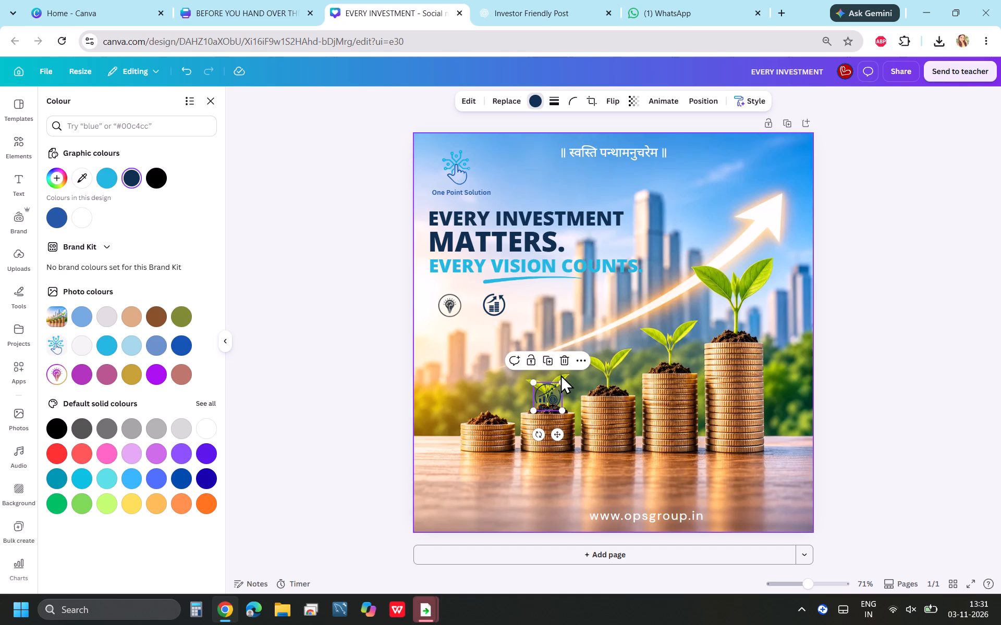
# Delete the earlier dark blue circular icon beside the light bulb badge.
pyautogui.click(495, 306)
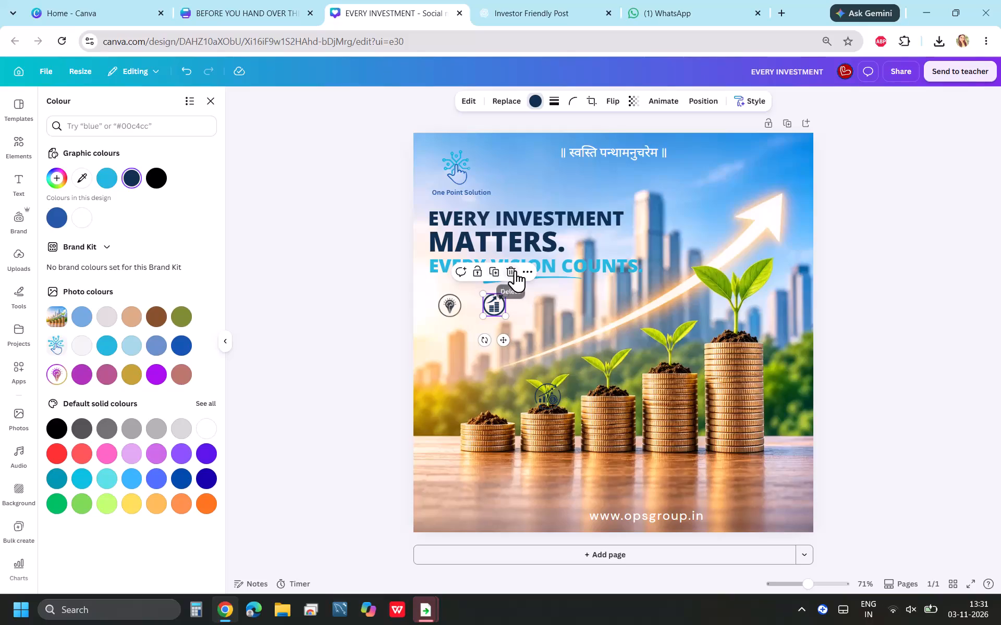
pyautogui.click(515, 270)
# Move the bar-chart-and-coin icon into the freed spot beside the light bulb badge and shrink it to the badge's size.
pyautogui.moveTo(555, 406); pyautogui.dragTo(512, 324)
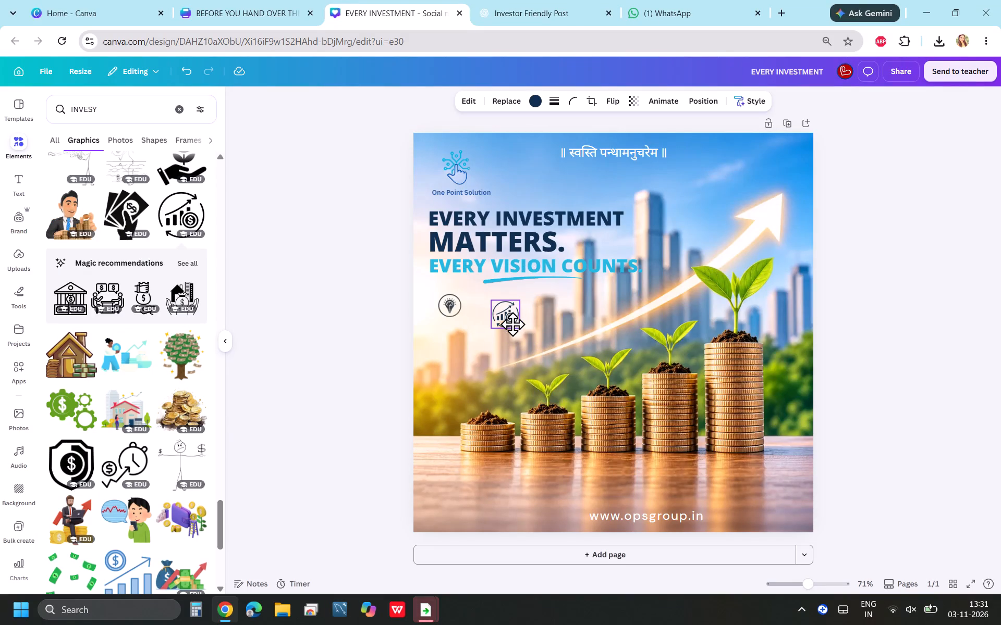
pyautogui.moveTo(512, 324); pyautogui.dragTo(498, 315)
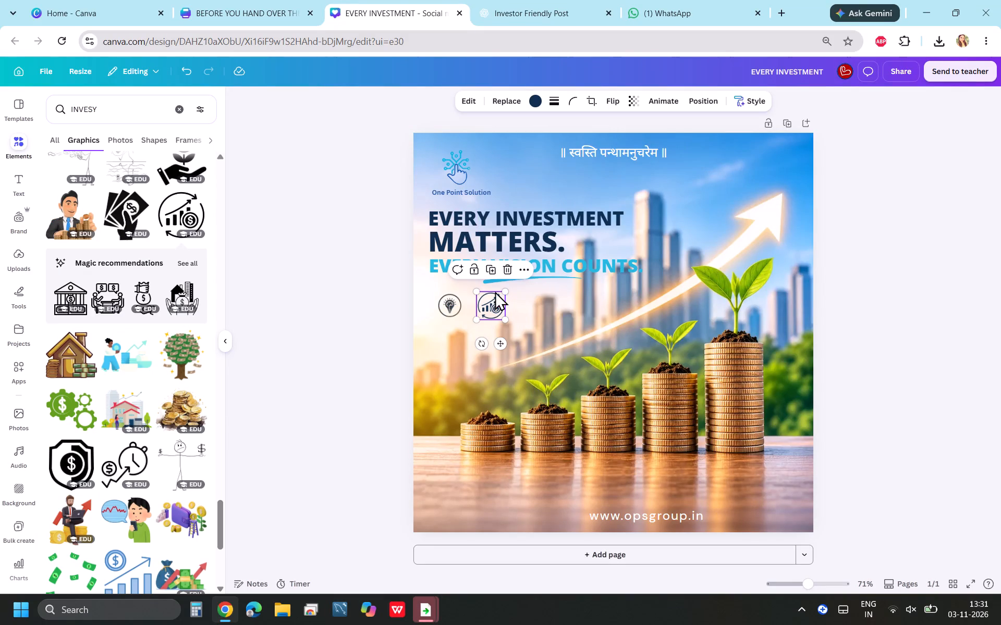
pyautogui.moveTo(504, 292); pyautogui.dragTo(503, 301)
pyautogui.click(612, 344)
# Nudge the bar-chart-and-coin icon slightly up and further from the light bulb badge, keeping the two icons level.
pyautogui.click(489, 315)
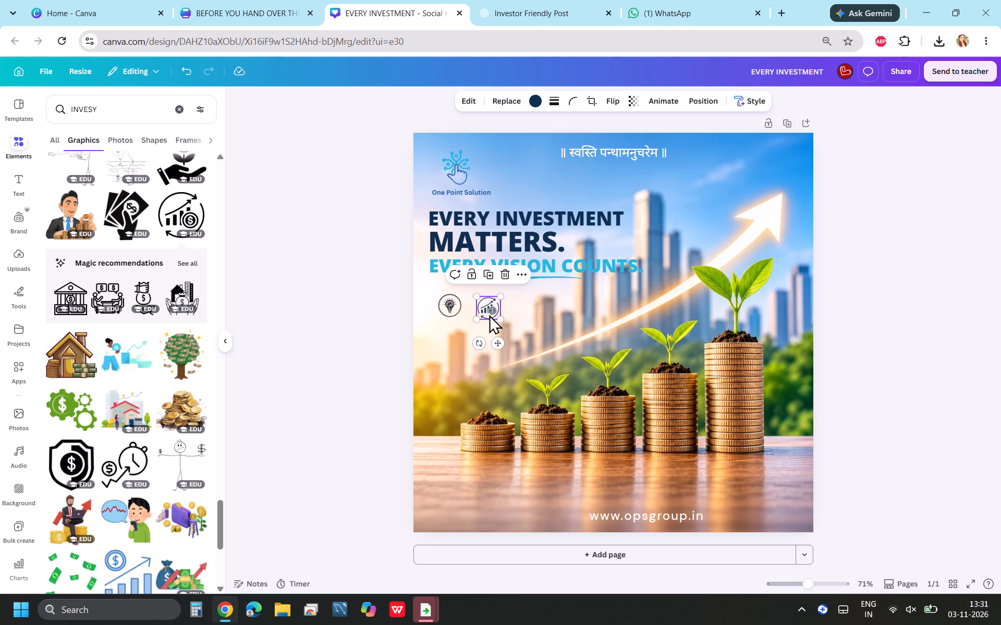
pyautogui.press('Up')
pyautogui.press('Up')
pyautogui.press('Up')
pyautogui.press('Up')
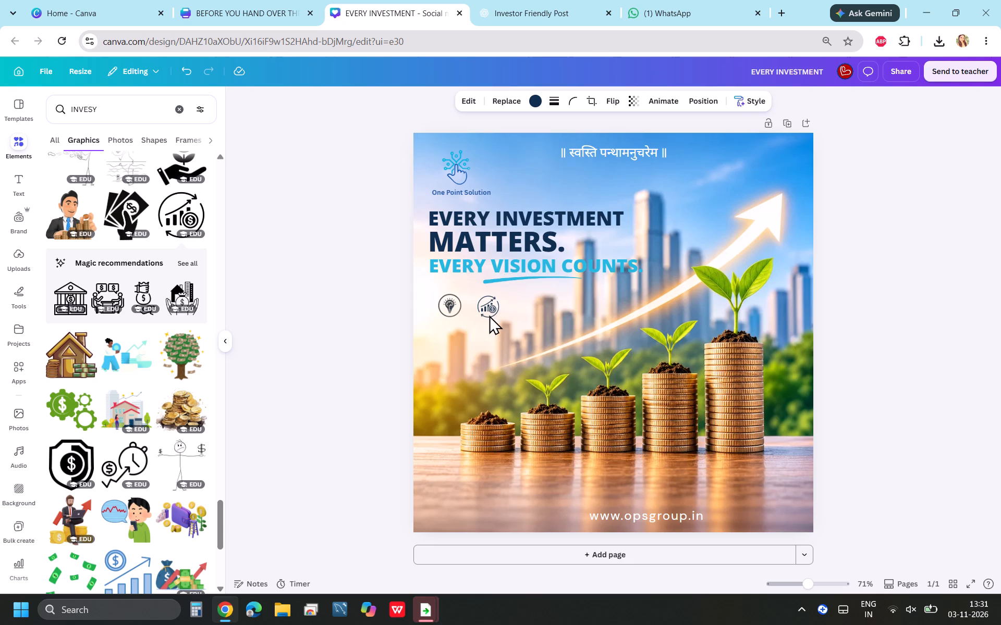
pyautogui.press('Up')
pyautogui.press('Up')
pyautogui.press('Right')
pyautogui.press('Right')
pyautogui.press('Right')
pyautogui.press('Right')
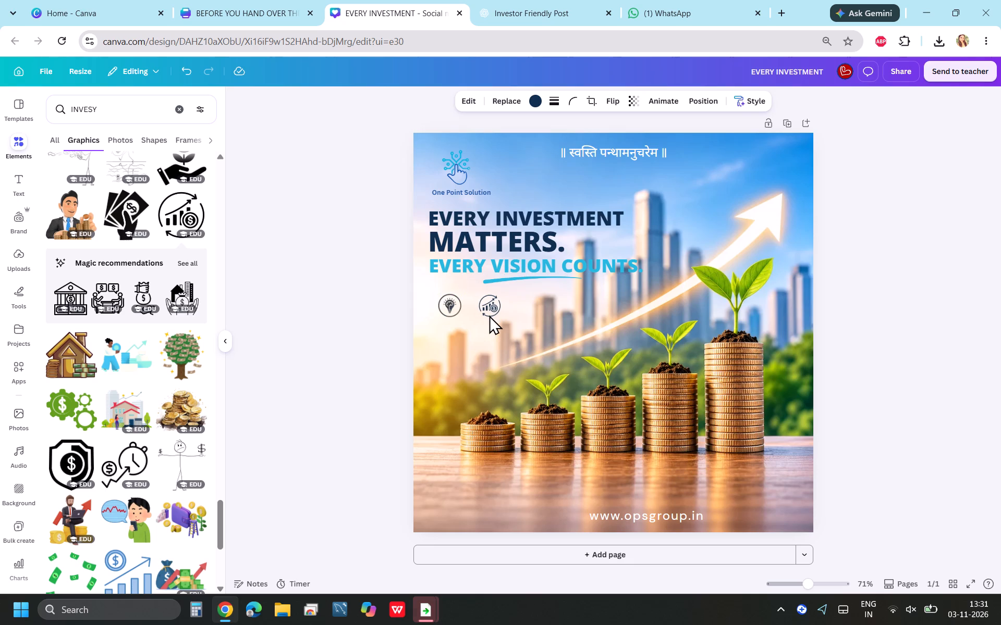
pyautogui.press('Right')
pyautogui.press('Right')
pyautogui.press('Right')
pyautogui.press('Right')
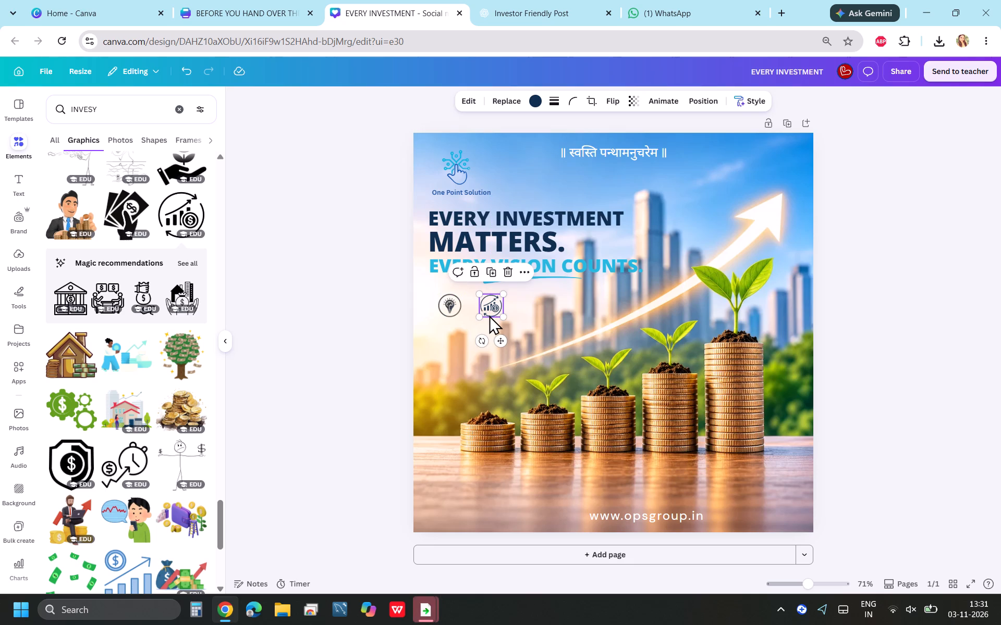
pyautogui.click(266, 312)
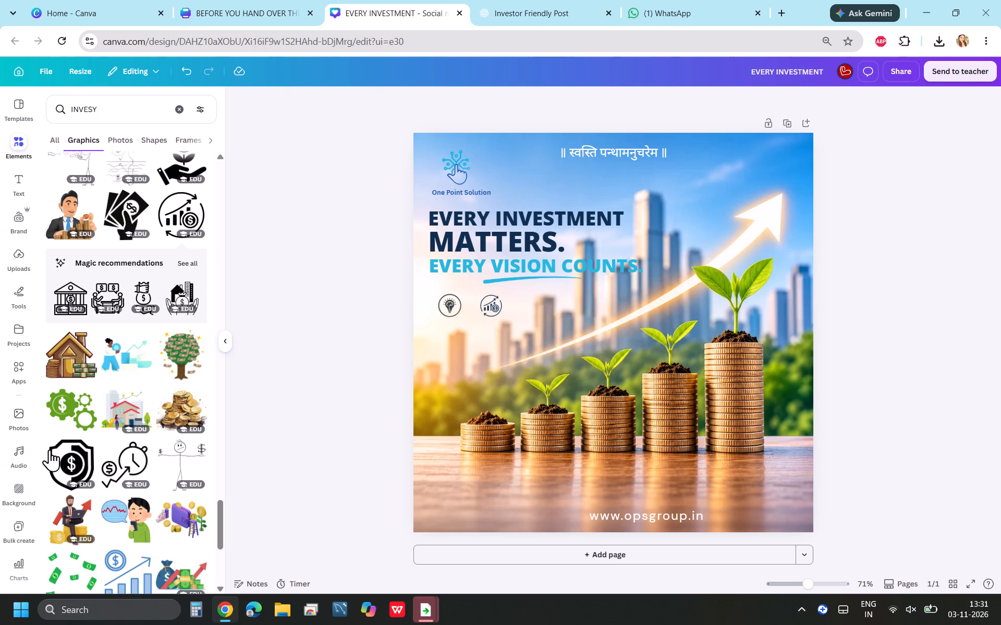
# Search the graphics for GROW.
pyautogui.moveTo(106, 109); pyautogui.dragTo(72, 115)
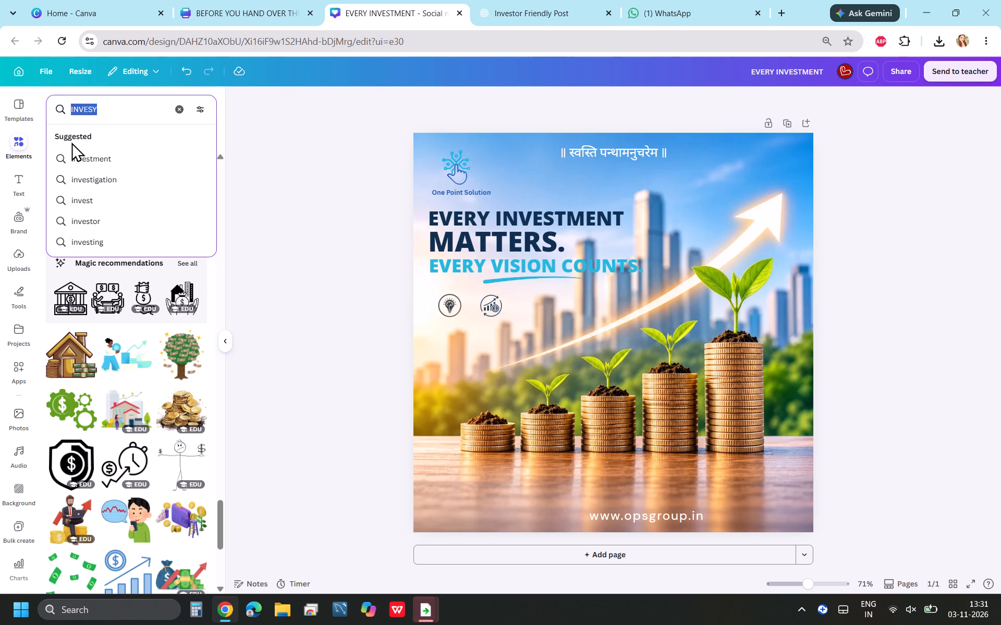
pyautogui.press('BackSpace')
pyautogui.write('GROW')
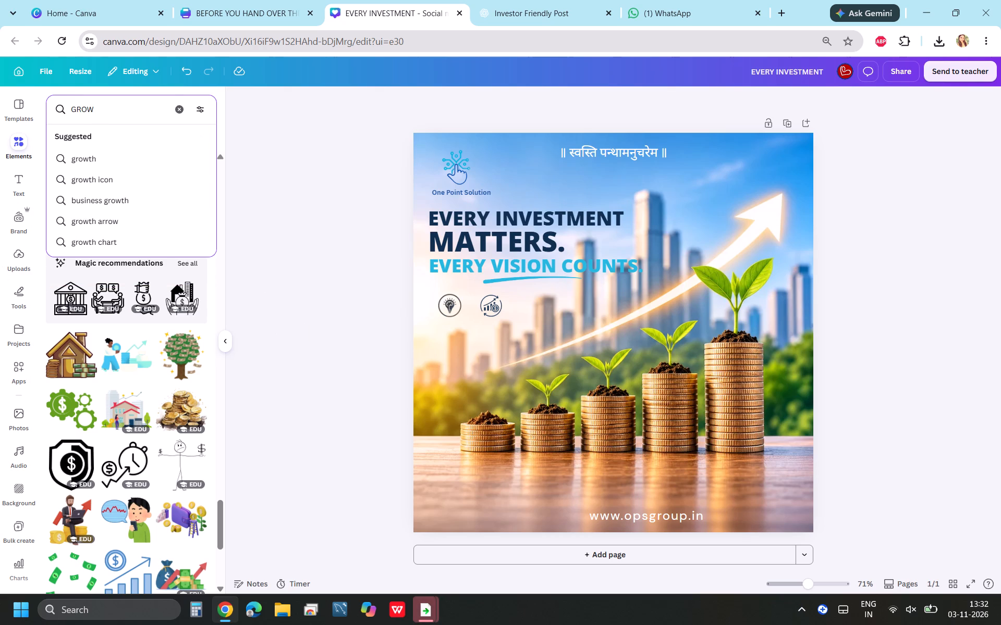
pyautogui.press('Return')
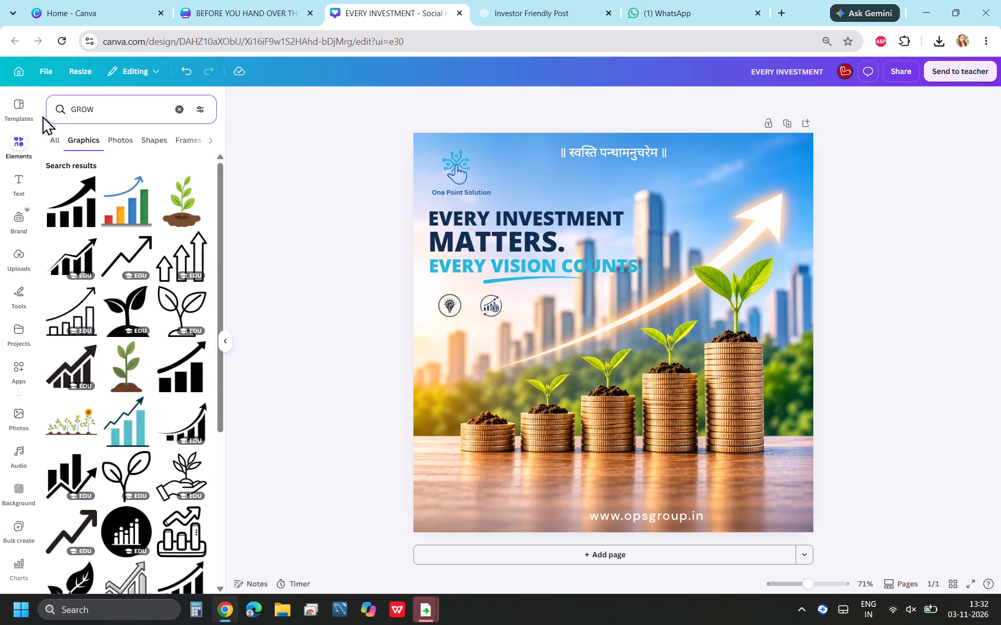
# Look through the GROW graphics results for a circular growth icon that matches the two badges below the headline.
pyautogui.scroll(-3, 161, 348)
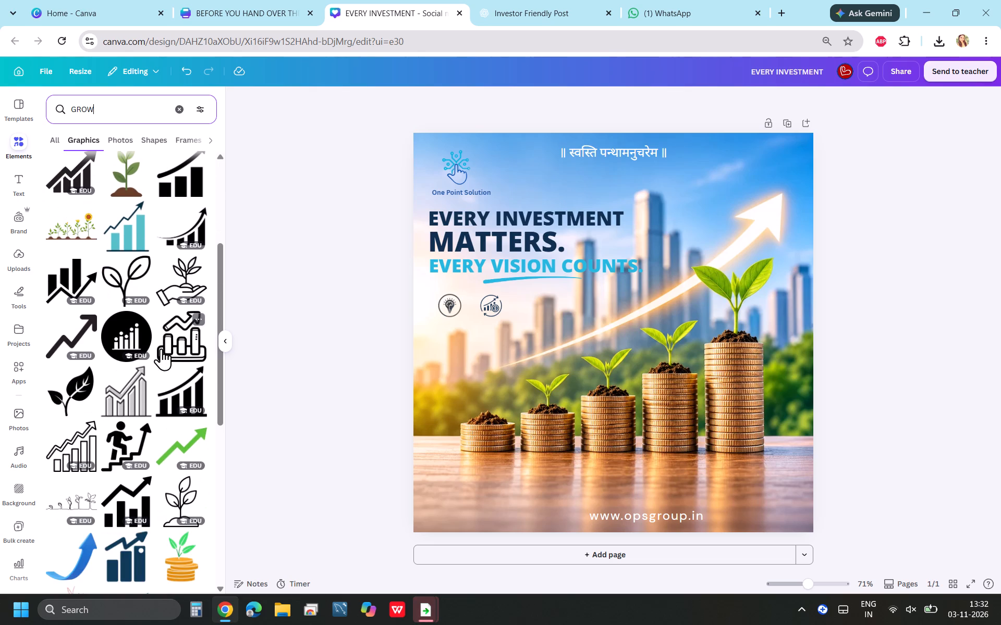
pyautogui.scroll(-6, 161, 348)
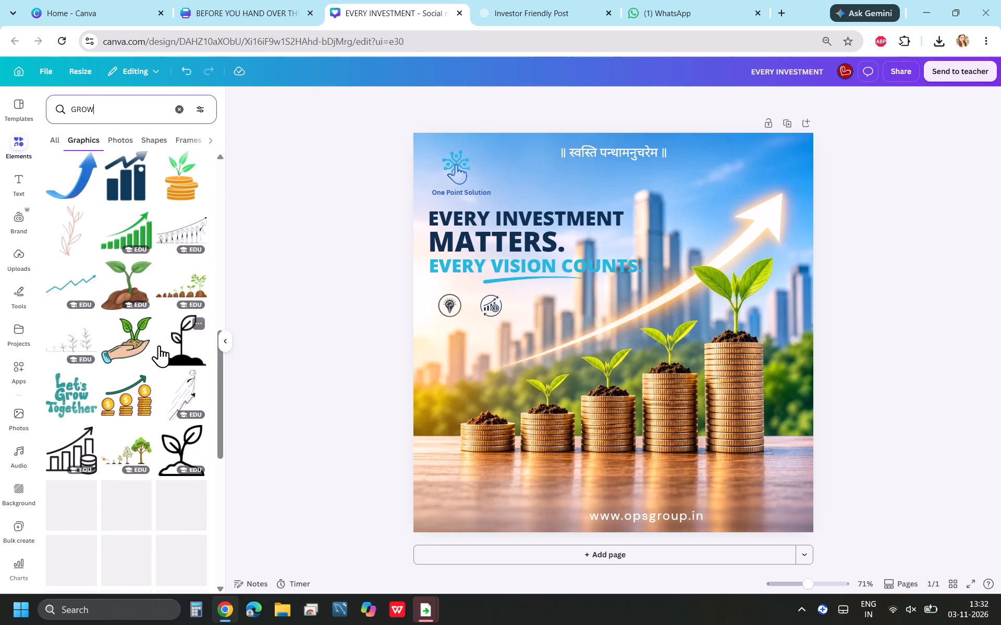
pyautogui.scroll(-5, 159, 345)
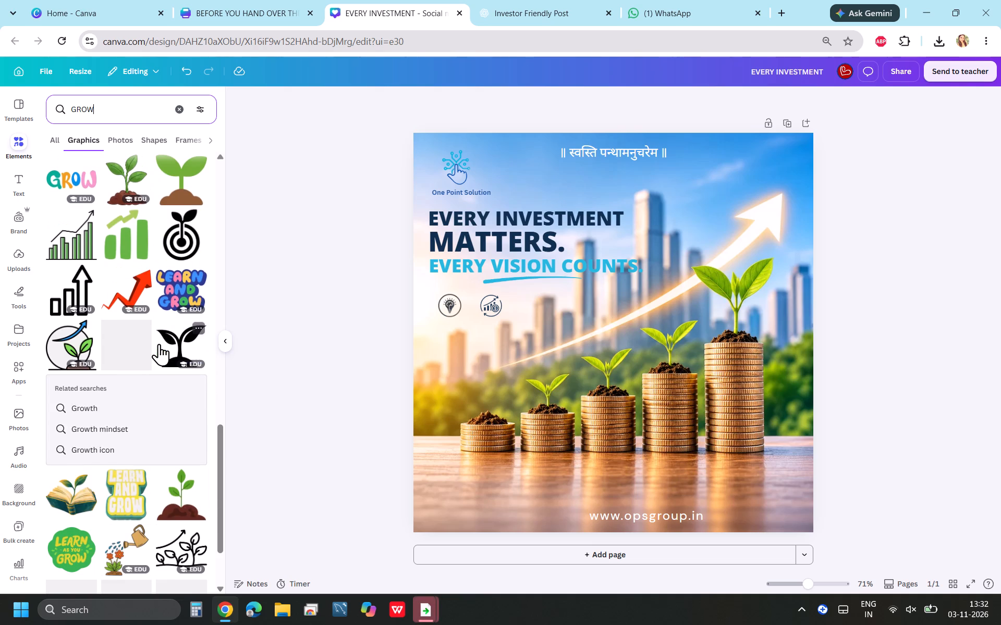
pyautogui.scroll(-3, 110, 352)
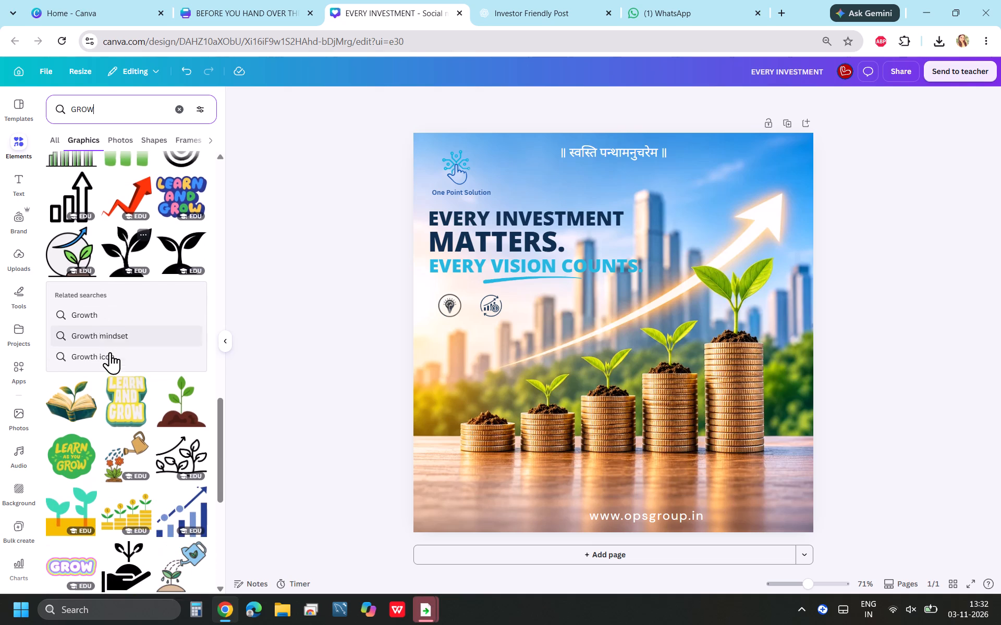
pyautogui.scroll(-6, 110, 352)
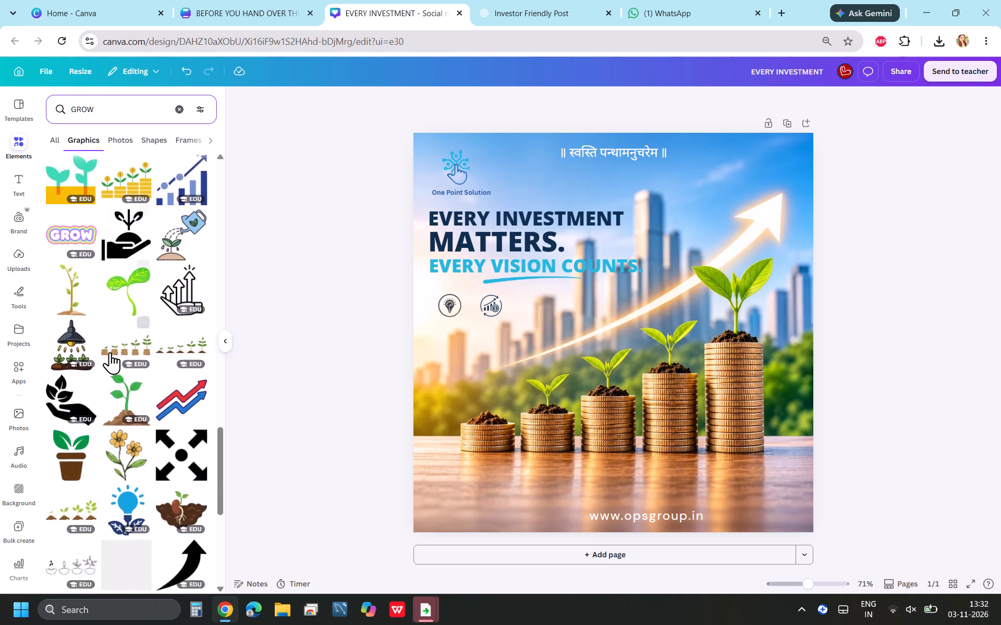
pyautogui.scroll(-5, 110, 352)
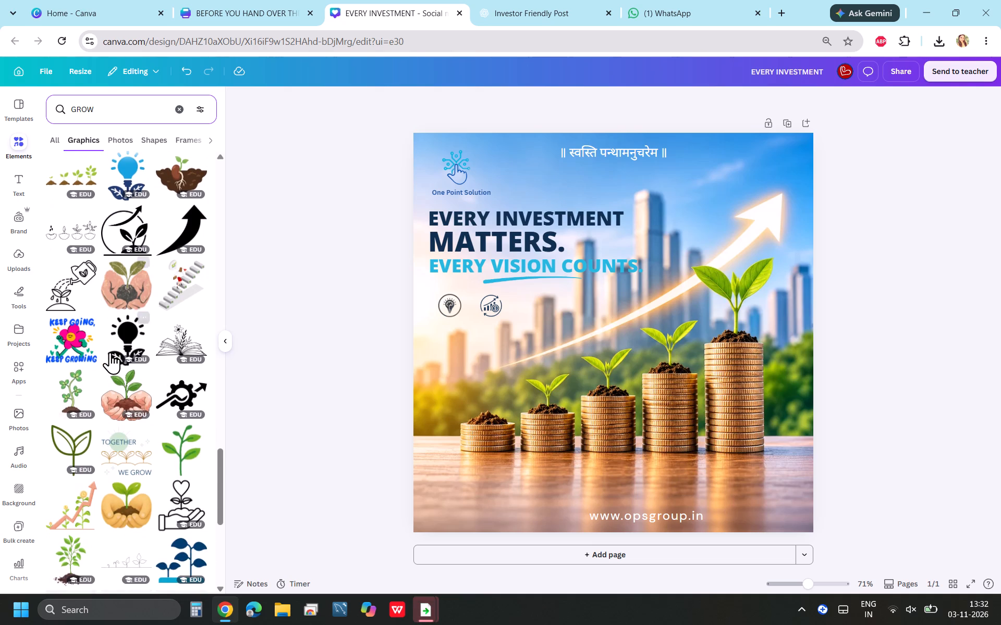
pyautogui.scroll(-5, 110, 352)
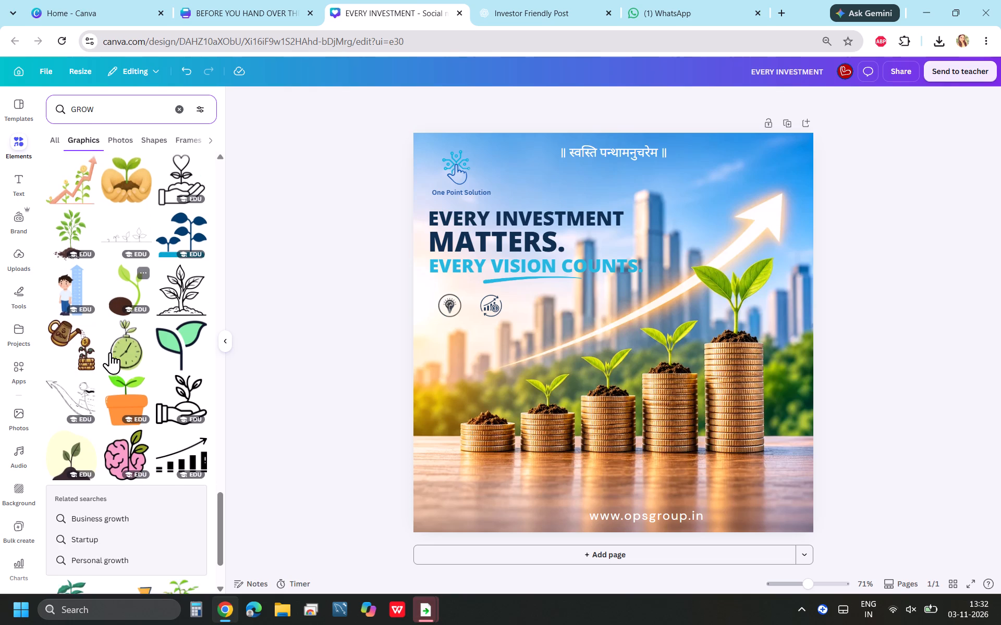
pyautogui.scroll(-8, 110, 352)
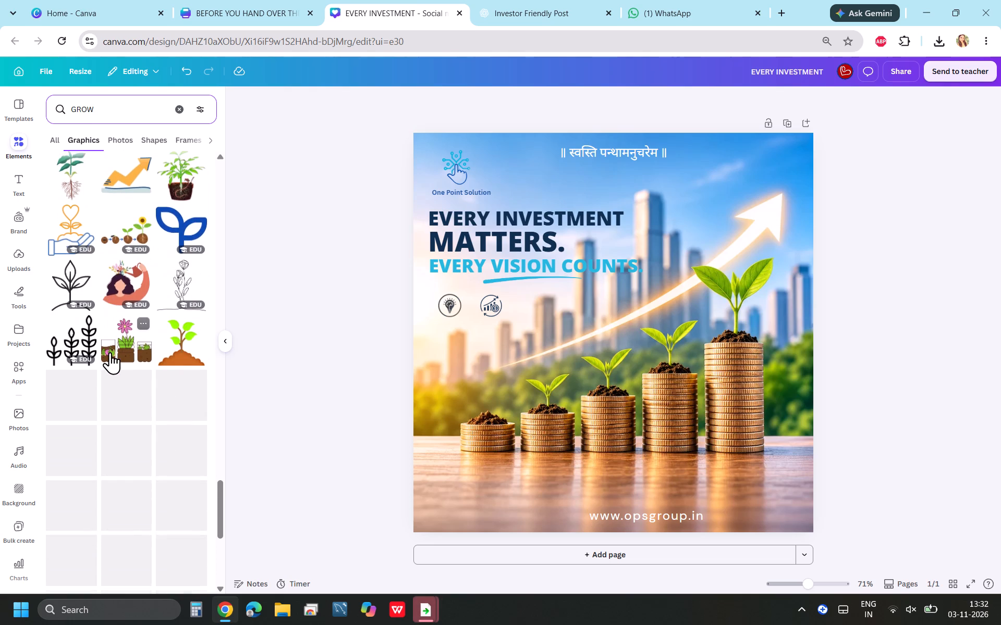
pyautogui.scroll(-5, 110, 352)
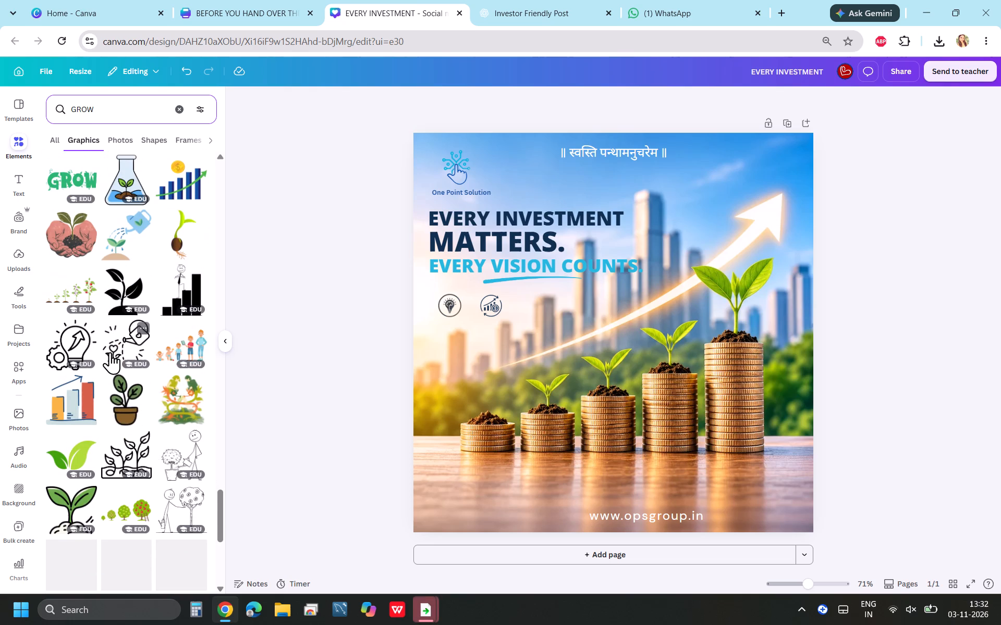
pyautogui.scroll(-12, 110, 352)
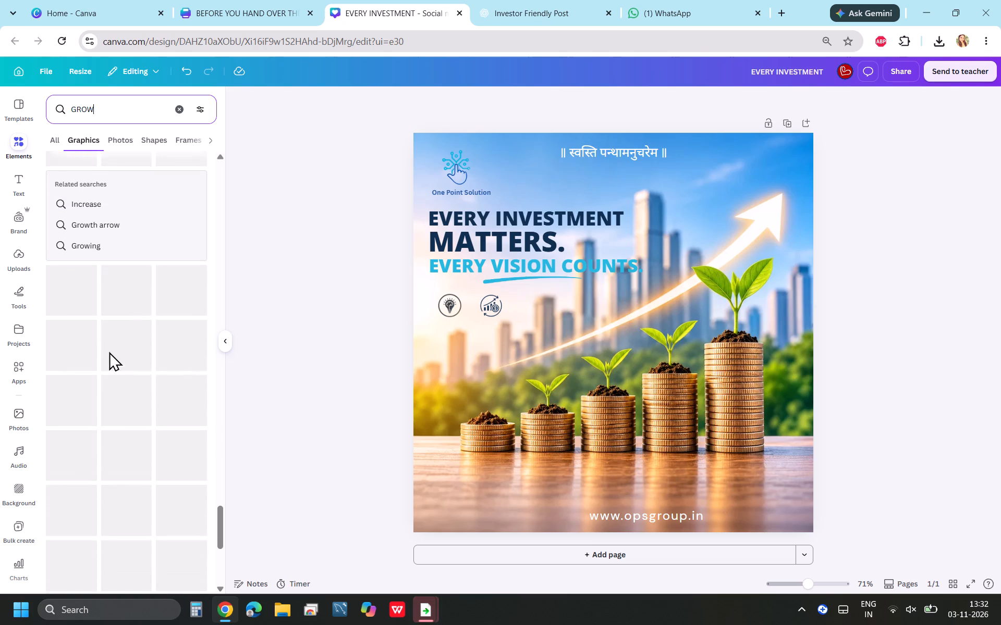
pyautogui.scroll(20, 109, 352)
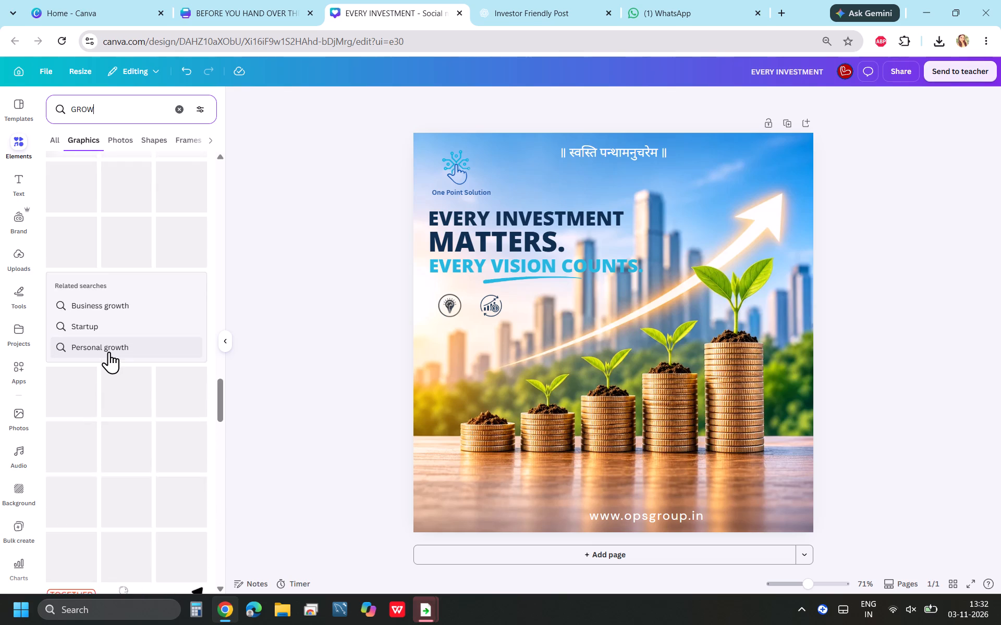
pyautogui.scroll(4, 109, 352)
pyautogui.scroll(-3, 109, 352)
pyautogui.scroll(8, 109, 352)
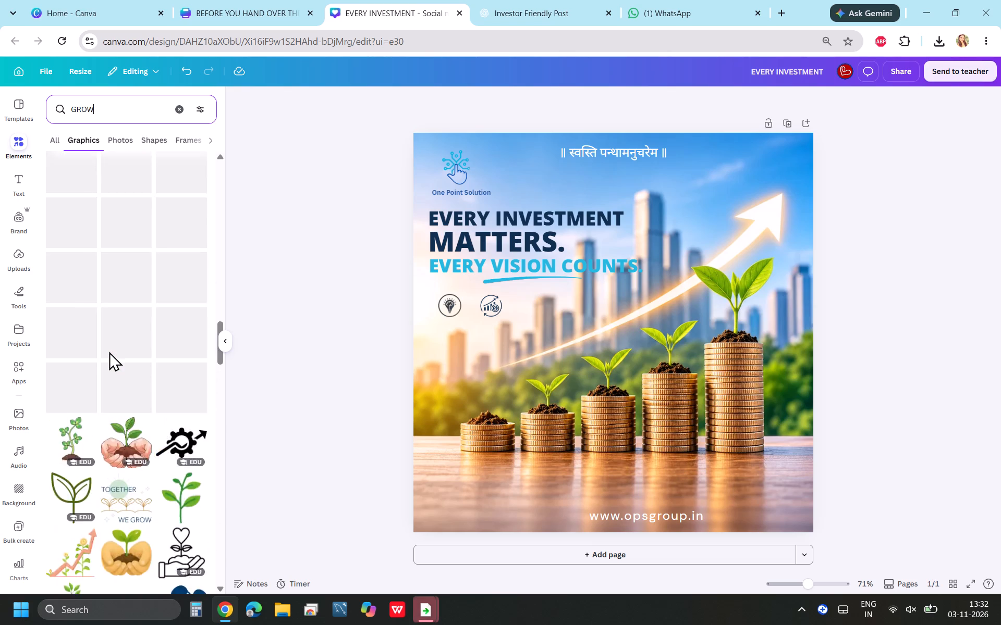
pyautogui.scroll(9, 109, 352)
pyautogui.scroll(-1, 109, 352)
pyautogui.scroll(5, 109, 352)
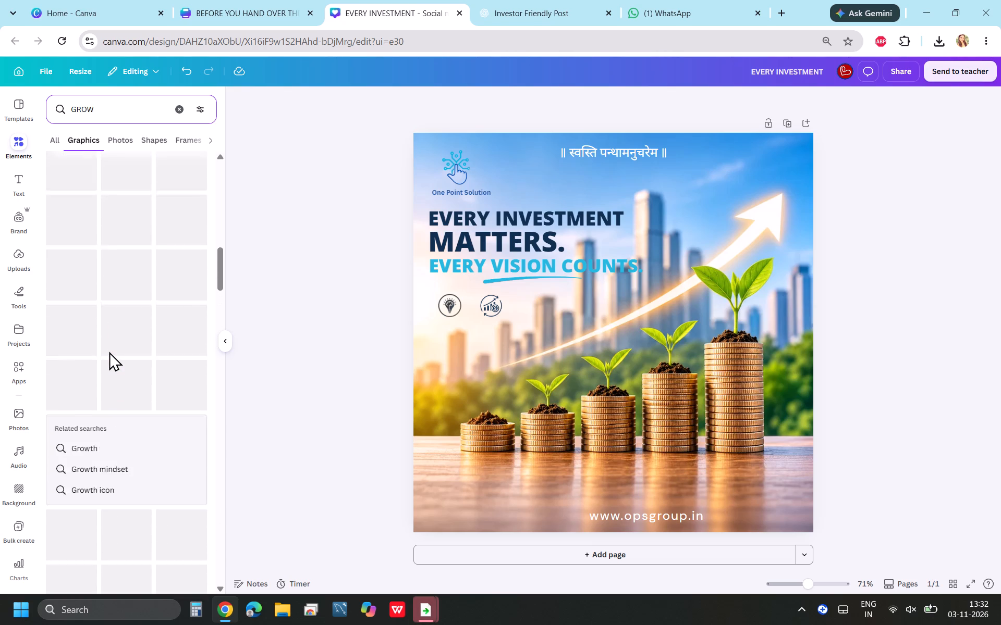
pyautogui.scroll(13, 109, 352)
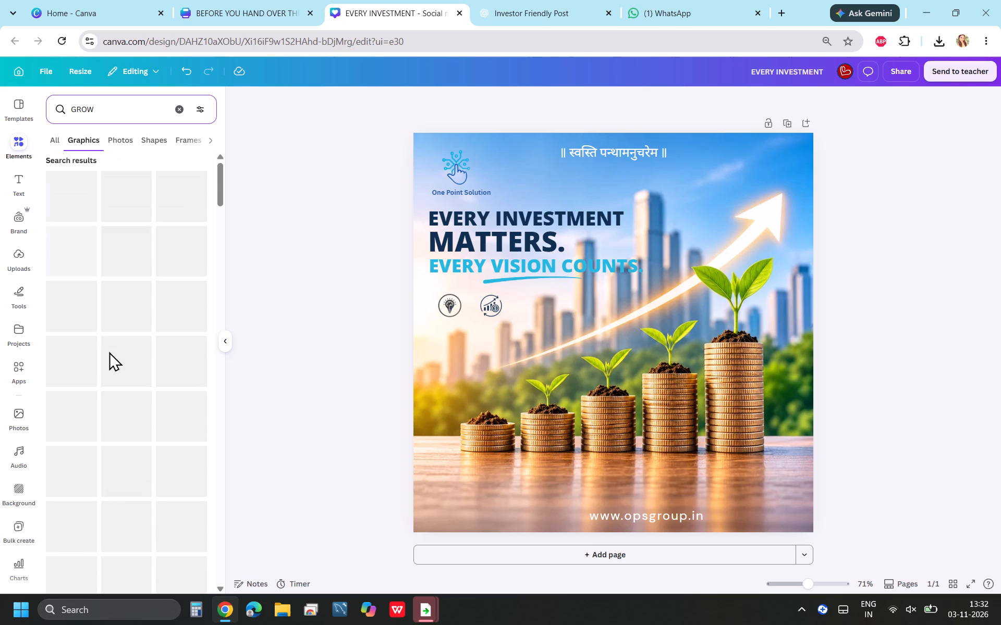
pyautogui.scroll(5, 109, 352)
pyautogui.scroll(-3, 109, 352)
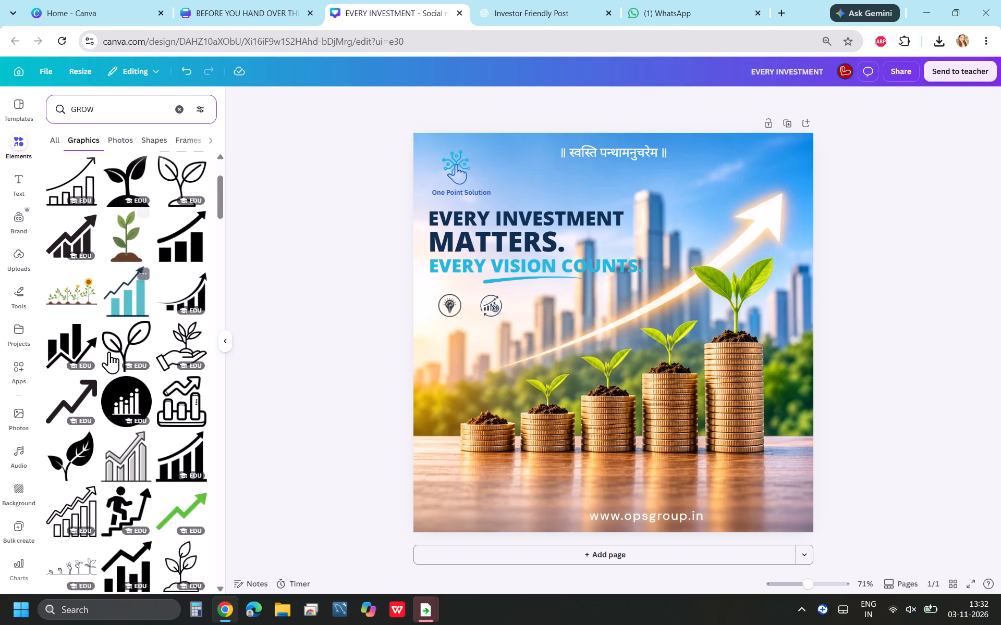
pyautogui.scroll(-2, 109, 352)
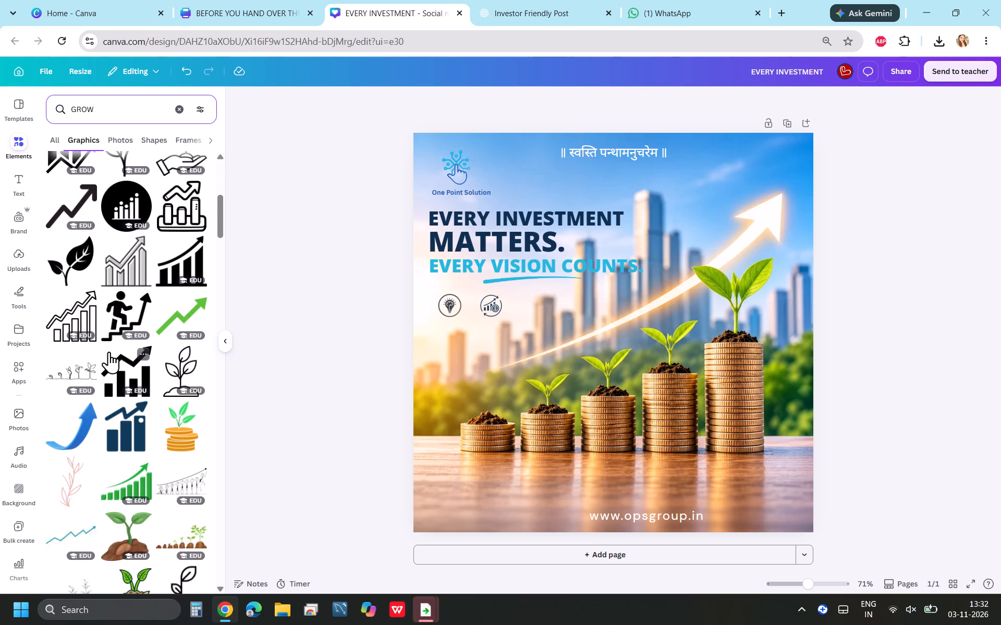
pyautogui.scroll(-5, 109, 352)
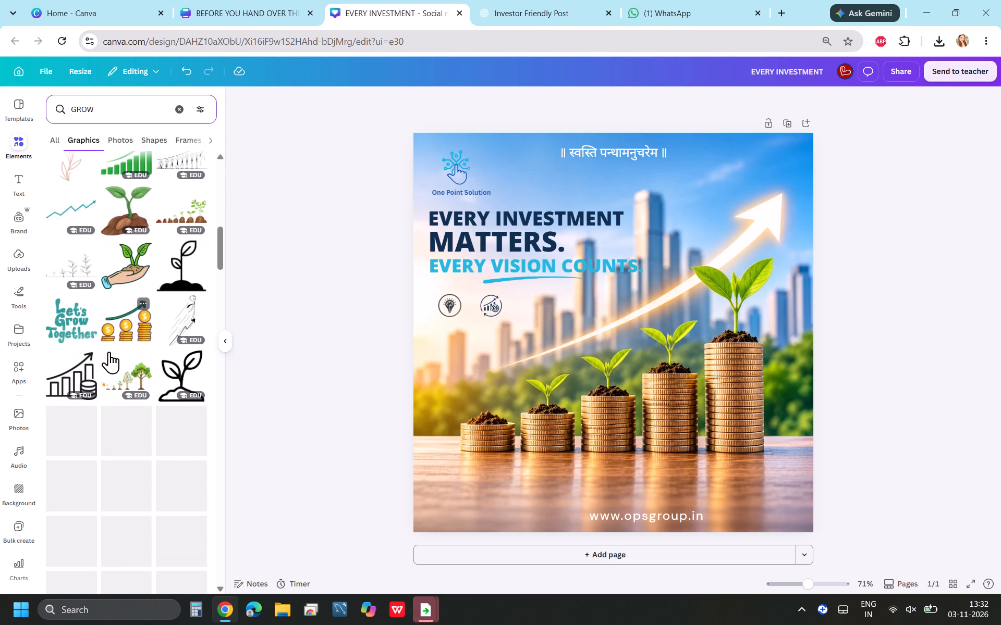
# Search the graphics for GROW ICON INSIDE THE CIRCLE.
pyautogui.click(119, 103)
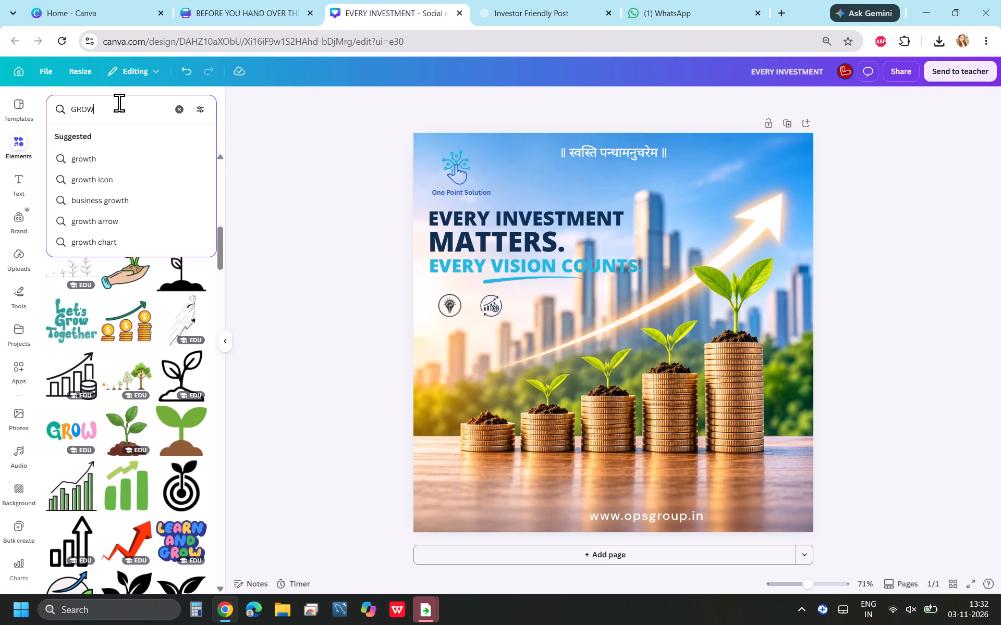
pyautogui.press('space')
pyautogui.write('IC')
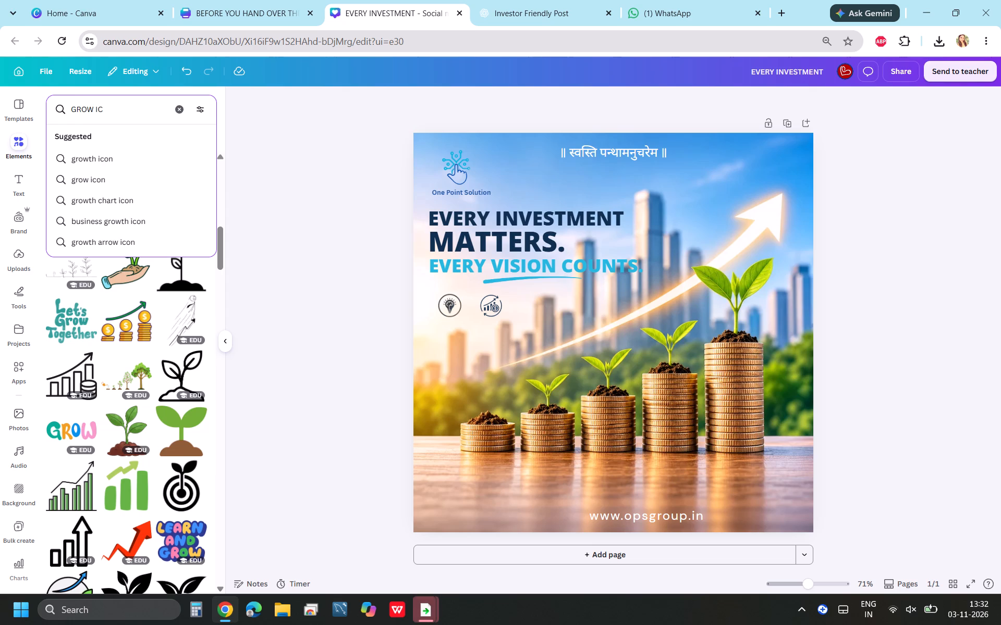
pyautogui.press('o')
pyautogui.write('N M')
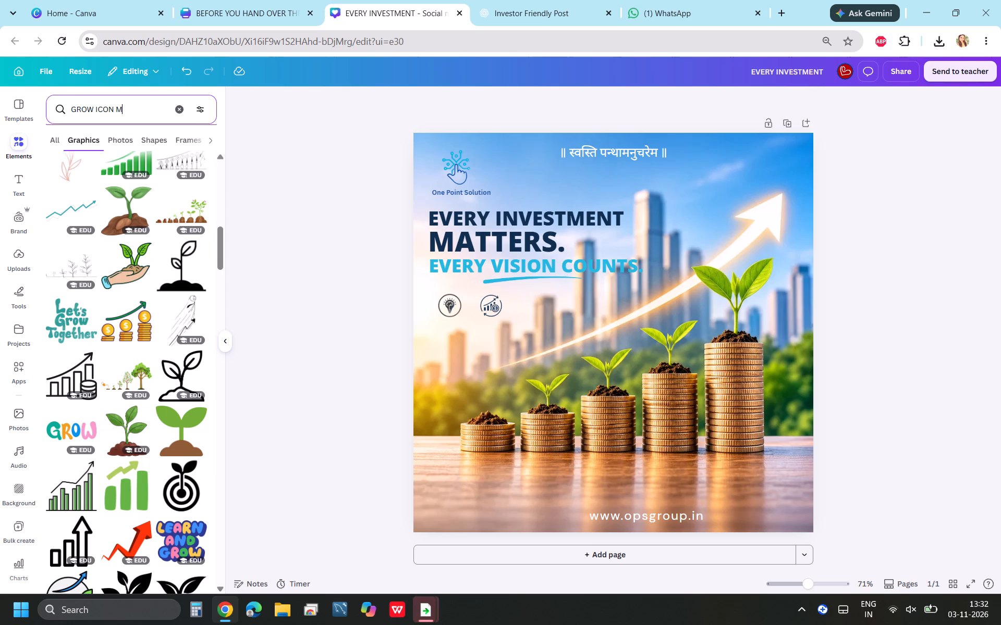
pyautogui.press('BackSpace')
pyautogui.write('IN')
pyautogui.write('SIDE THE CIRCE')
pyautogui.press('BackSpace')
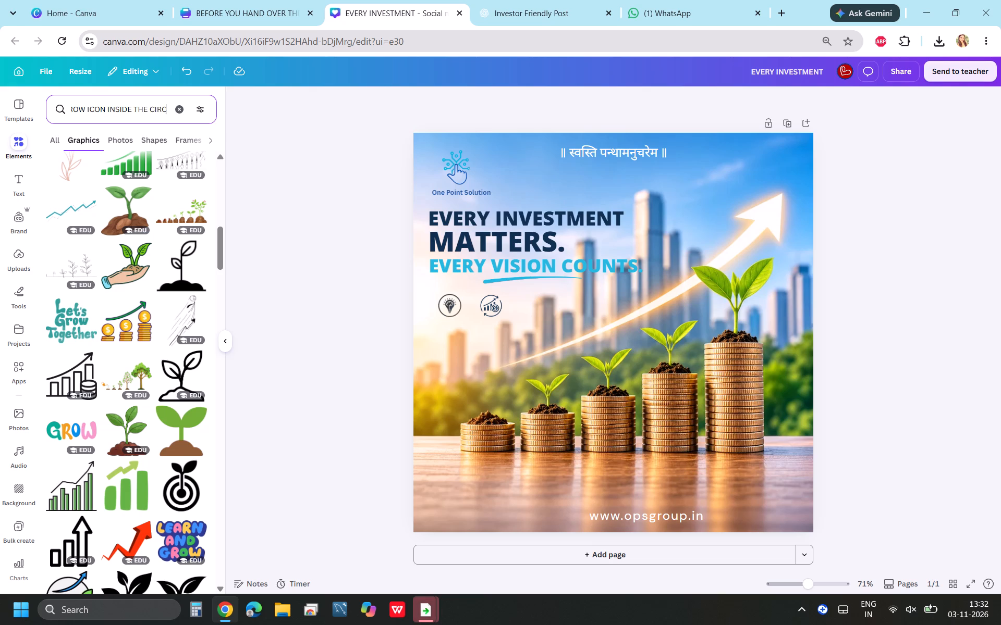
pyautogui.press('l')
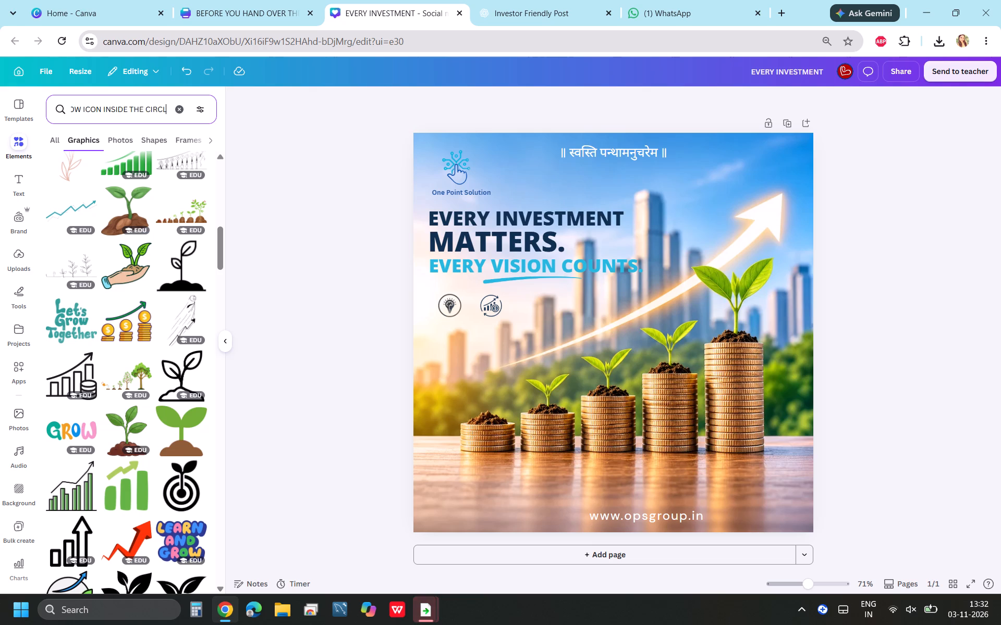
pyautogui.write('E')
pyautogui.press('space')
pyautogui.press('Return')
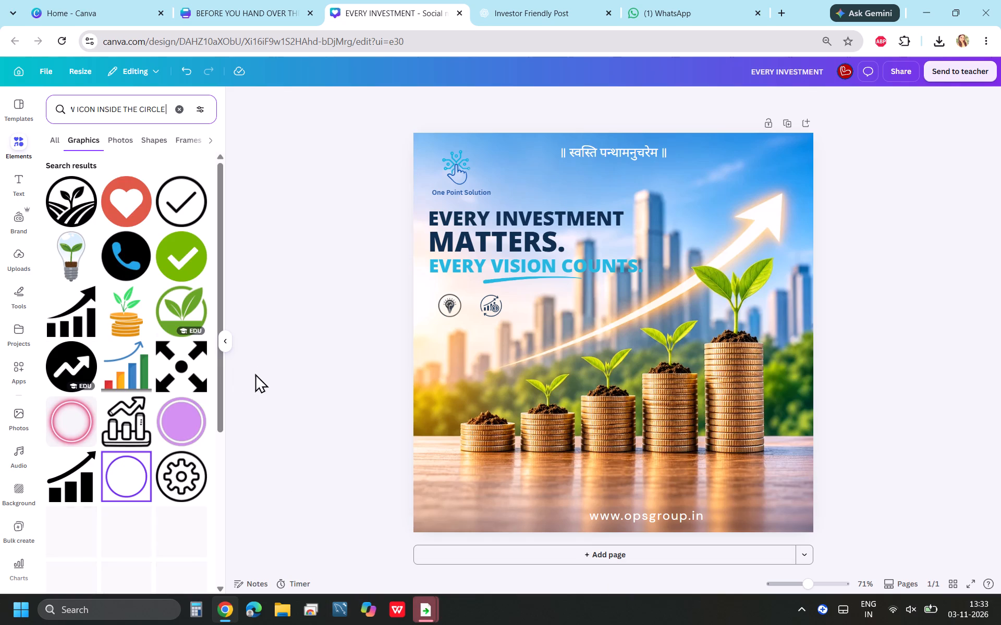
# Examine the circle icon results for a growth icon that suits the row below the headline.
pyautogui.scroll(-2, 111, 395)
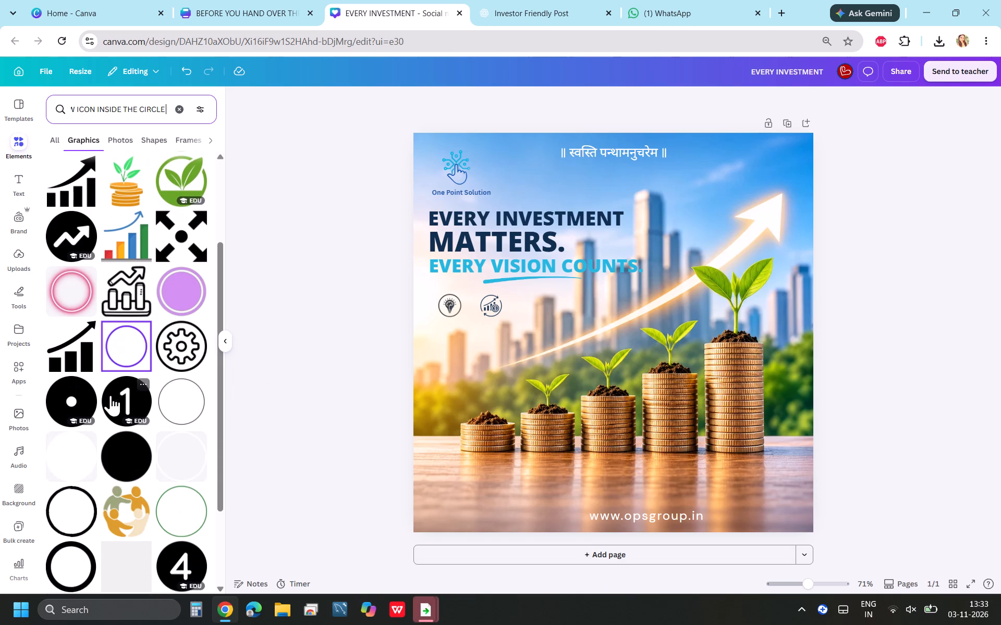
pyautogui.scroll(-5, 111, 395)
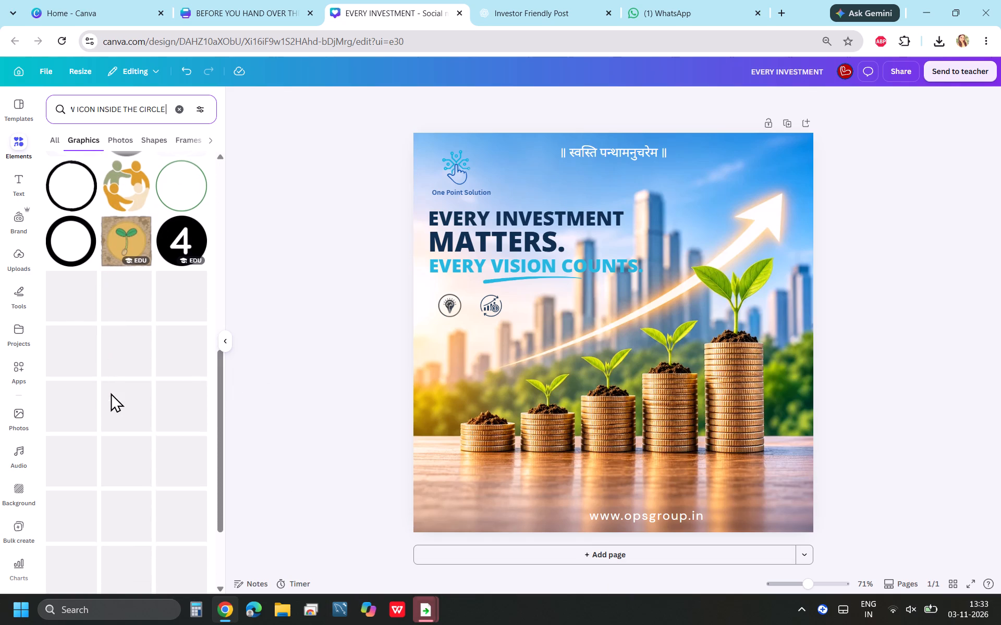
pyautogui.scroll(-4, 111, 393)
pyautogui.scroll(7, 111, 393)
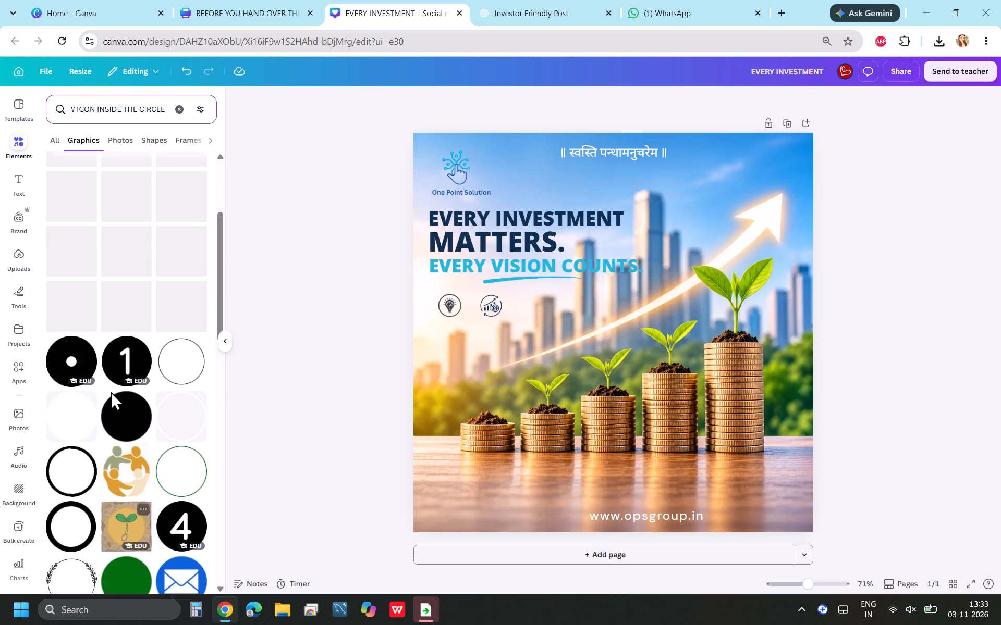
pyautogui.scroll(6, 111, 391)
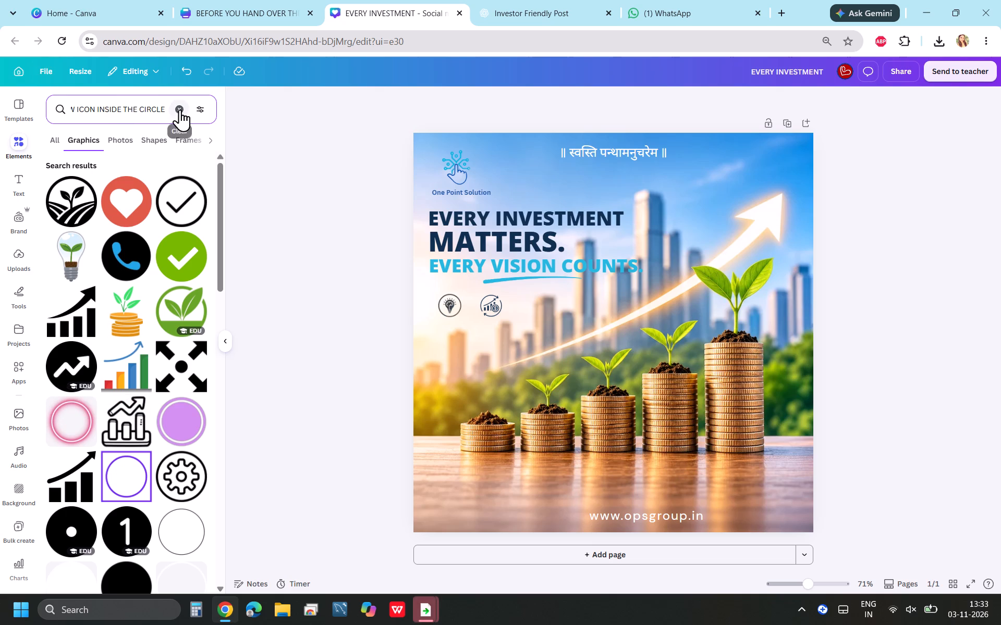
# Shorten the graphics search text to GROW ICON.
pyautogui.moveTo(164, 109); pyautogui.dragTo(72, 110)
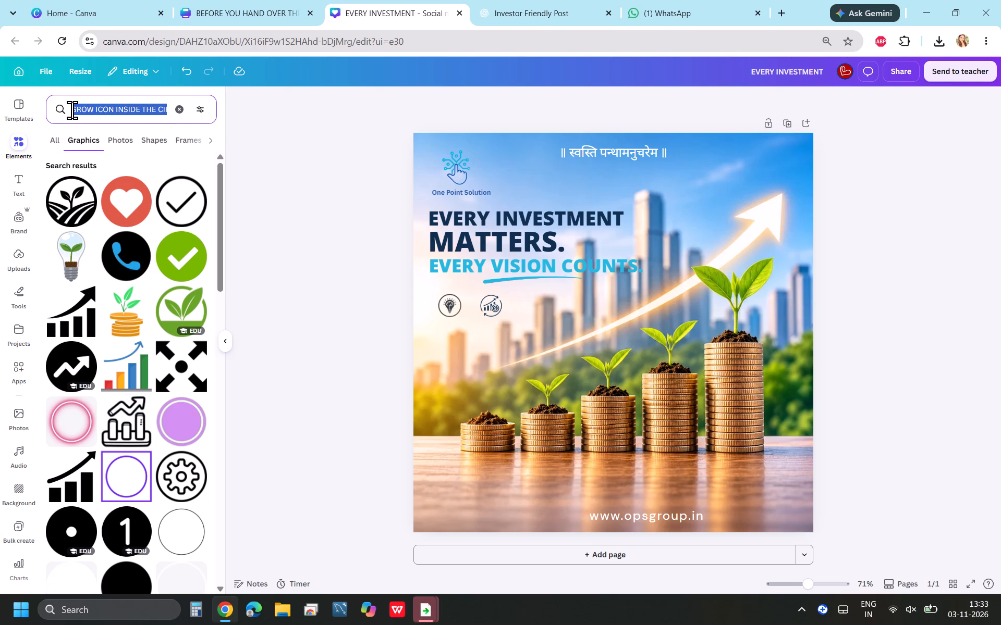
pyautogui.moveTo(72, 110); pyautogui.dragTo(115, 106)
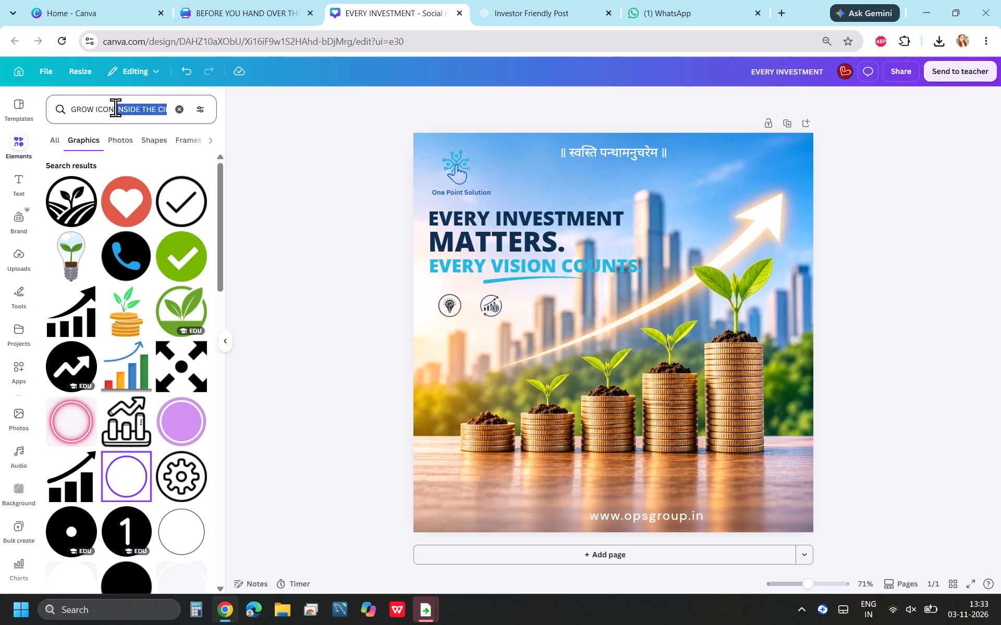
pyautogui.press('BackSpace')
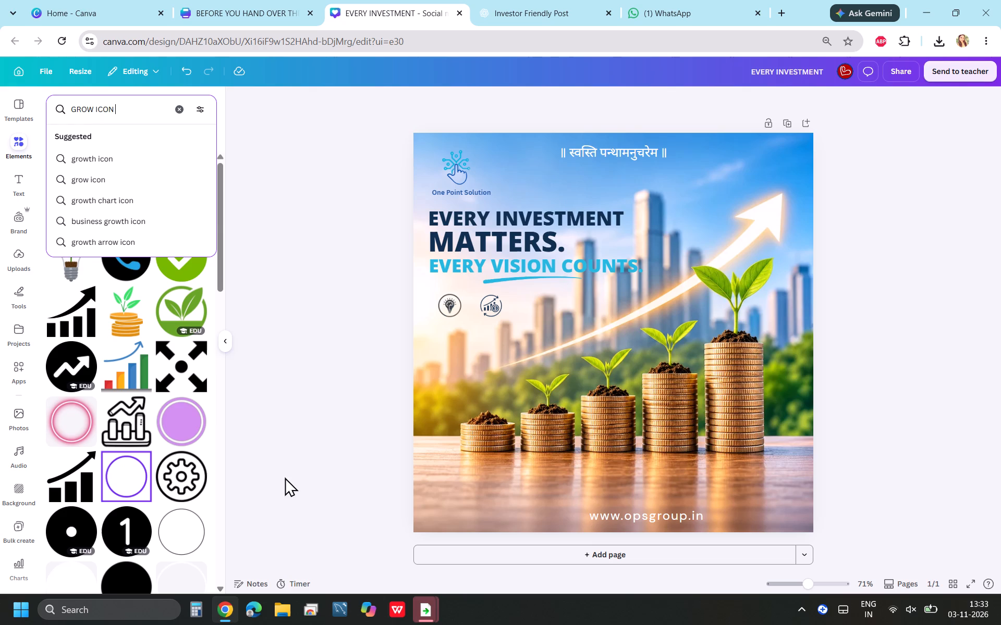
pyautogui.click(268, 231)
# Look through the GROW ICON graphics results for a circular growth icon that matches the two badges below the headline.
pyautogui.scroll(-1, 112, 332)
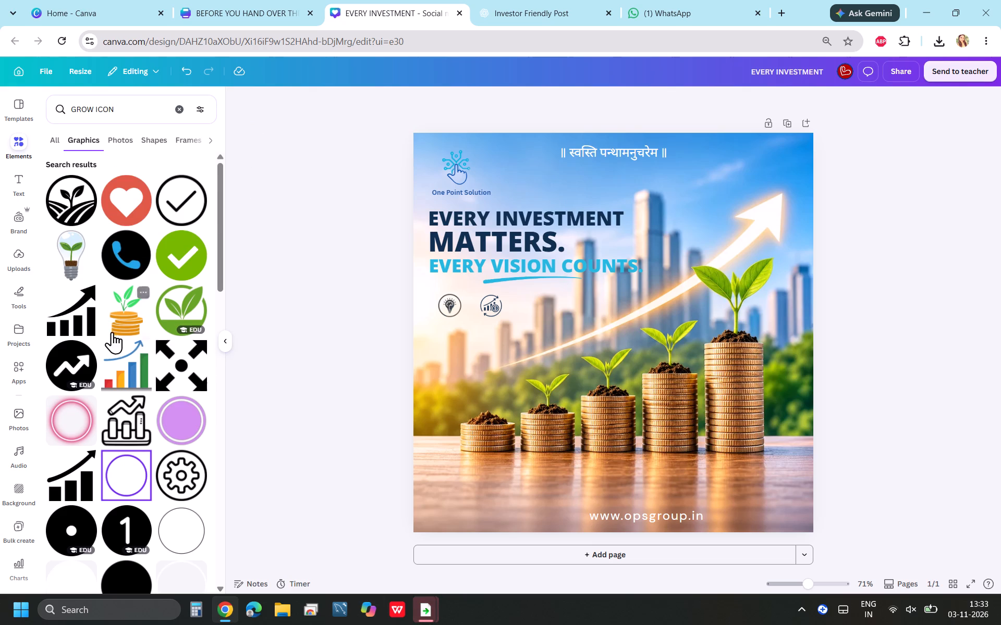
pyautogui.scroll(-7, 112, 332)
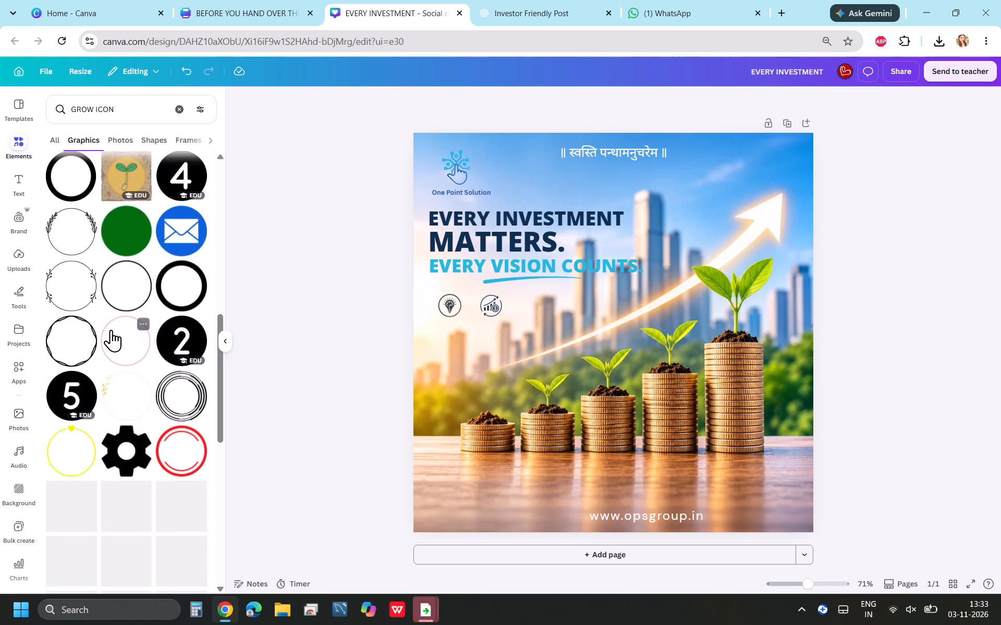
pyautogui.scroll(-7, 111, 330)
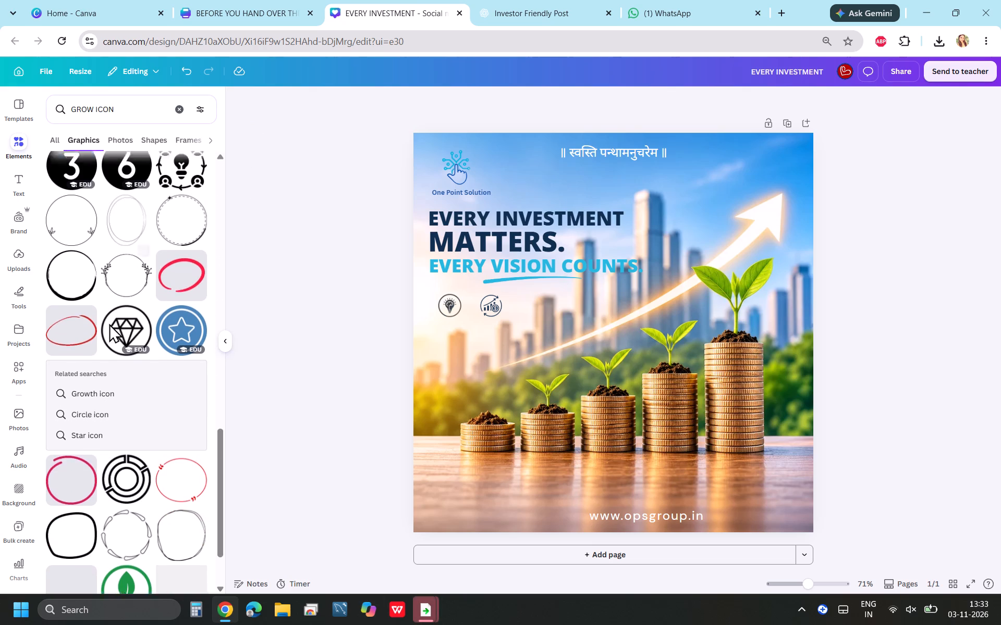
pyautogui.scroll(-3, 109, 323)
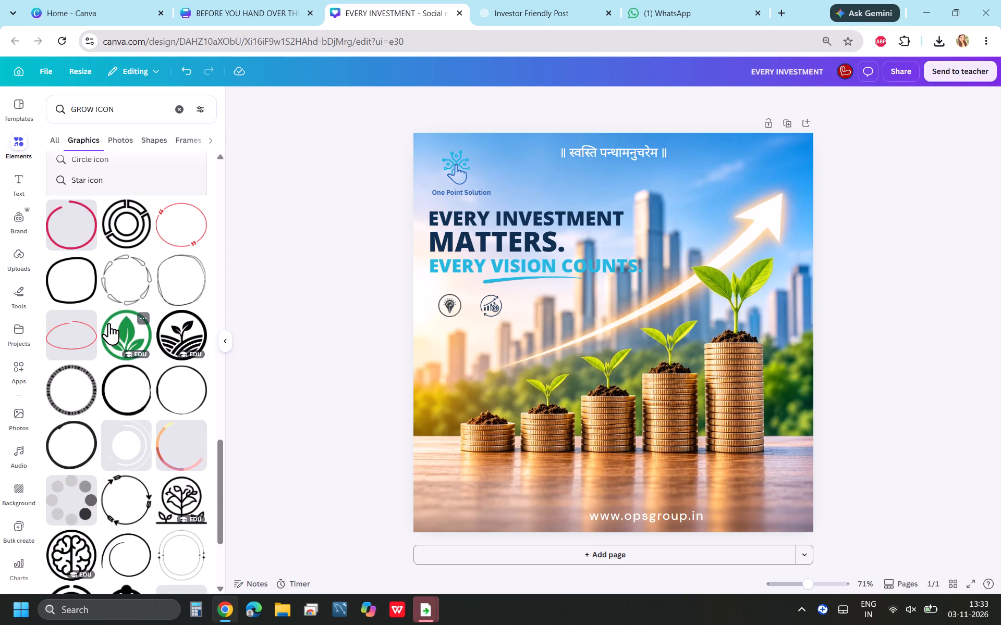
pyautogui.scroll(-11, 109, 323)
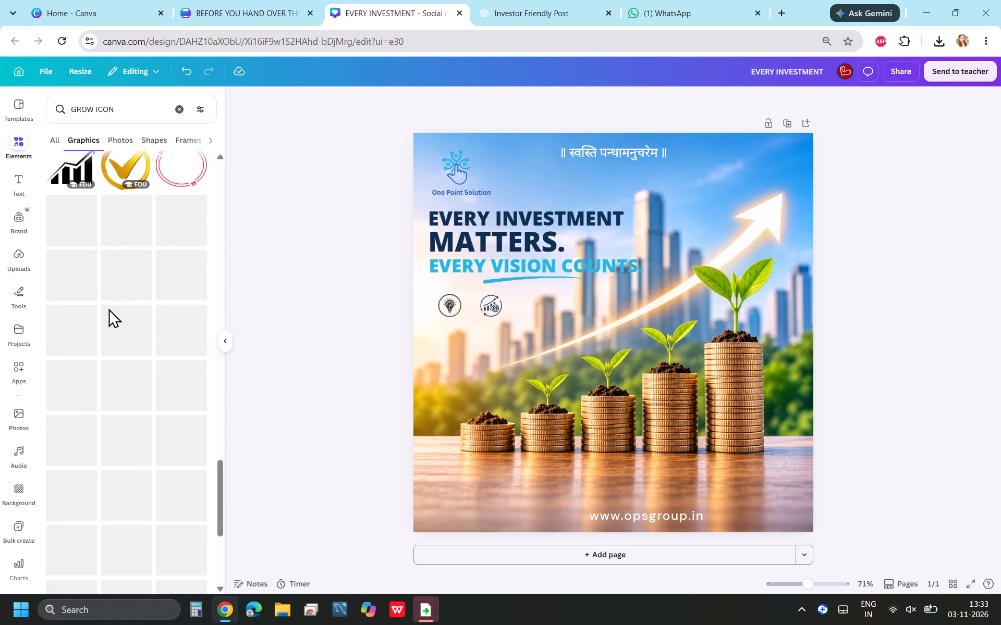
pyautogui.scroll(-6, 108, 308)
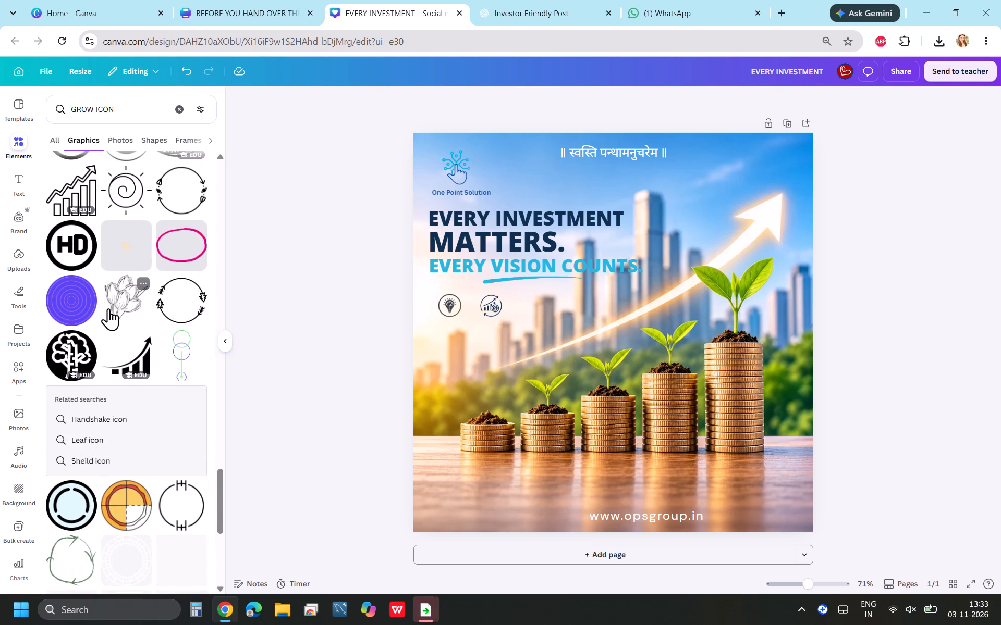
pyautogui.scroll(-5, 108, 308)
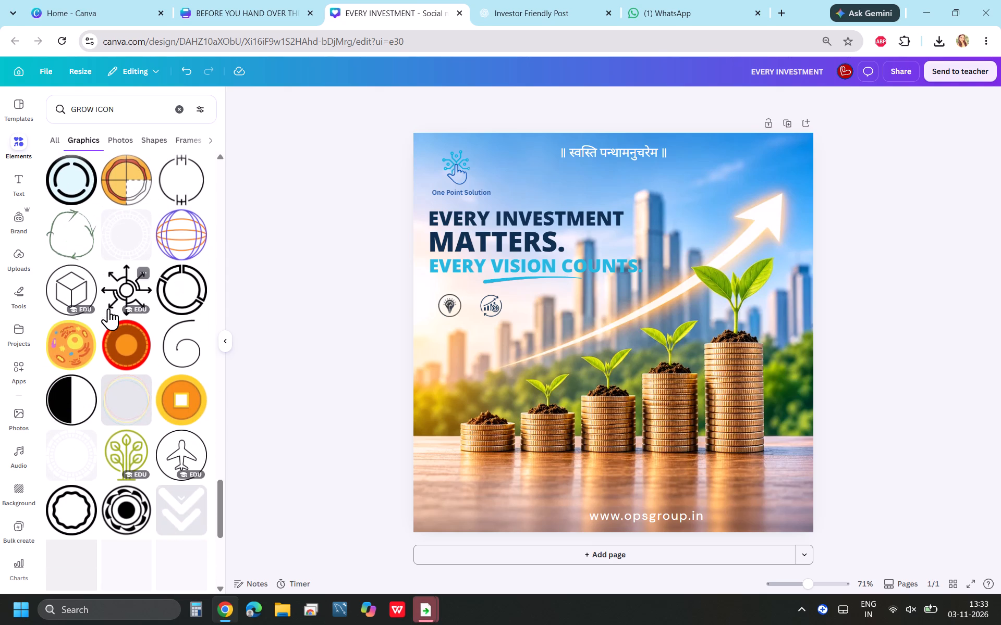
pyautogui.scroll(-6, 108, 308)
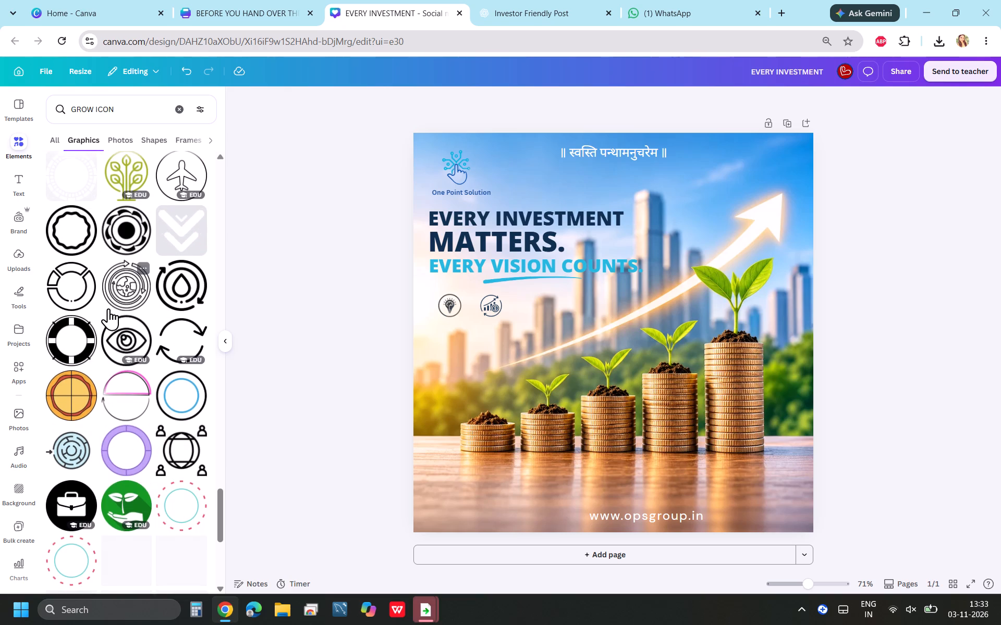
pyautogui.scroll(-5, 108, 308)
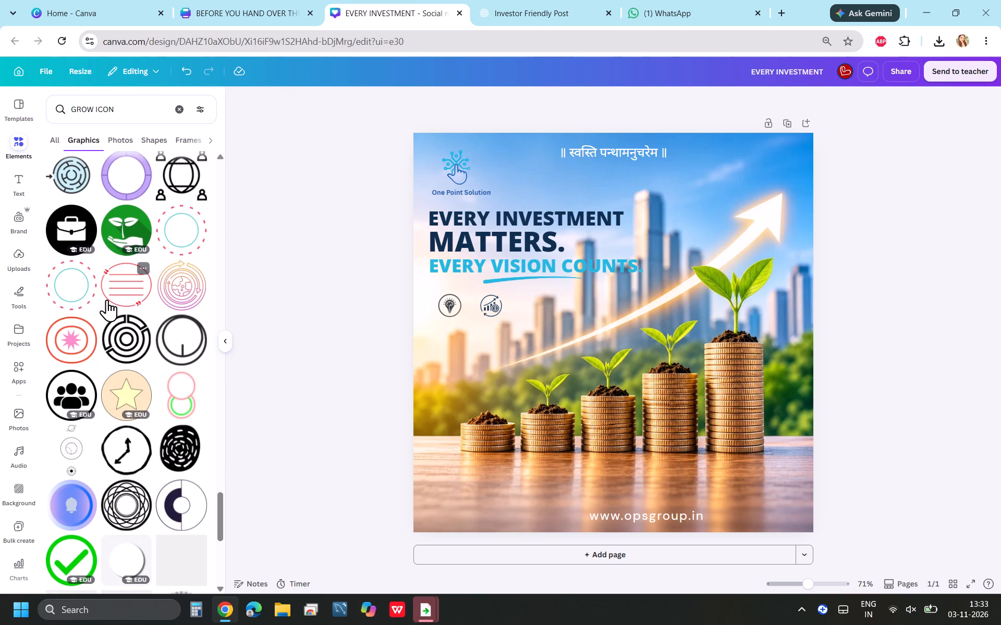
pyautogui.click(637, 511)
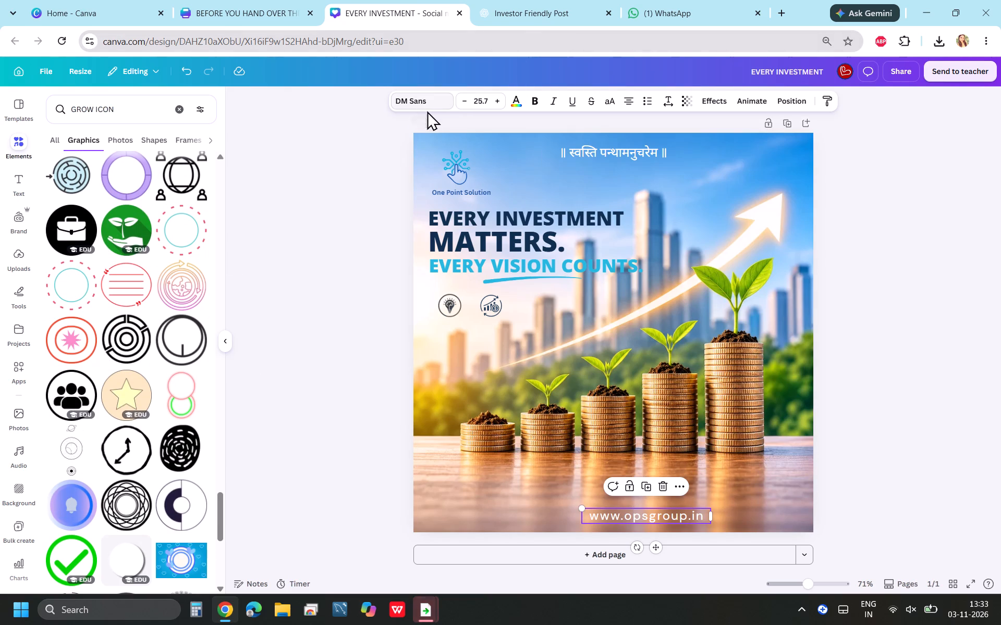
pyautogui.doubleClick(464, 101)
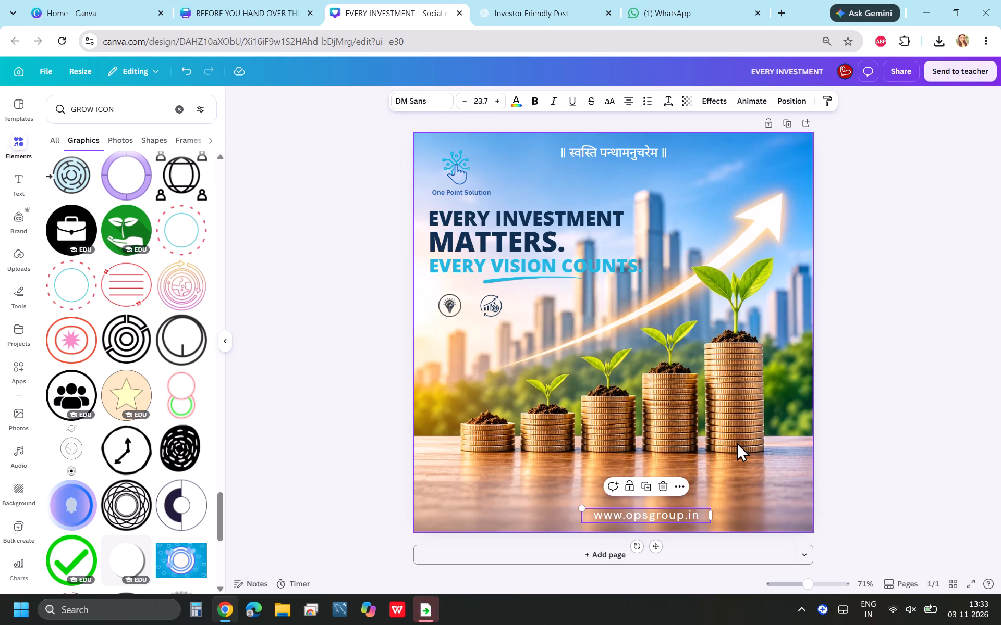
pyautogui.press('Left')
pyautogui.press('Left')
pyautogui.press('Left')
pyautogui.press('Left')
pyautogui.press('Left')
pyautogui.press('Left')
pyautogui.press('Left')
pyautogui.press('Left')
pyautogui.press('Left')
pyautogui.press('Left')
pyautogui.press('Left')
pyautogui.press('Left')
pyautogui.press('Left')
pyautogui.press('Left')
pyautogui.press('Left')
pyautogui.press('Left')
pyautogui.press('Left')
pyautogui.press('Left')
pyautogui.press('Left')
pyautogui.press('Left')
pyautogui.press('Left')
pyautogui.press('Left')
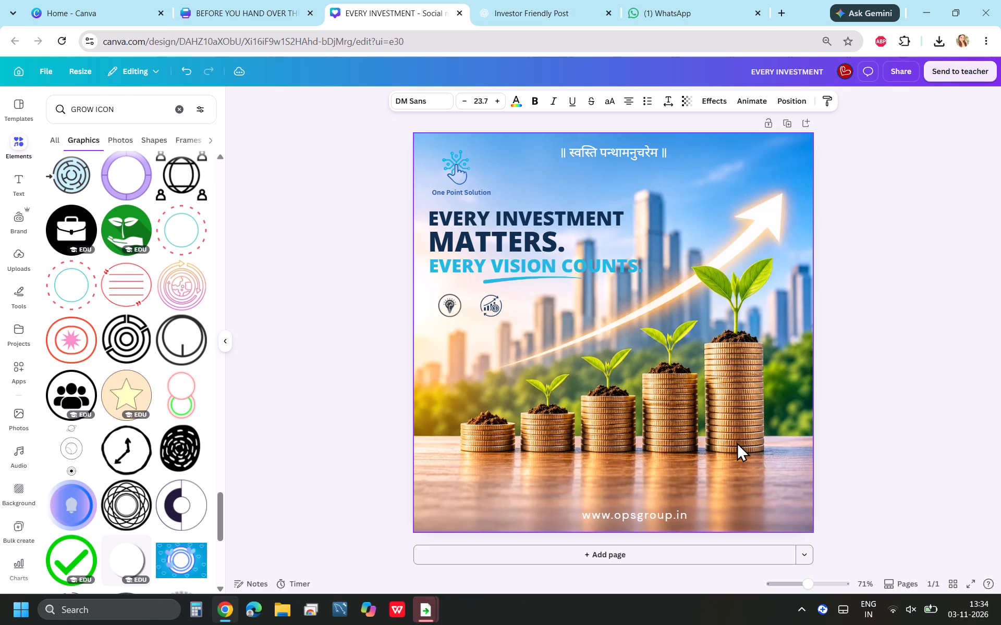
pyautogui.press('Left')
pyautogui.press('Left')
pyautogui.press('Left')
pyautogui.press('Left')
pyautogui.press('Left')
pyautogui.press('Left')
pyautogui.press('Left')
pyautogui.press('Left')
pyautogui.press('Left')
pyautogui.press('Left')
pyautogui.press('Left')
pyautogui.press('Left')
pyautogui.press('Left')
pyautogui.press('Left')
pyautogui.press('Left')
pyautogui.press('Left')
pyautogui.press('Left')
pyautogui.press('Left')
pyautogui.press('Left')
pyautogui.press('Left')
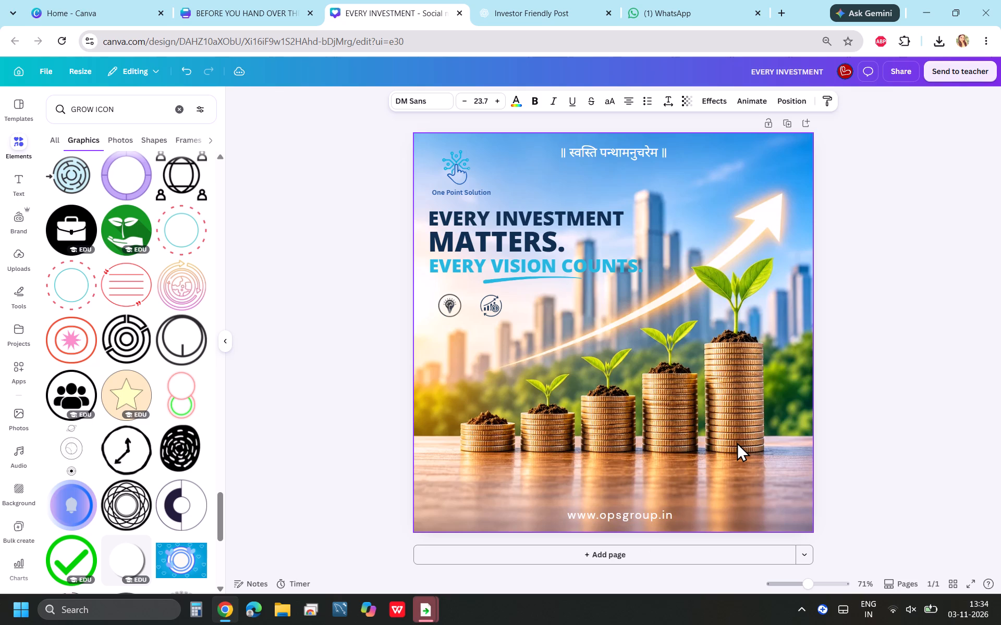
pyautogui.press('Right')
pyautogui.press('Right')
pyautogui.press('Right')
pyautogui.press('Right')
pyautogui.press('Right')
pyautogui.press('Right')
pyautogui.press('Right')
pyautogui.press('Right')
pyautogui.press('Right')
pyautogui.press('Right')
pyautogui.press('Right')
pyautogui.press('Right')
pyautogui.press('Right')
pyautogui.press('Right')
pyautogui.press('Right')
pyautogui.press('Right')
pyautogui.press('Right')
pyautogui.press('Right')
pyautogui.press('Right')
pyautogui.press('Right')
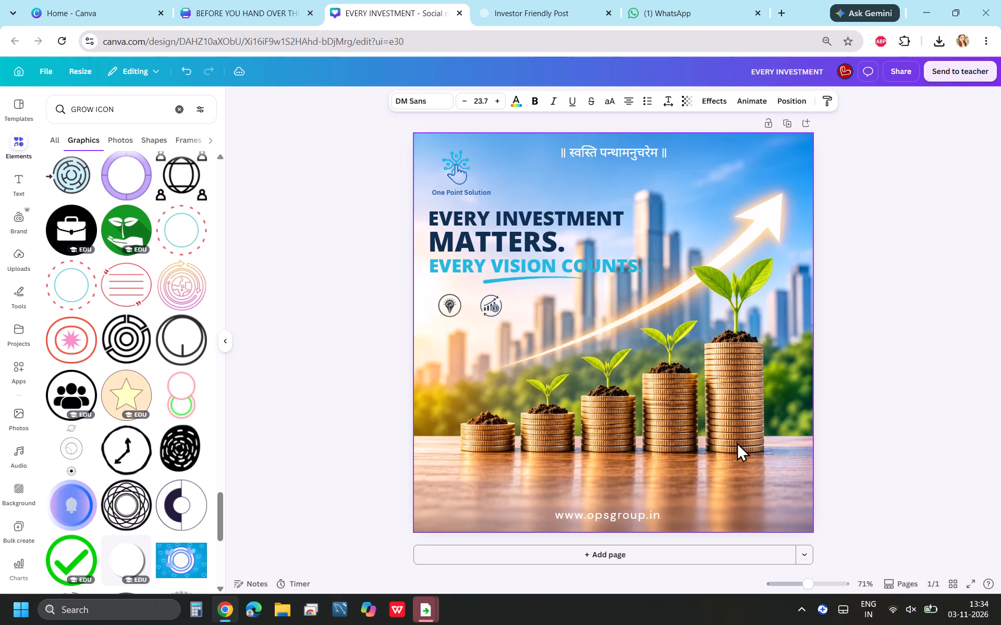
pyautogui.press('Right')
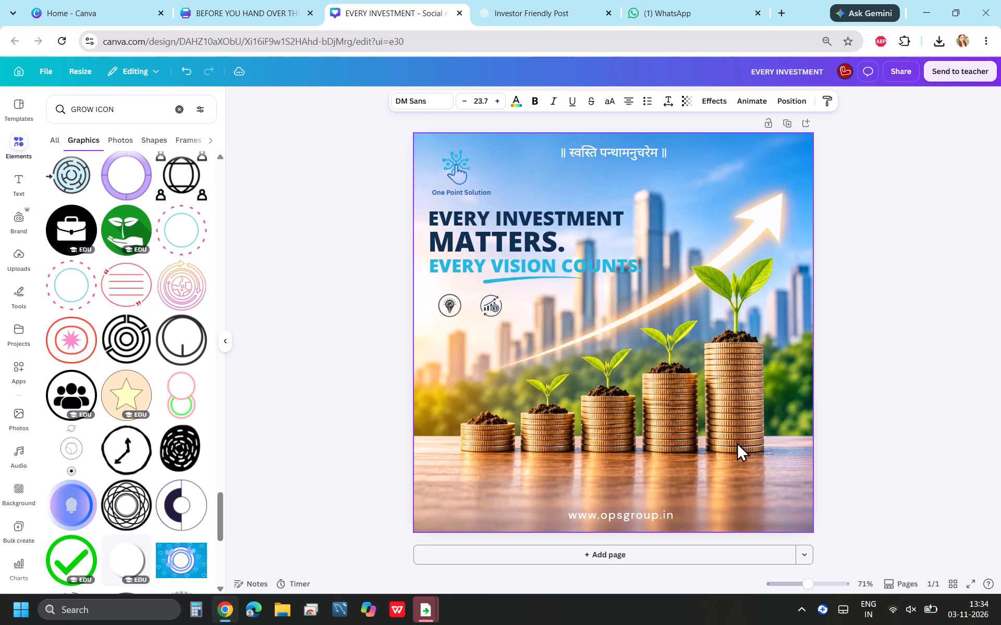
pyautogui.press('Right')
pyautogui.press('Right')
pyautogui.press('Right')
pyautogui.press('Right')
pyautogui.press('Right')
pyautogui.press('Right')
pyautogui.press('Right')
pyautogui.press('Right')
pyautogui.press('Right')
pyautogui.press('Right')
pyautogui.press('Right')
pyautogui.press('Right')
pyautogui.press('Right')
pyautogui.press('Right')
pyautogui.press('Right')
pyautogui.press('Right')
pyautogui.press('Right')
pyautogui.press('Right')
pyautogui.press('Right')
pyautogui.press('Right')
pyautogui.press('Right')
pyautogui.press('Right')
pyautogui.press('Right')
pyautogui.press('Right')
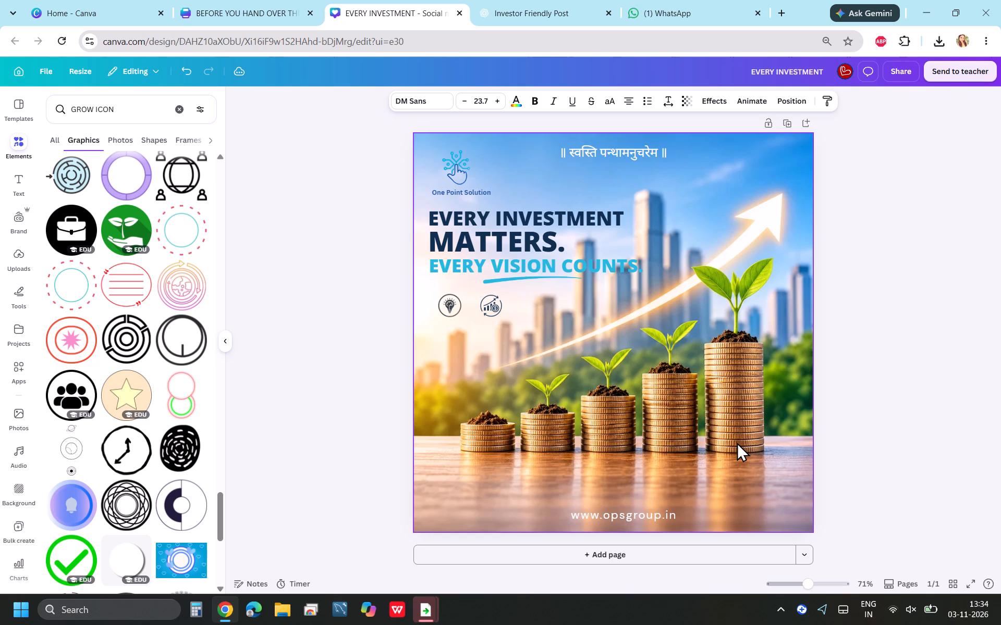
pyautogui.press('Right')
pyautogui.press('Right')
pyautogui.press('Right')
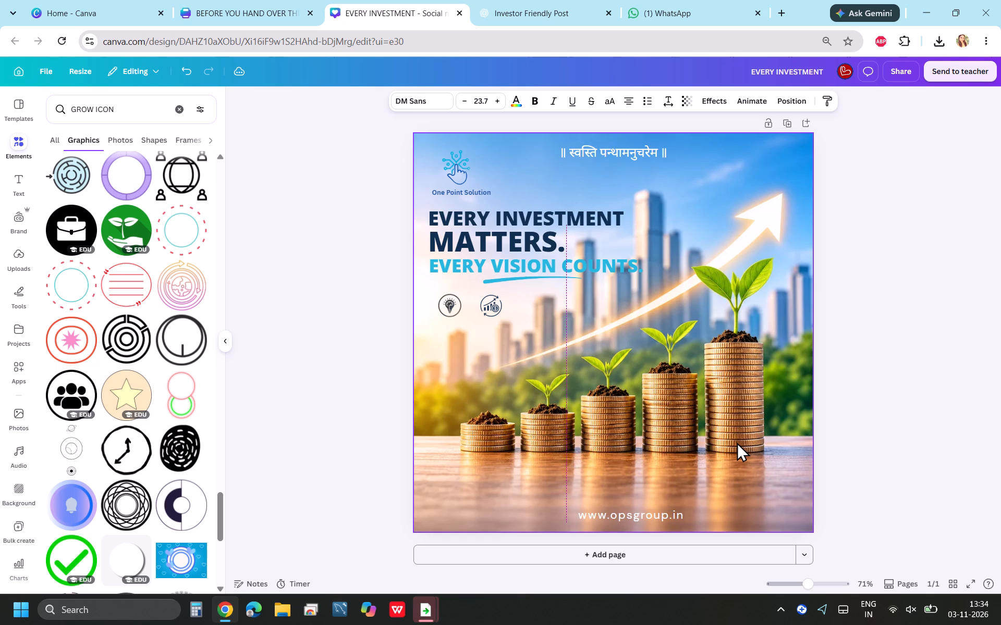
pyautogui.press('Right')
pyautogui.click(988, 421)
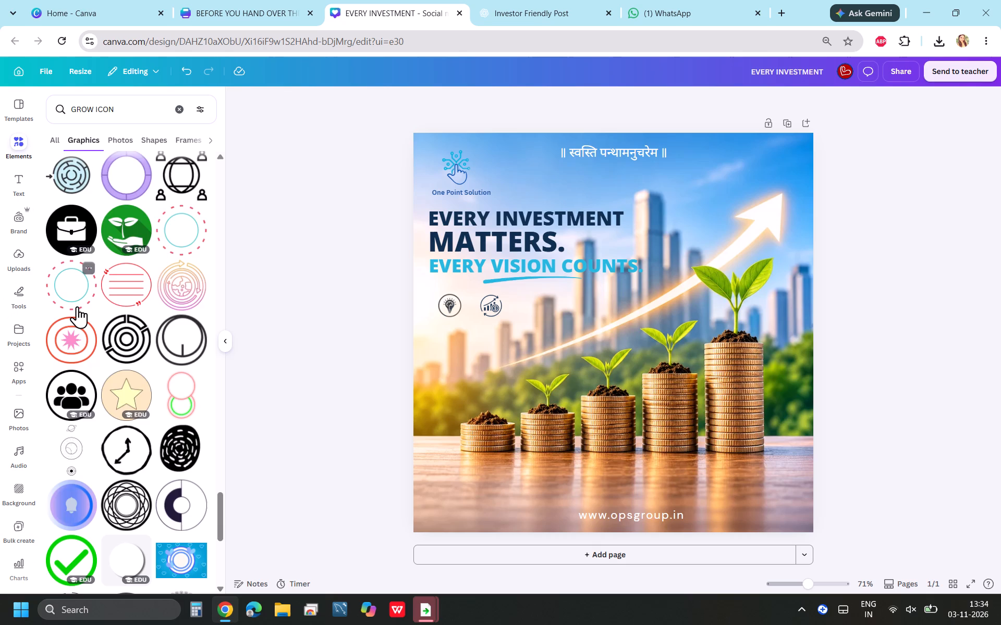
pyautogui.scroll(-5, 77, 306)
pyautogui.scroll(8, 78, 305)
# In the open "BEFORE YOU HAND OVER THE KEYS" design, nudge the people icon beside "Subletting & possession conditions" slightly up.
pyautogui.click(197, 0)
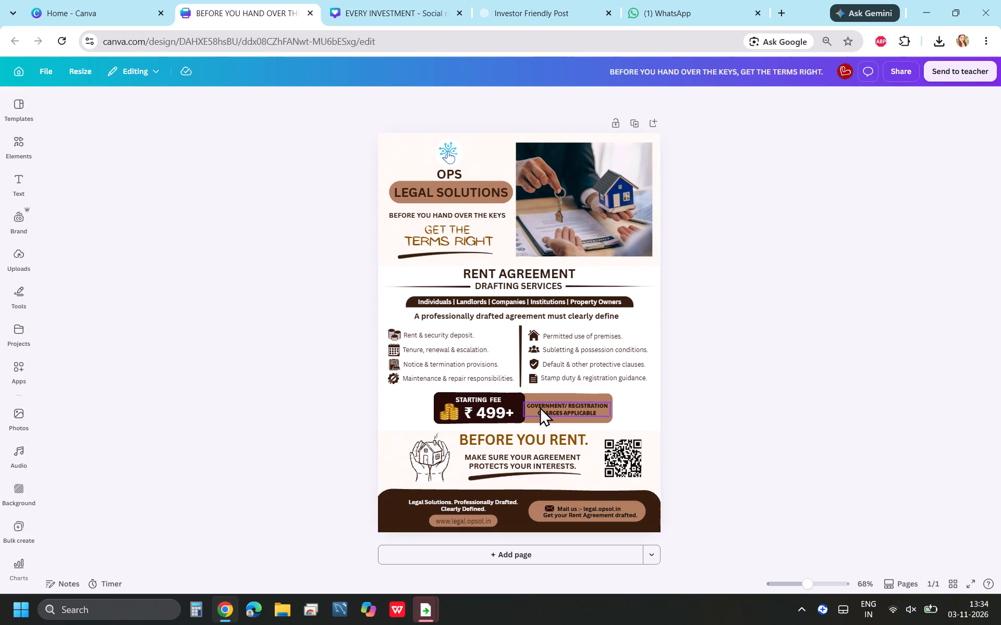
pyautogui.click(533, 352)
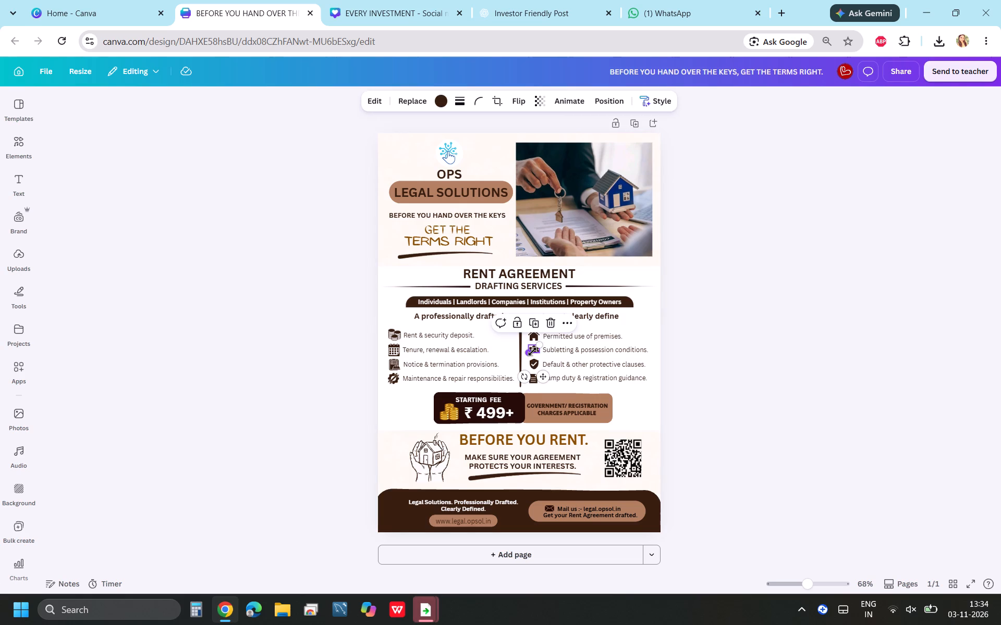
pyautogui.press('Up')
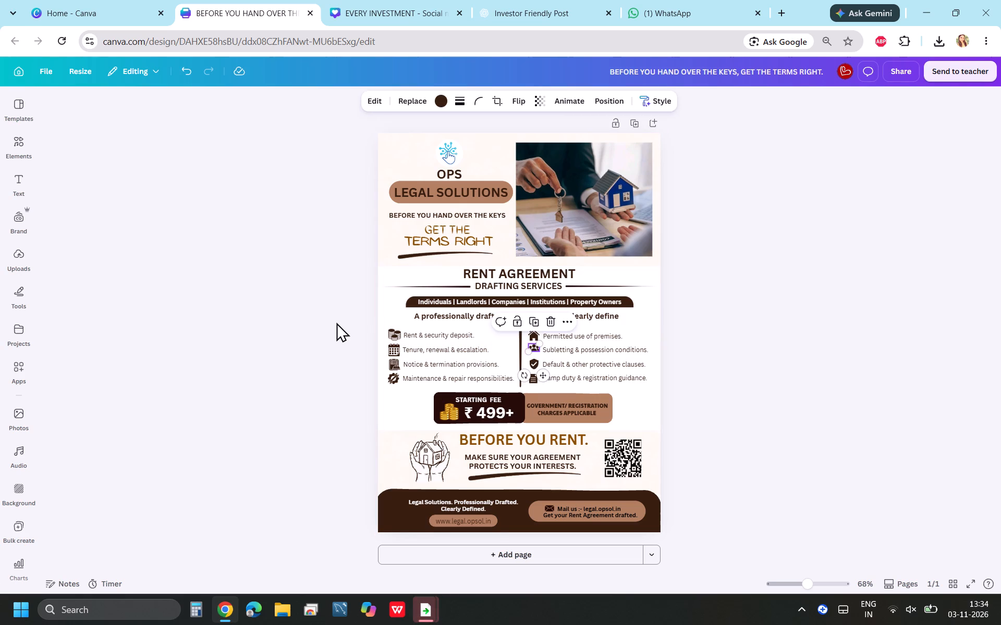
pyautogui.click(738, 352)
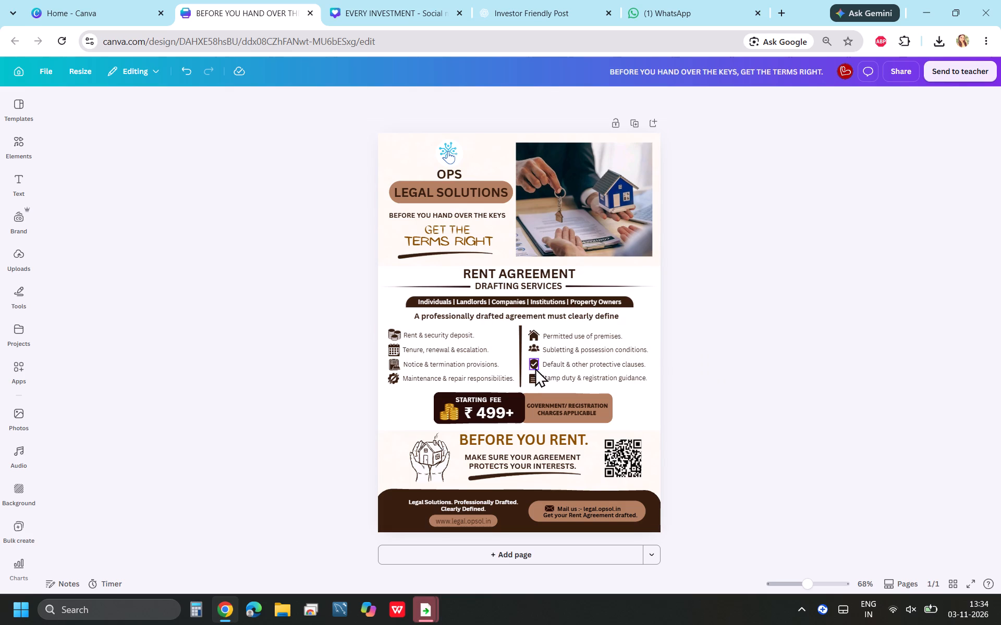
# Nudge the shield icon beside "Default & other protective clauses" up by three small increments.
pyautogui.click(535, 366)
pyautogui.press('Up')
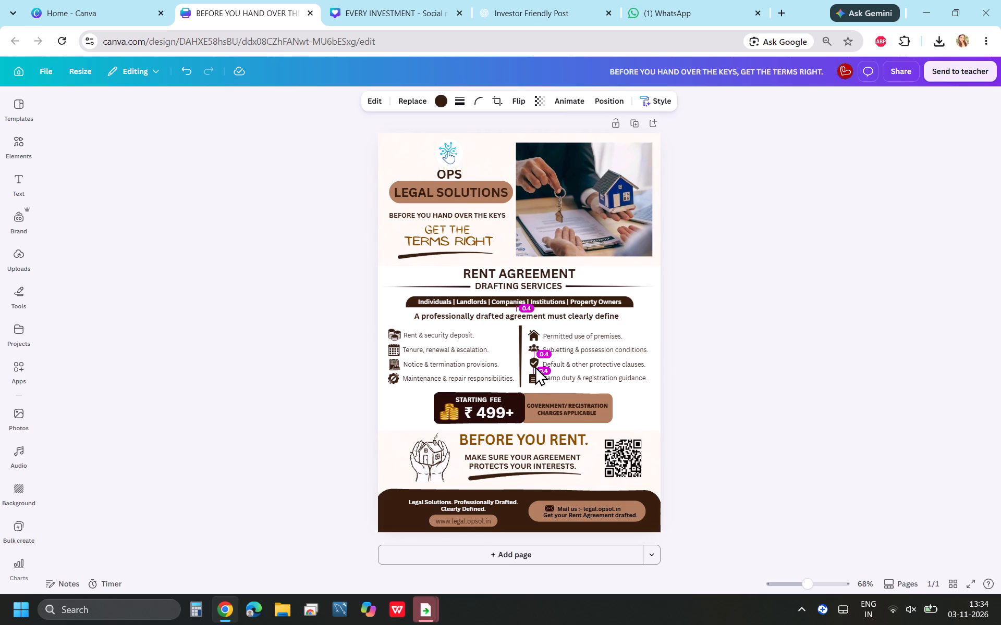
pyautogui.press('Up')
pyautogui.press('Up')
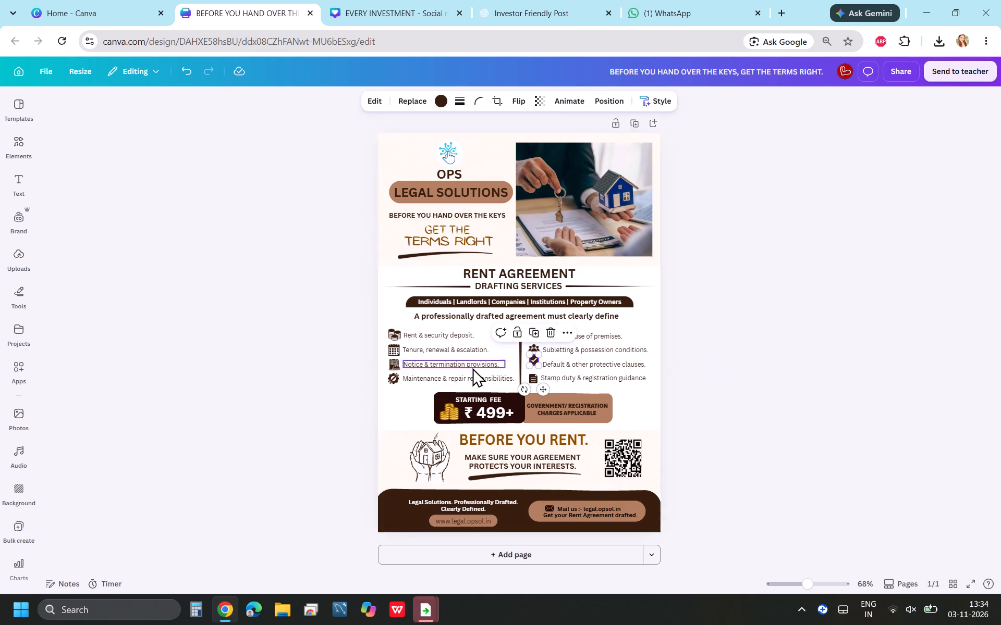
# Nudge the document icon beside "Stamp duty & registration guidance" up by one small increment.
pyautogui.click(532, 378)
pyautogui.press('Up')
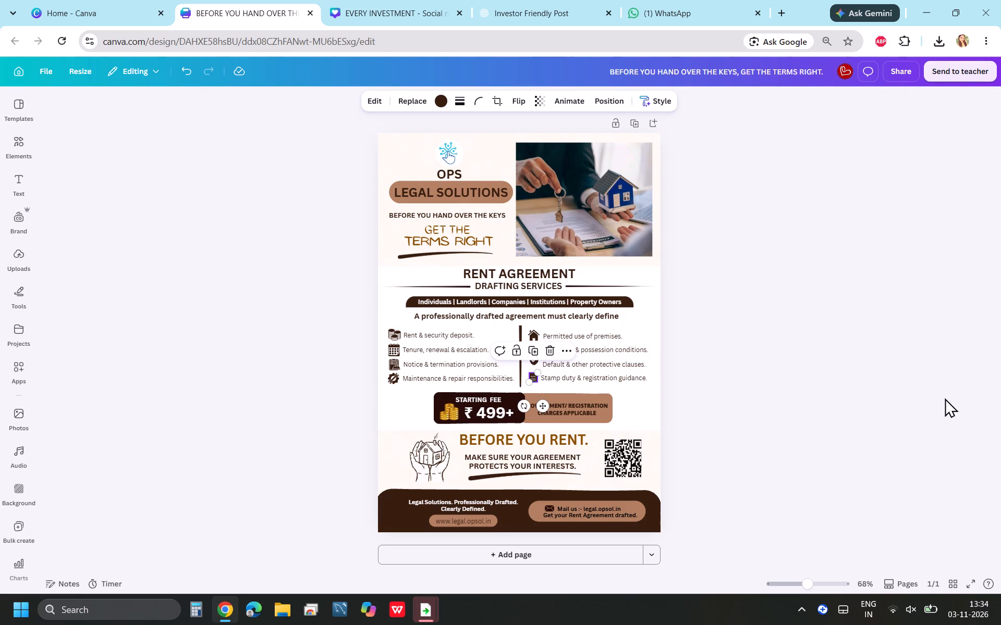
pyautogui.click(746, 285)
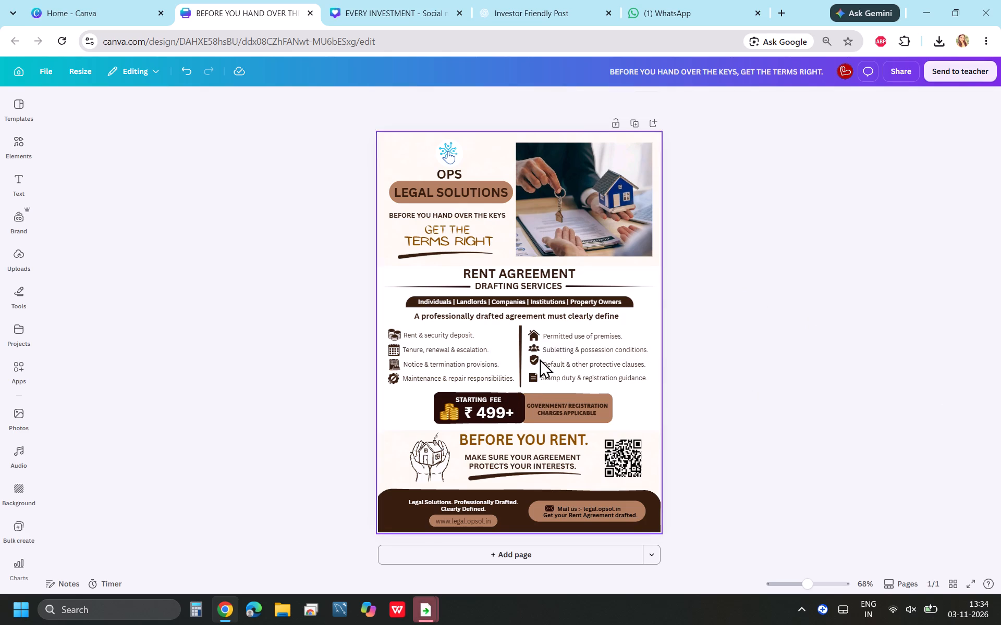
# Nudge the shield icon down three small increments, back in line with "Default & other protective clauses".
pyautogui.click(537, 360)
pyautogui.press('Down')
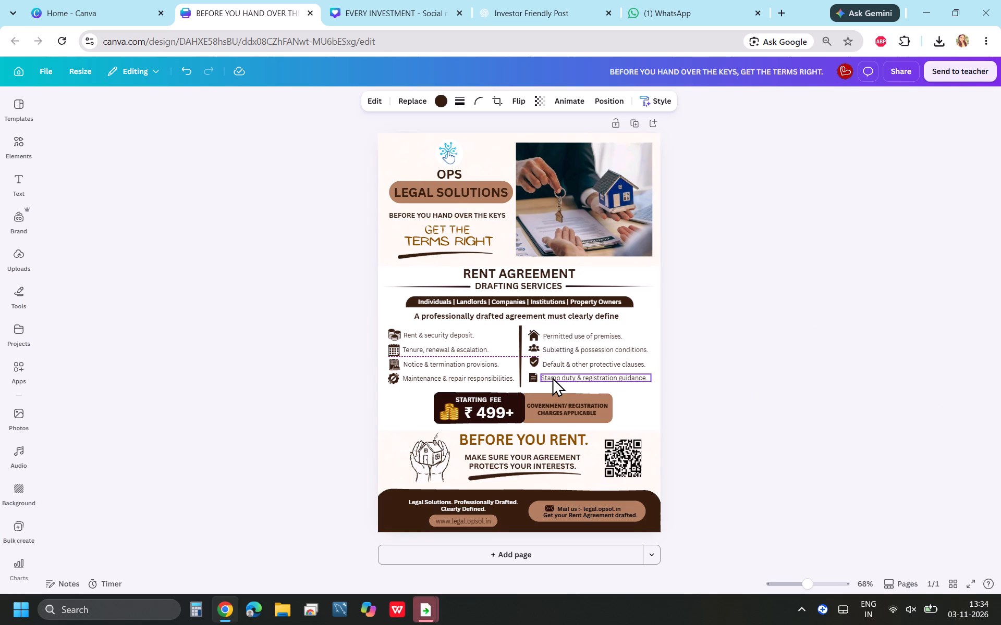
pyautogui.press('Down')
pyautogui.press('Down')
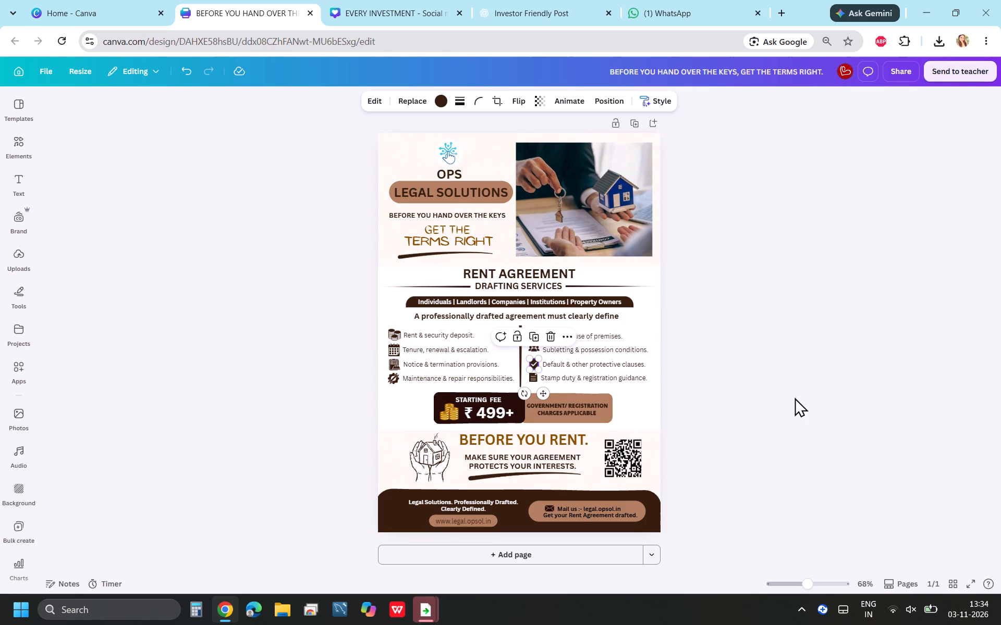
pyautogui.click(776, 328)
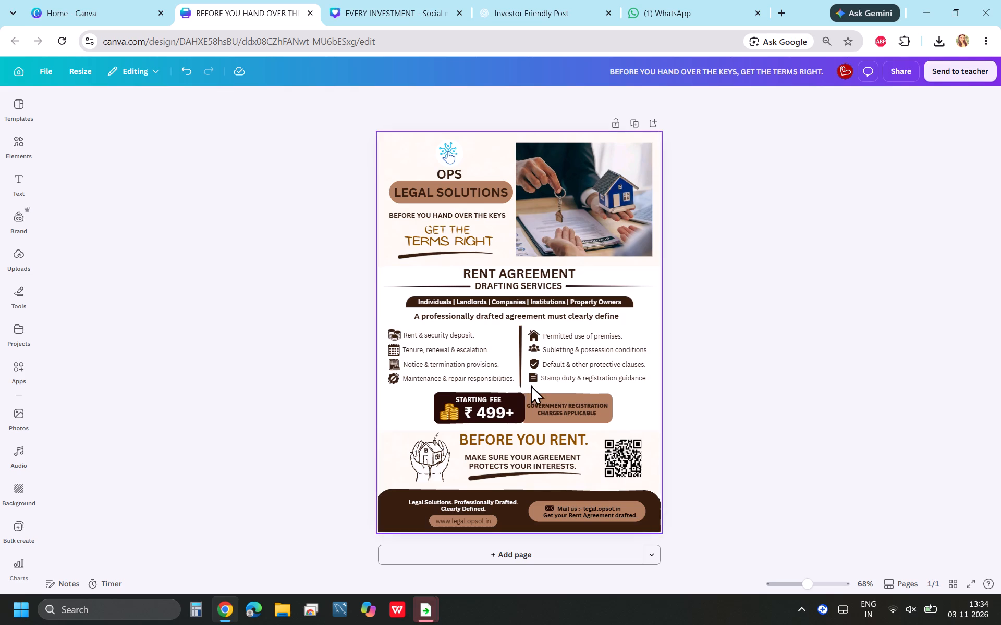
# Nudge the document icon beside "Stamp duty & registration guidance" one small increment to the right.
pyautogui.click(532, 381)
pyautogui.press('Right')
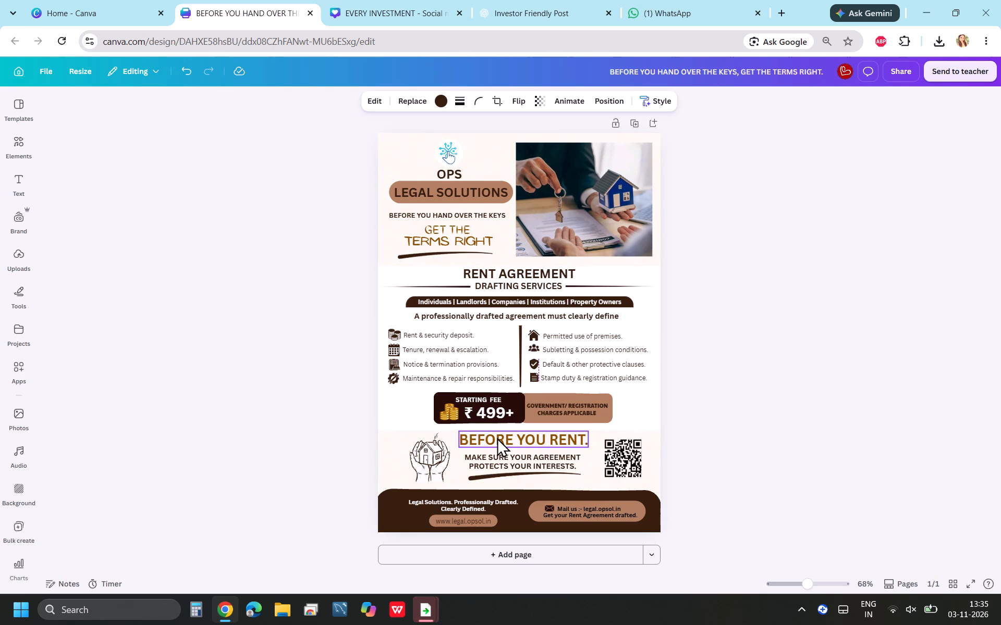
pyautogui.click(906, 321)
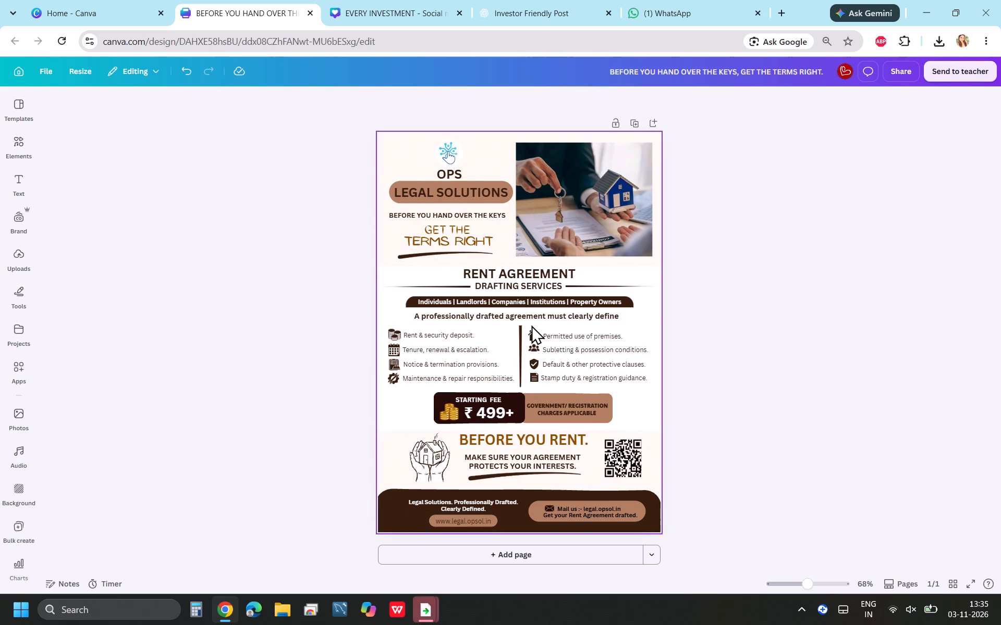
# Resize the house icon beside "Permitted use of premises" to about 1 wide by 0.9 high.
pyautogui.click(534, 336)
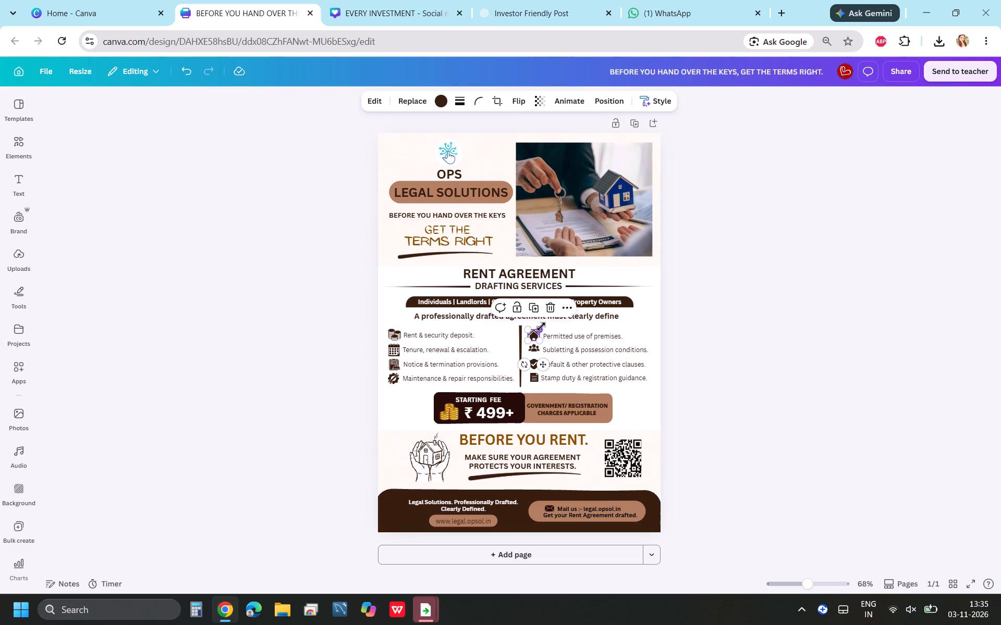
pyautogui.click(541, 327)
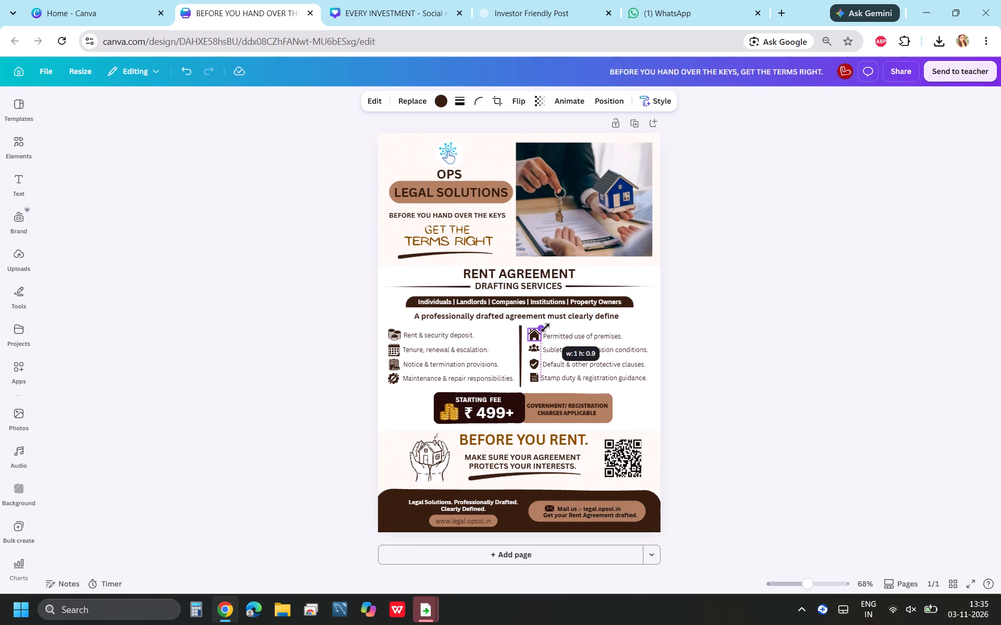
pyautogui.click(851, 360)
# Resize the people icon beside "Subletting & possession conditions" to about 1 wide by 0.7 high.
pyautogui.click(536, 347)
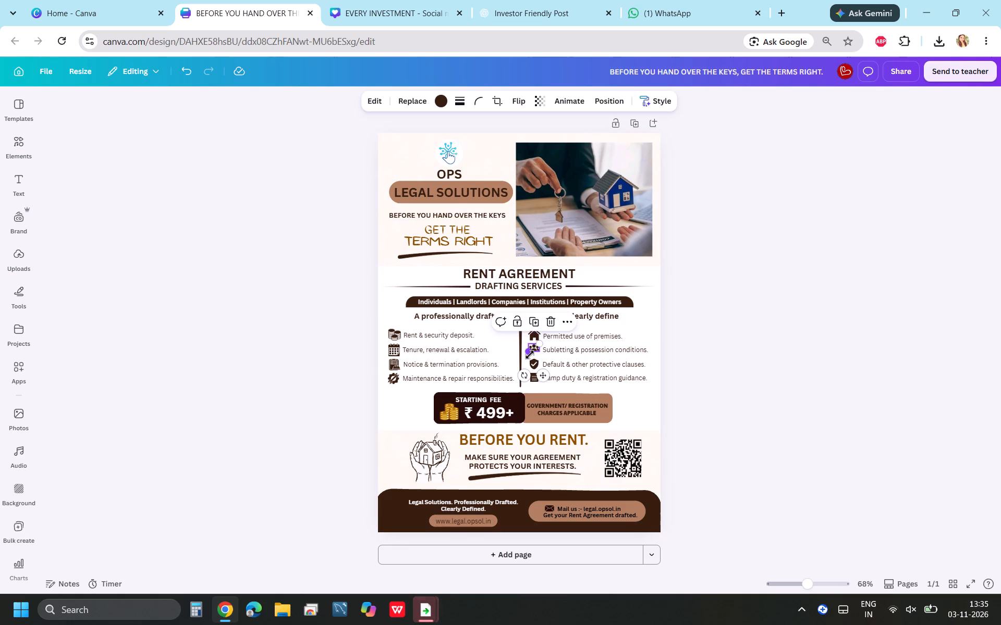
pyautogui.click(531, 352)
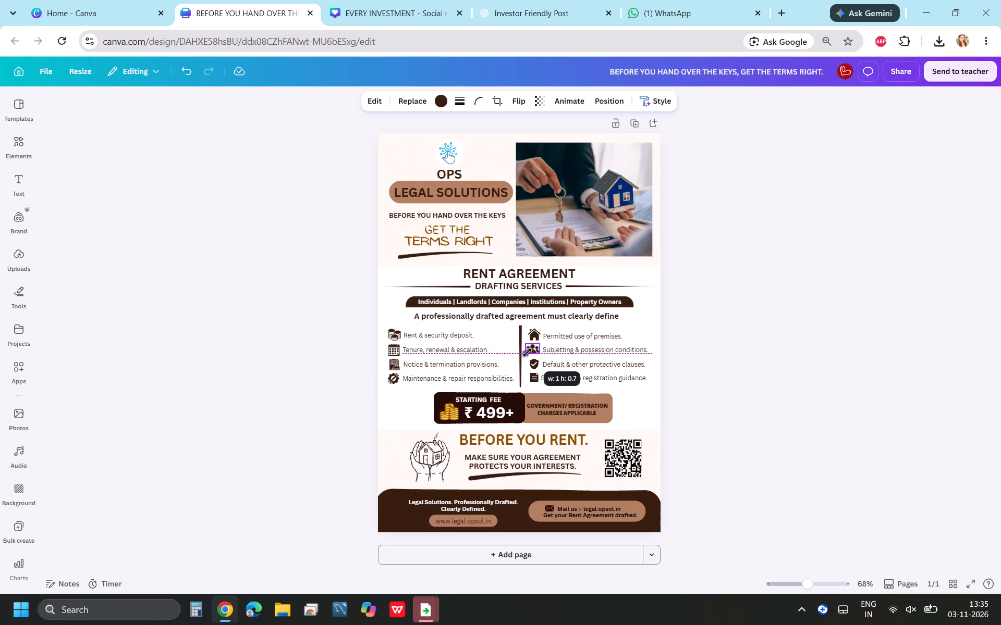
pyautogui.click(739, 362)
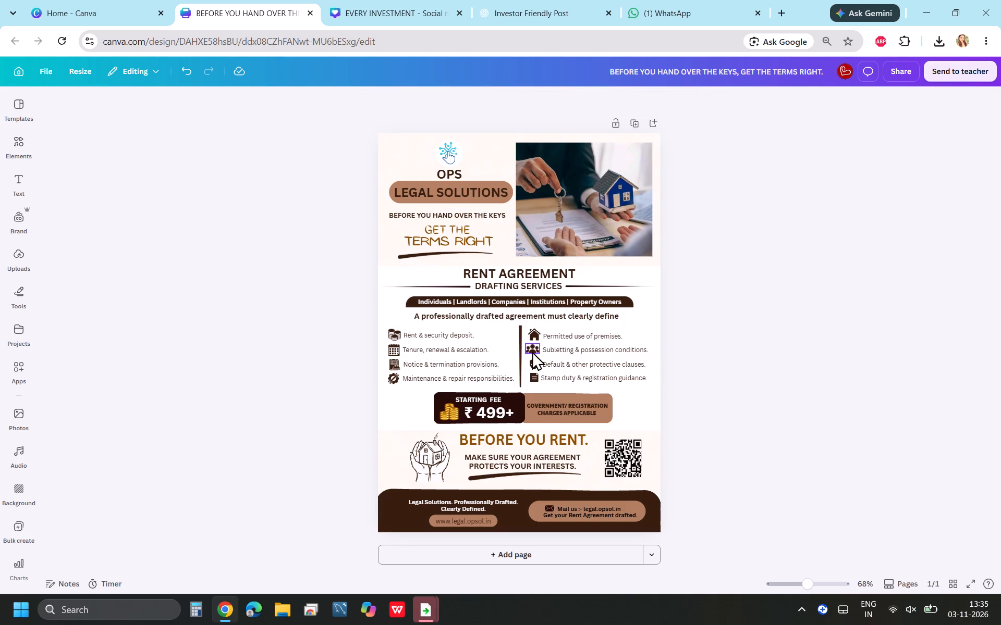
# Nudge the people icon beside "Subletting & possession conditions" two small increments to the right, keeping its vertical position.
pyautogui.click(532, 351)
pyautogui.press('Right')
pyautogui.press('Right')
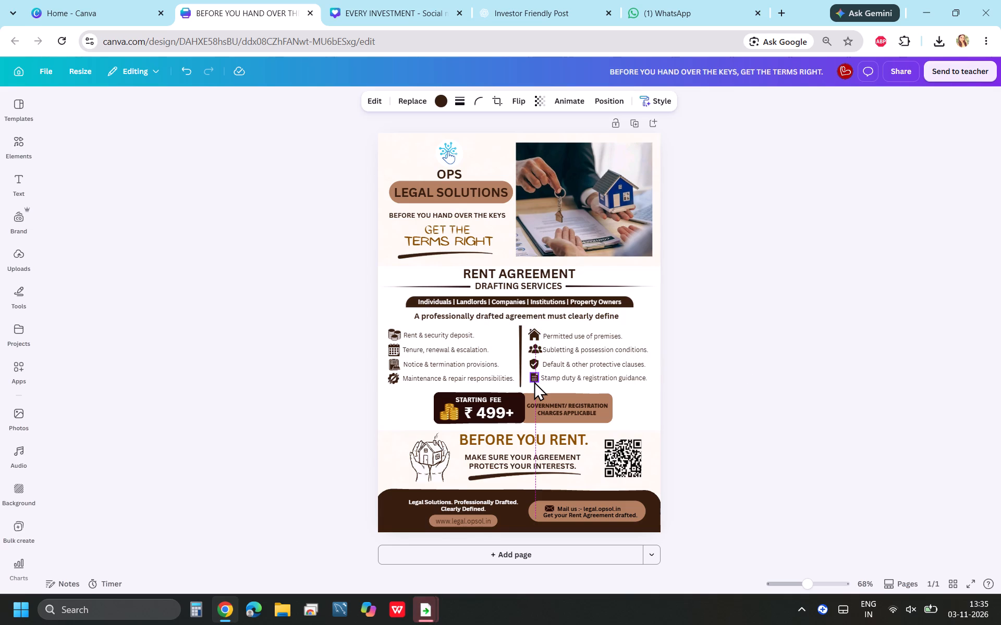
pyautogui.press('Down')
pyautogui.press('Up')
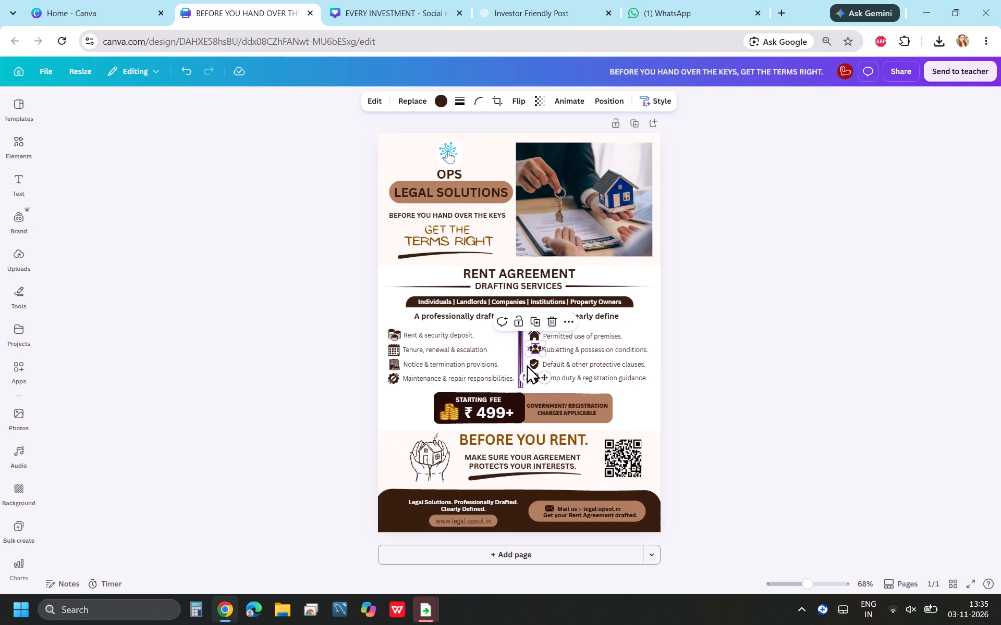
pyautogui.click(762, 325)
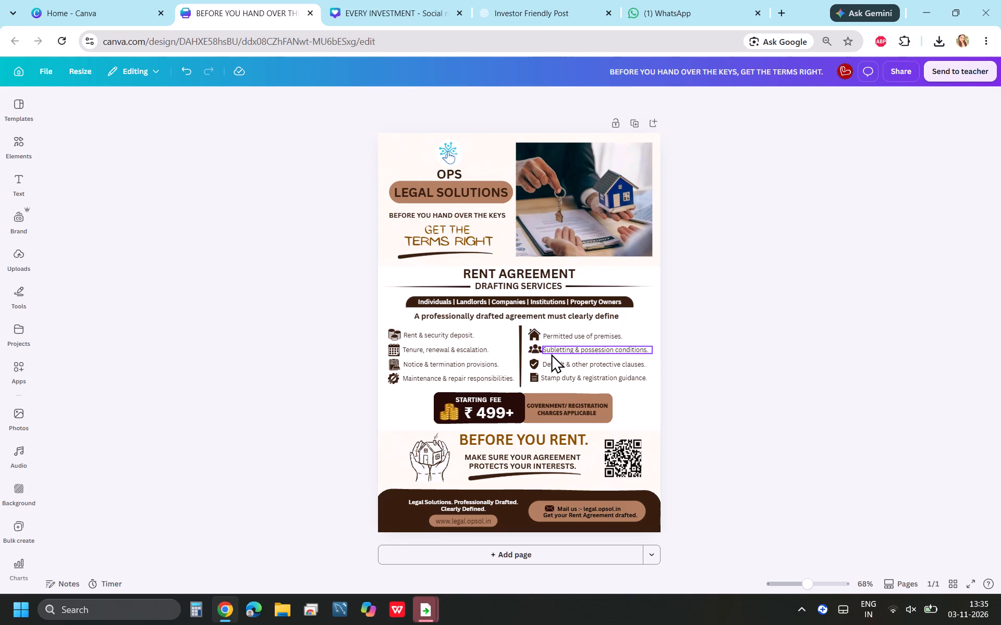
# Nudge the "Subletting & possession conditions", "Default & other protective clauses" and "Stamp duty & registration guidance" texts one small increment right each.
pyautogui.click(565, 351)
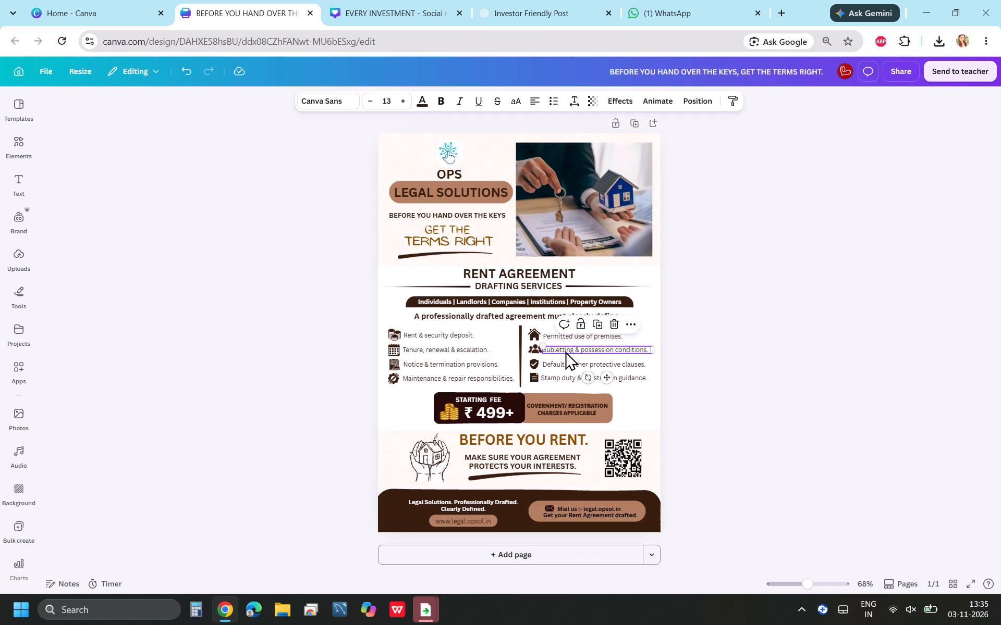
pyautogui.press('Right')
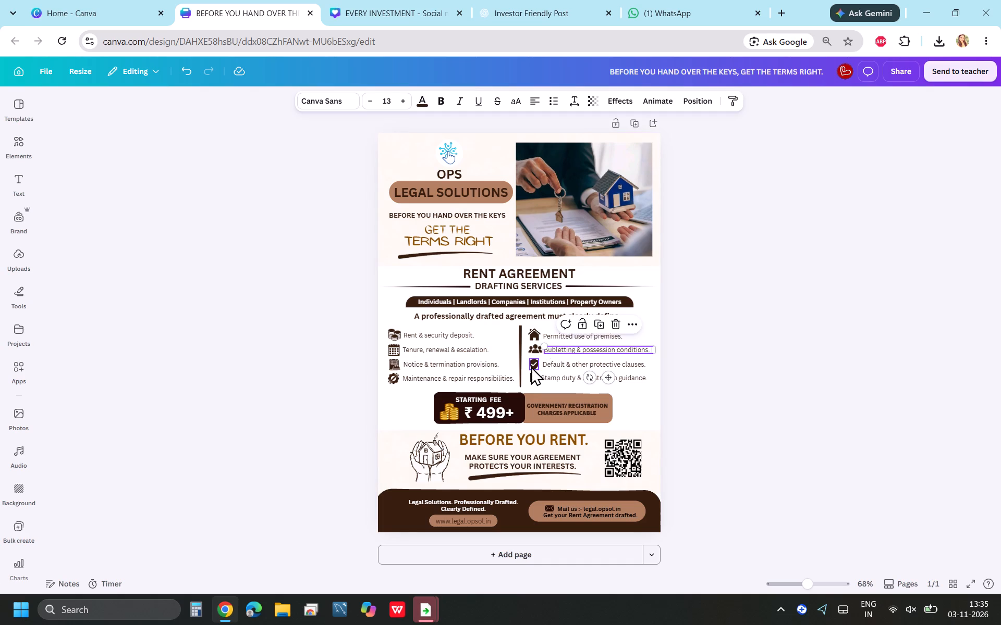
pyautogui.click(557, 363)
pyautogui.press('Right')
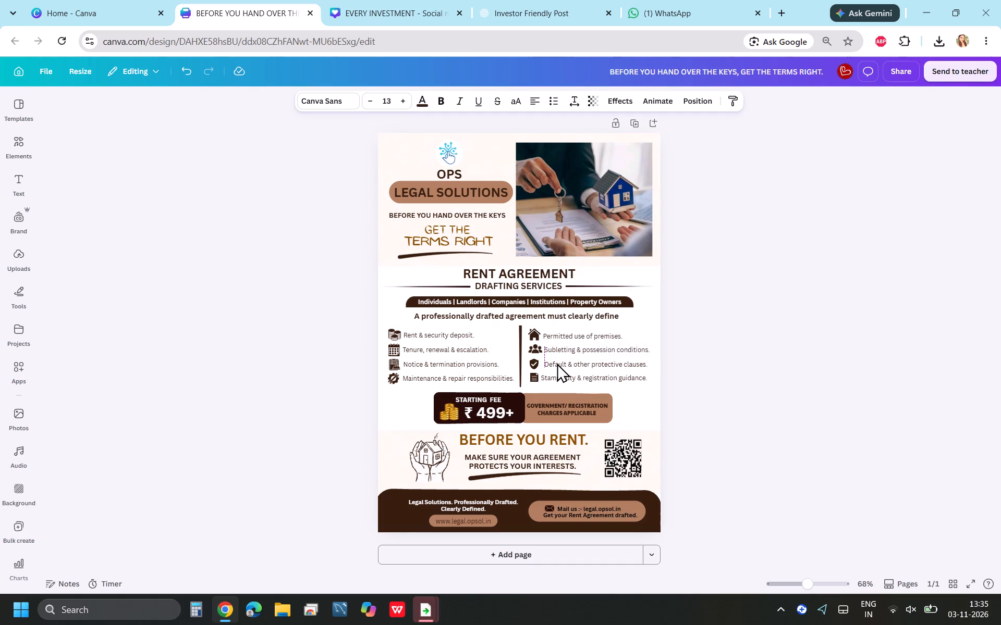
pyautogui.click(560, 373)
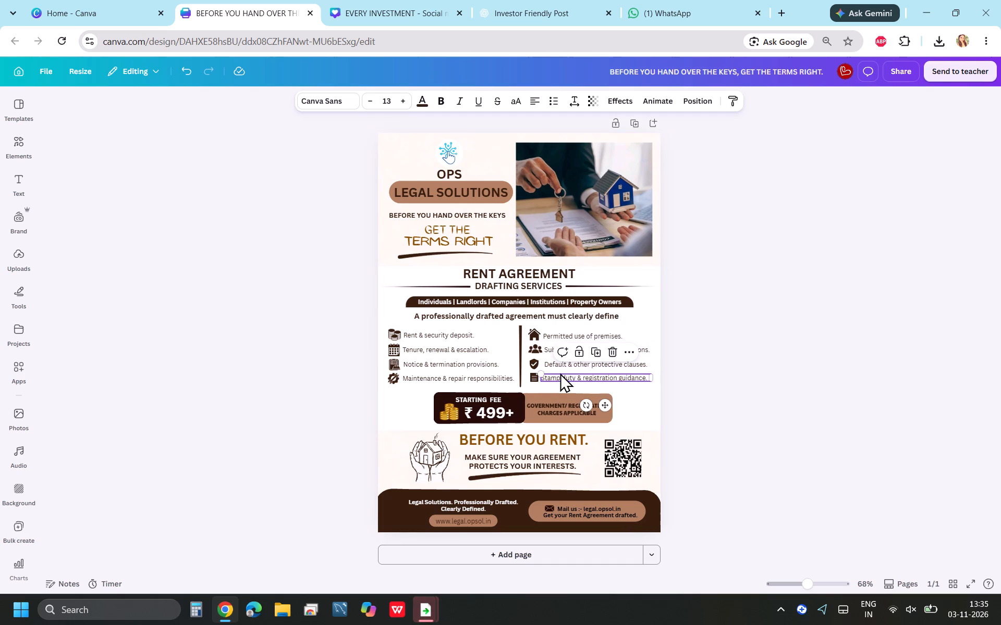
pyautogui.press('Right')
pyautogui.click(802, 270)
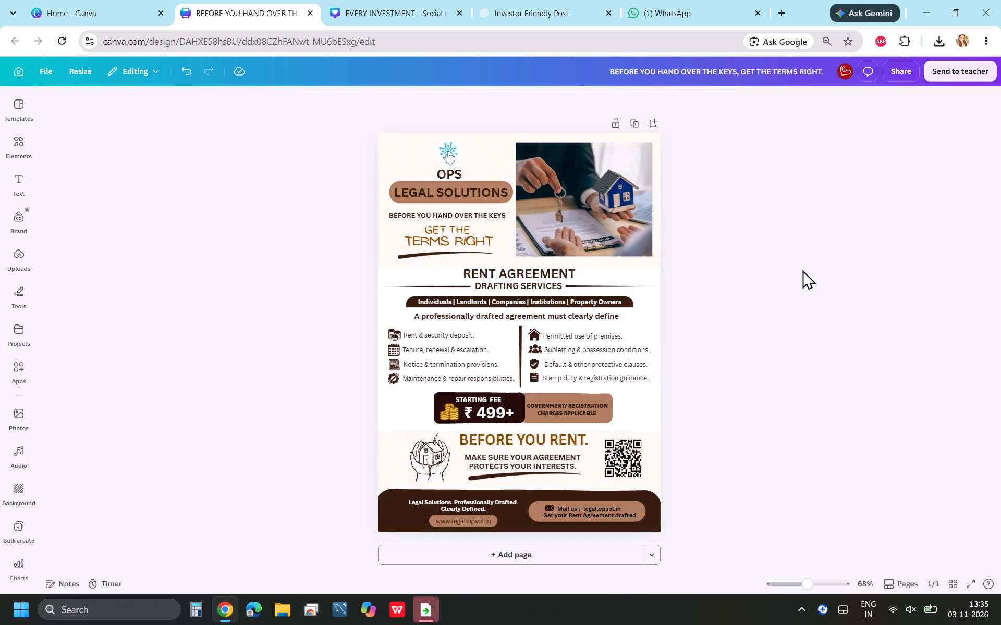
# Resize the shield icon beside "Default & other protective clauses" to about 0.8 wide by 1 high.
pyautogui.click(538, 364)
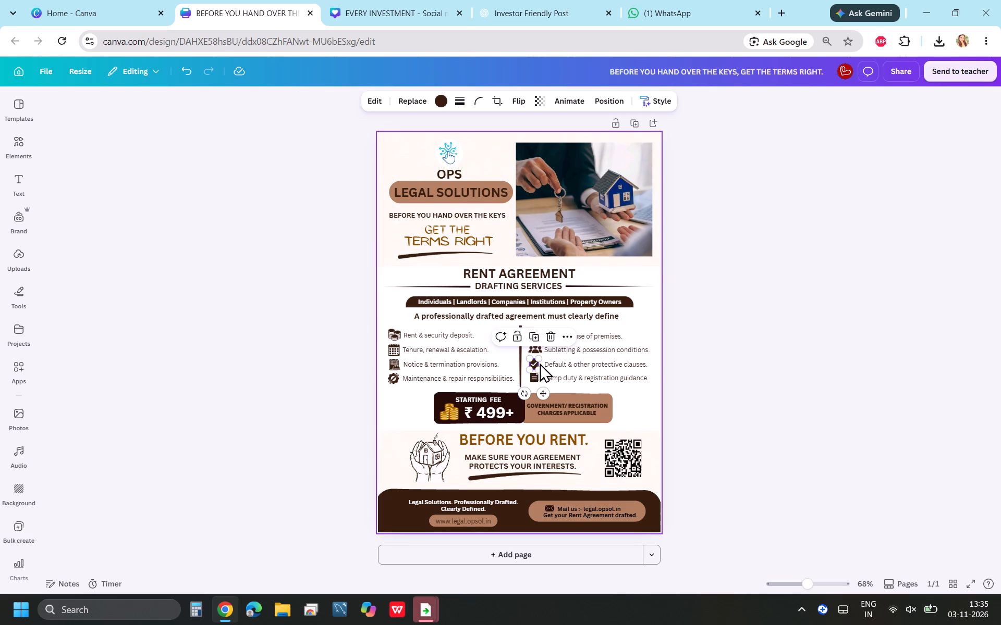
pyautogui.click(540, 358)
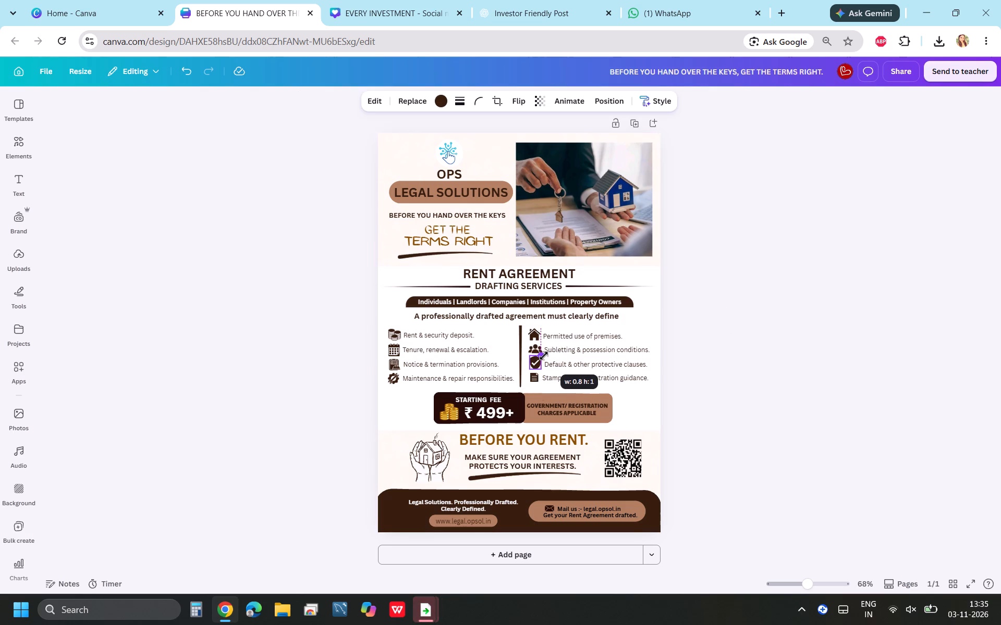
pyautogui.click(836, 316)
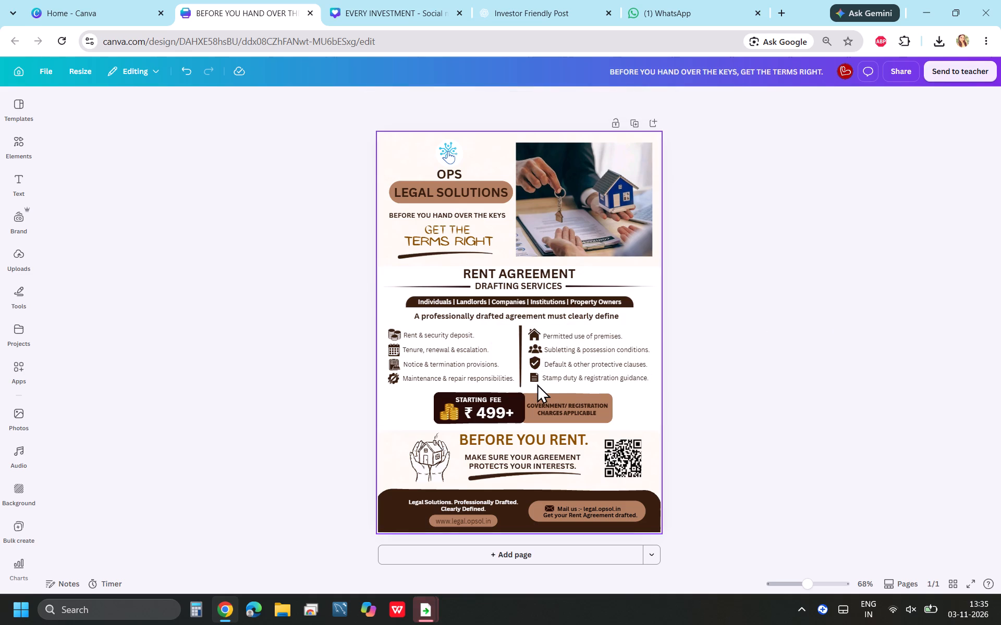
# Enlarge the document icon beside "Stamp duty & registration guidance" slightly so it suits the icons above it.
pyautogui.click(537, 376)
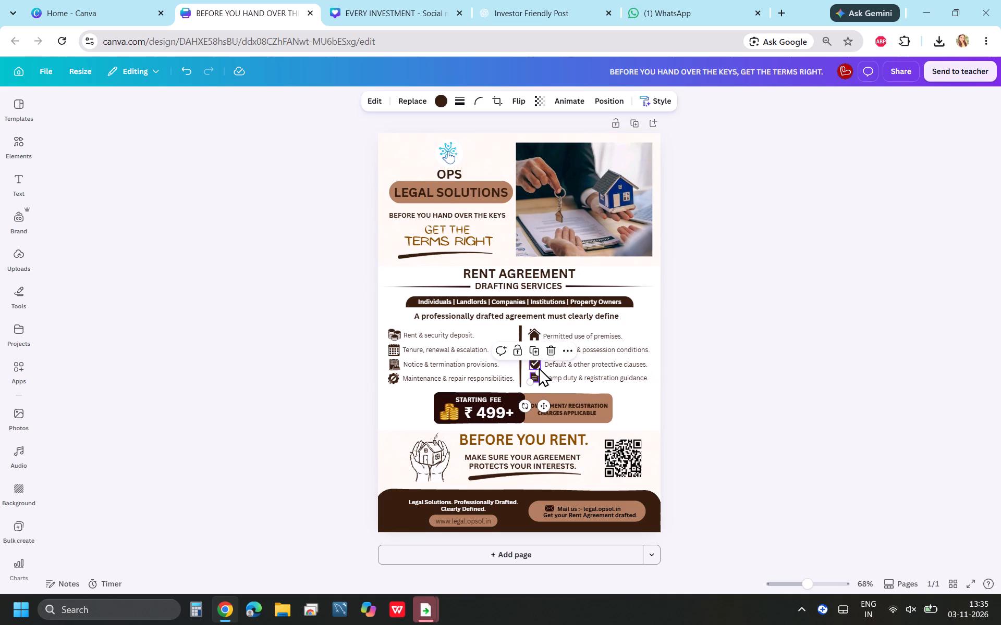
pyautogui.moveTo(540, 371); pyautogui.dragTo(545, 371)
pyautogui.click(904, 363)
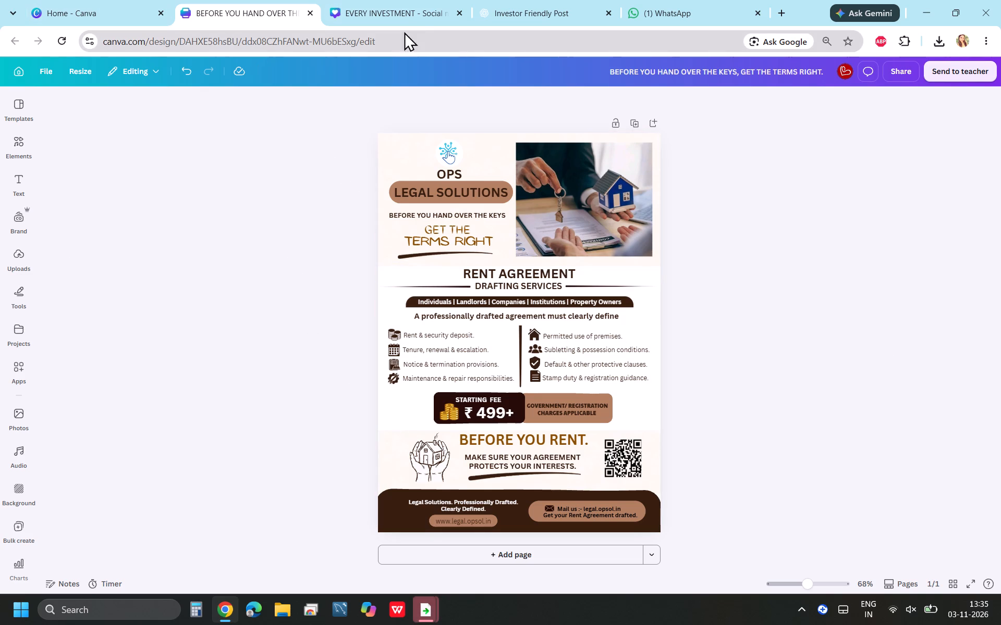
# Return to the "Every Investment" post design and look through the "GROW ICON" graphics for another circular icon.
pyautogui.click(404, 6)
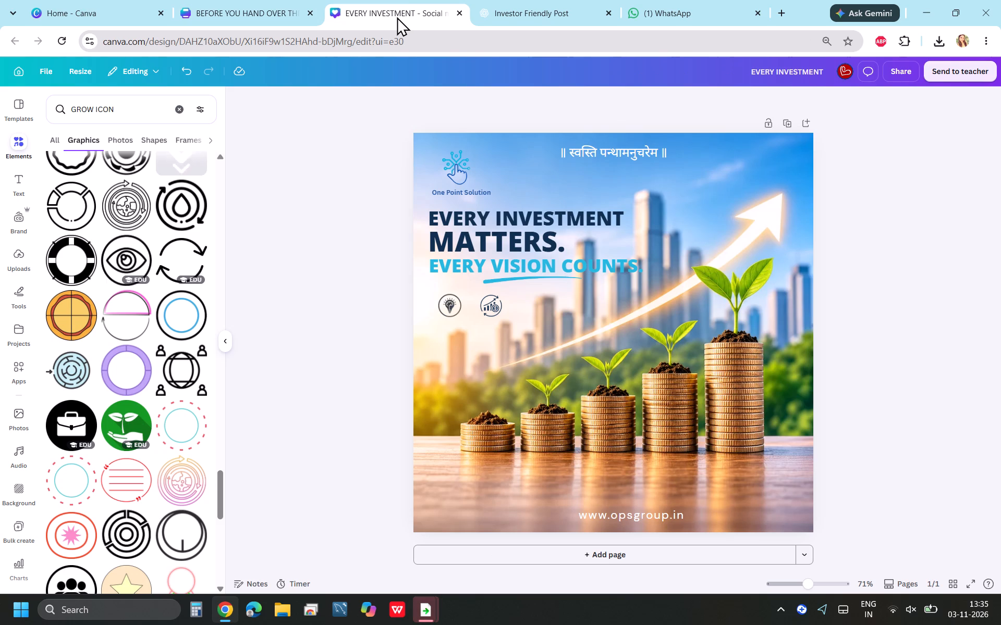
pyautogui.scroll(-4, 102, 347)
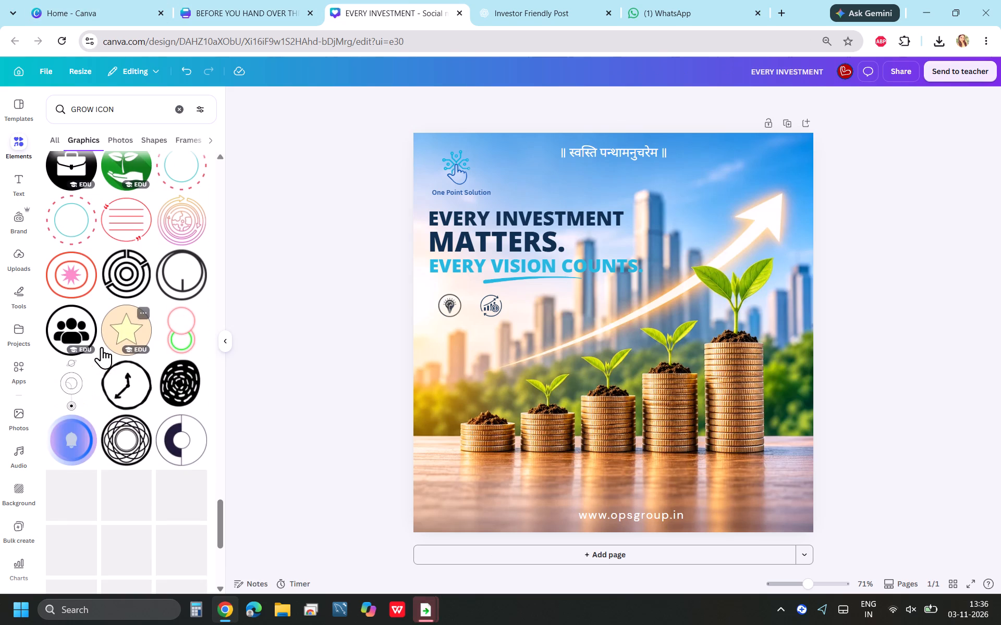
pyautogui.scroll(-6, 102, 347)
pyautogui.scroll(3, 102, 347)
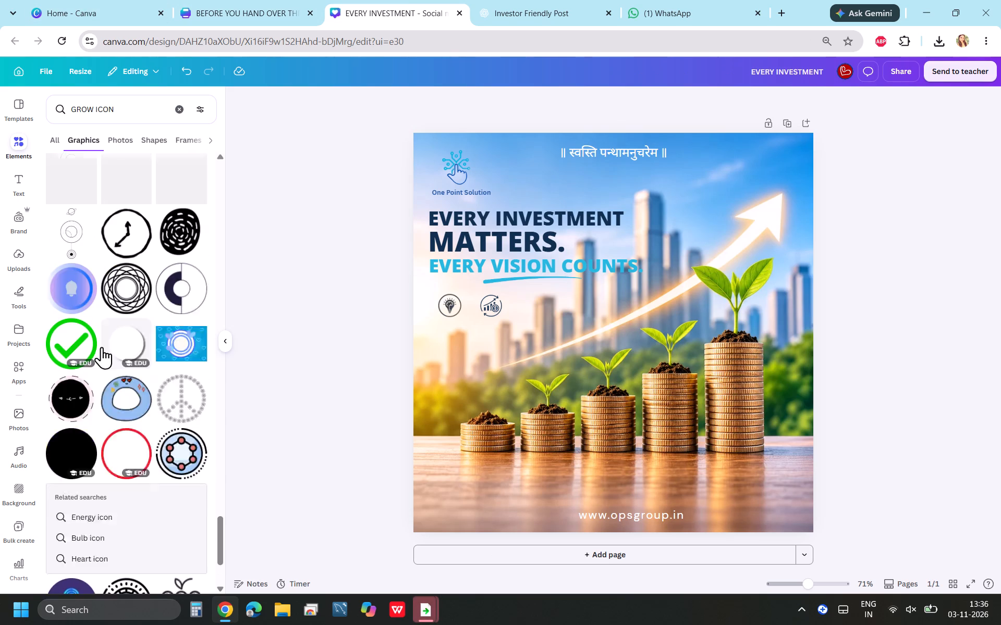
pyautogui.scroll(10, 102, 347)
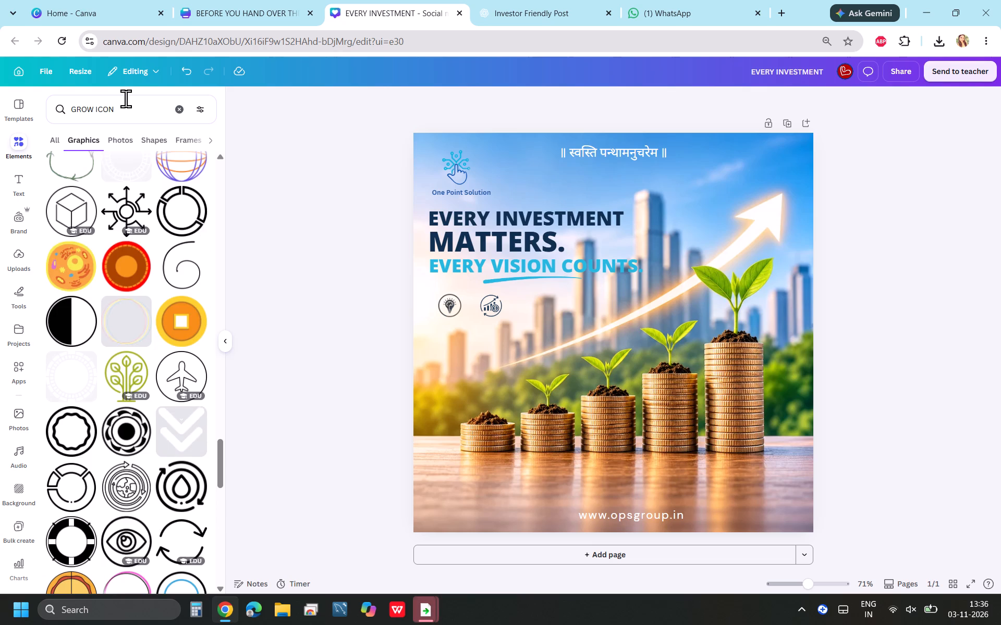
# Search the graphics for "business growth icon" and add the outlined circle icon with rising bars and an arrow.
pyautogui.click(126, 98)
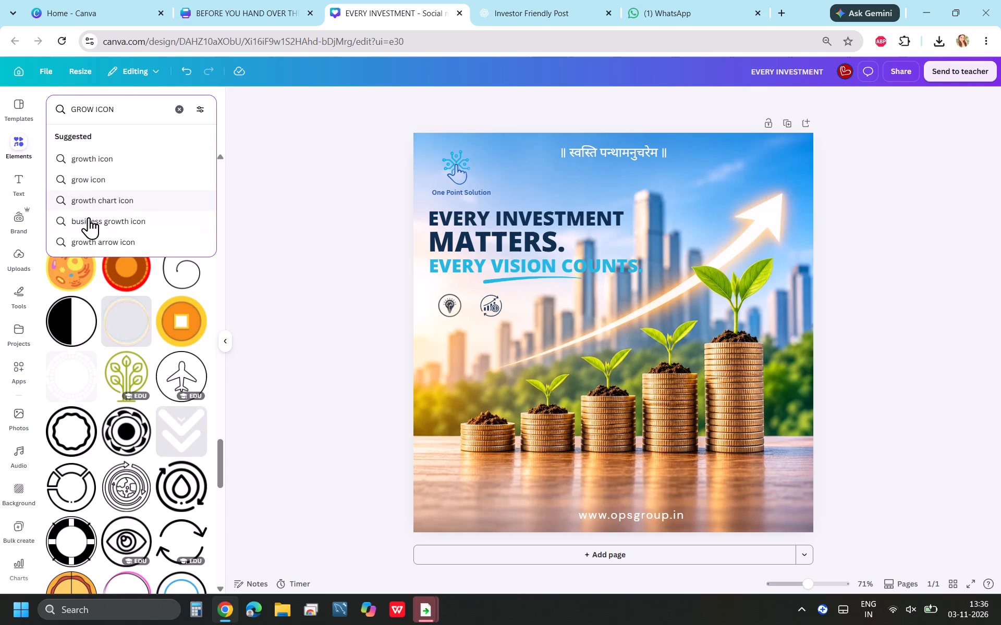
pyautogui.click(92, 227)
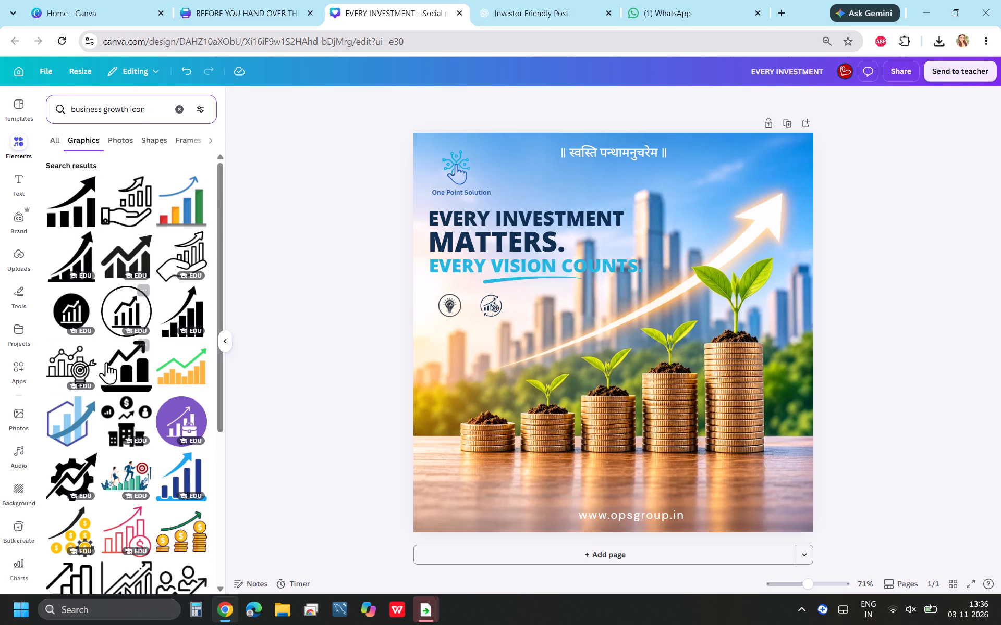
pyautogui.click(127, 304)
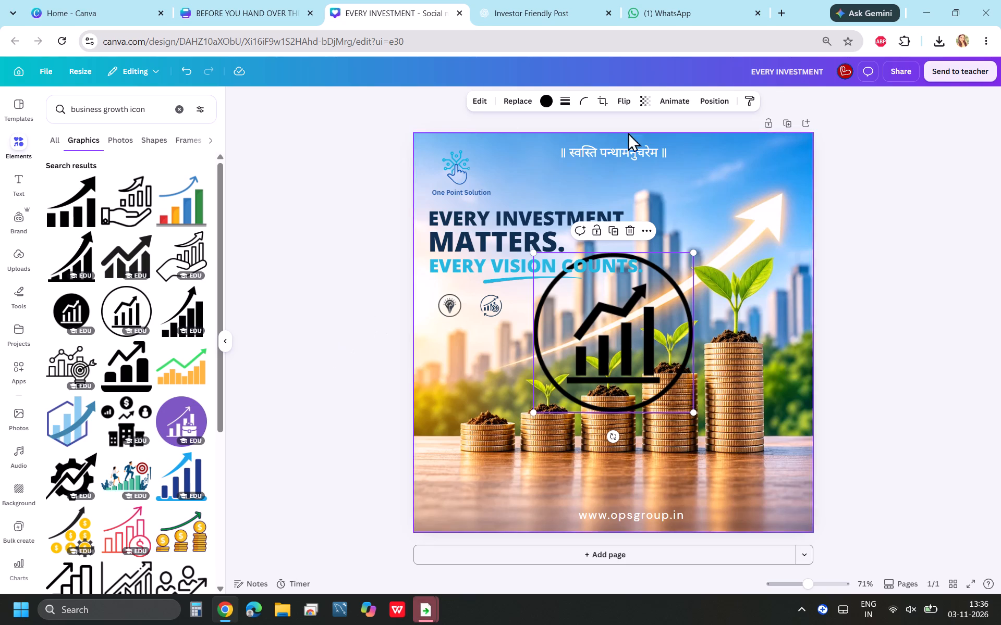
# Recolour the new growth chart icon with the dark navy already used in the design.
pyautogui.click(530, 99)
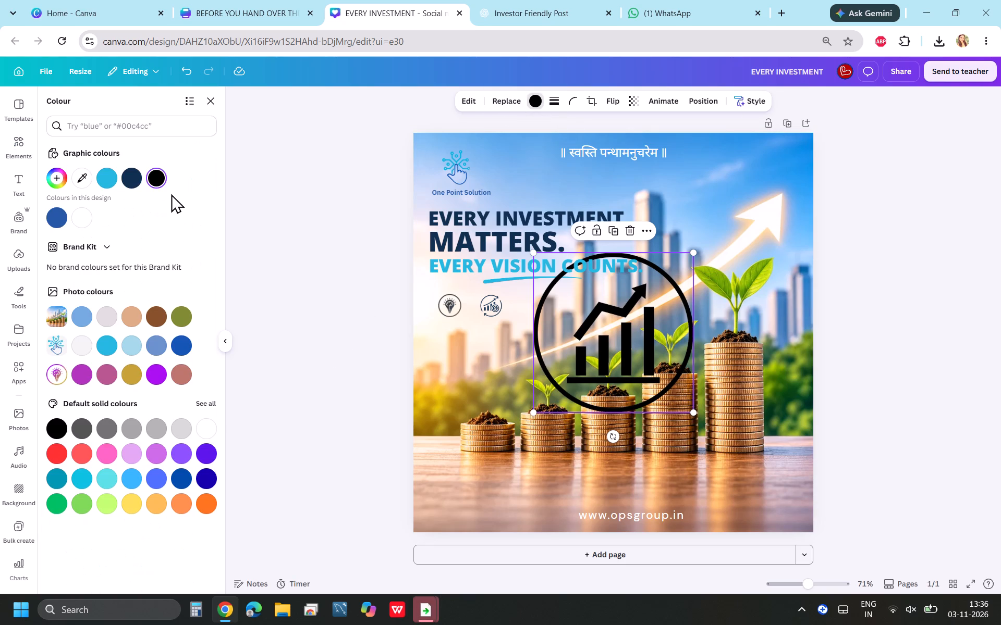
pyautogui.click(135, 183)
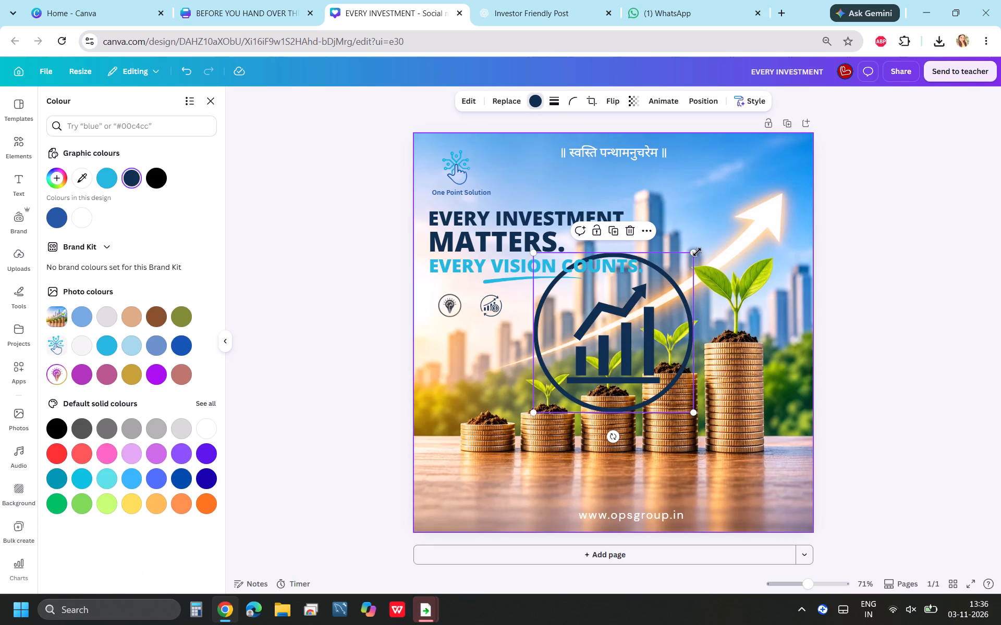
# Shrink the growth chart icon to about 69 by 69 and move it beside the two circular icons under the headline.
pyautogui.moveTo(695, 254); pyautogui.dragTo(569, 395)
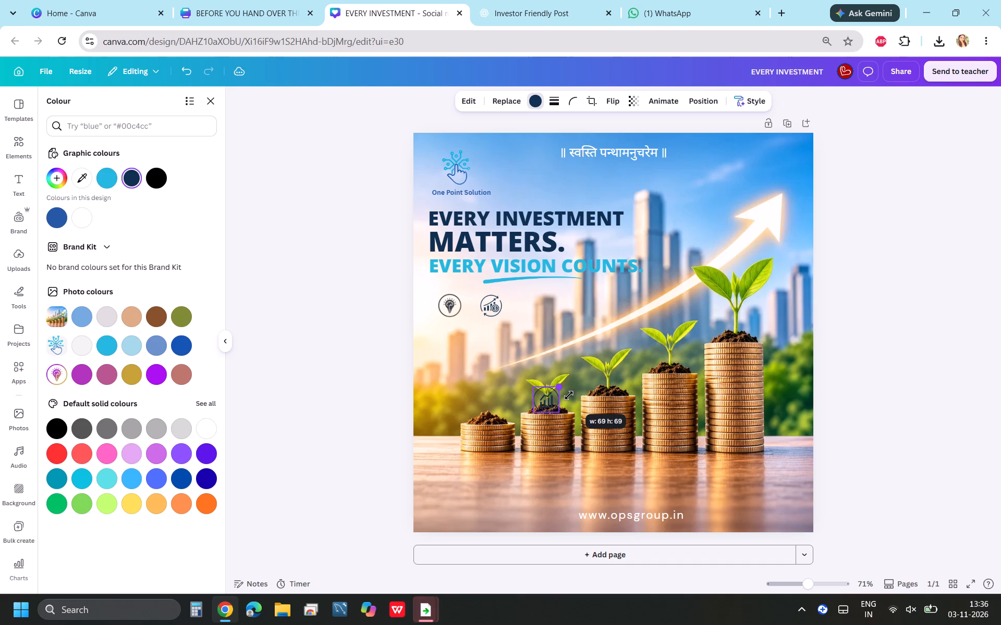
pyautogui.moveTo(569, 395); pyautogui.dragTo(568, 395)
pyautogui.moveTo(554, 439); pyautogui.dragTo(553, 427)
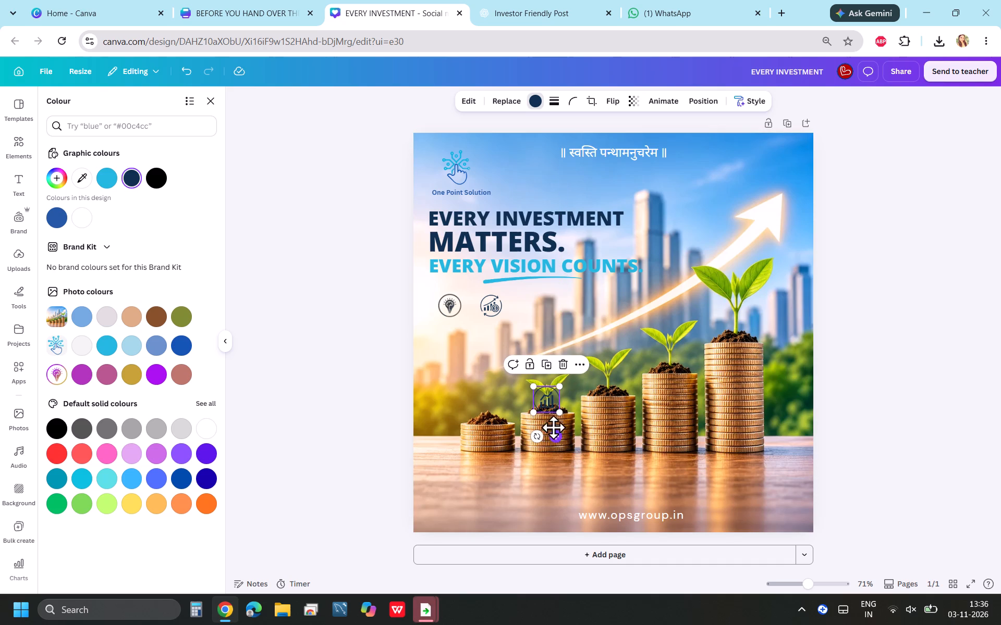
pyautogui.moveTo(553, 427); pyautogui.dragTo(540, 346)
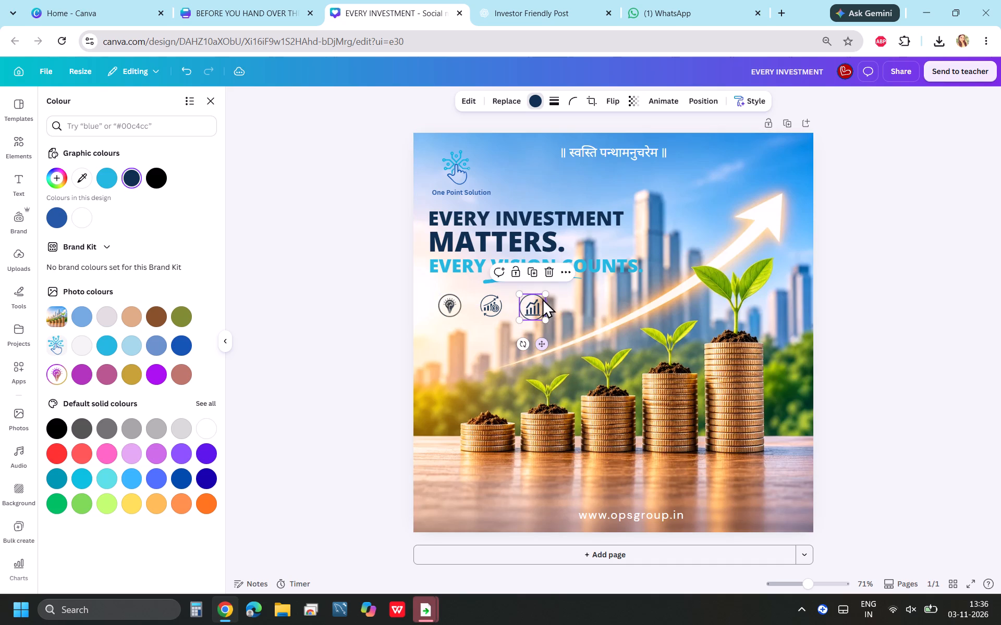
# Shrink the growth chart icon further and shift it to an even 48 spacing from the neighbouring circular icon.
pyautogui.moveTo(545, 294); pyautogui.dragTo(540, 303)
pyautogui.click(465, 380)
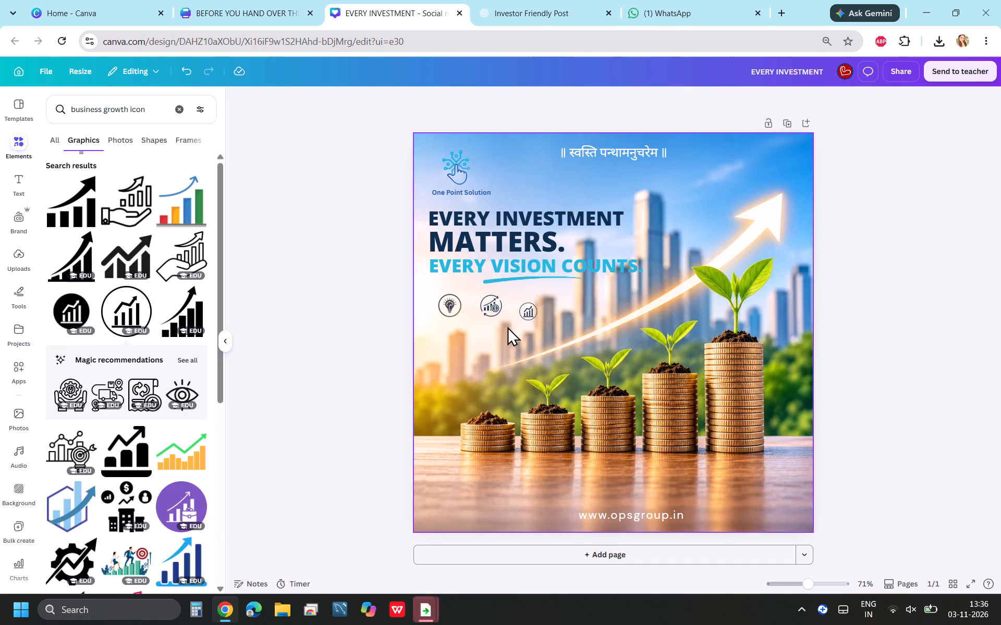
pyautogui.click(528, 314)
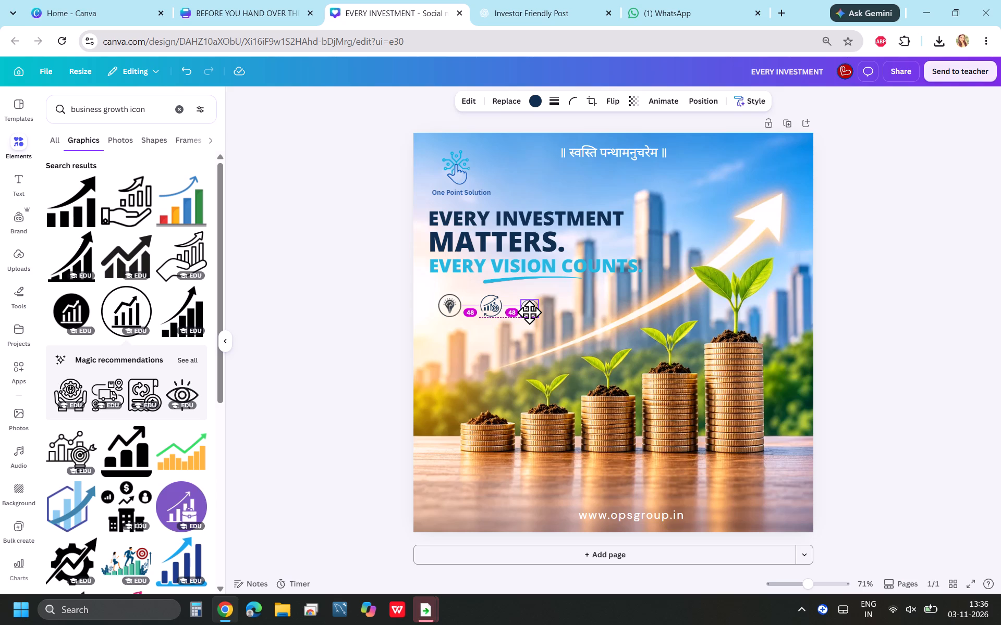
pyautogui.click(413, 369)
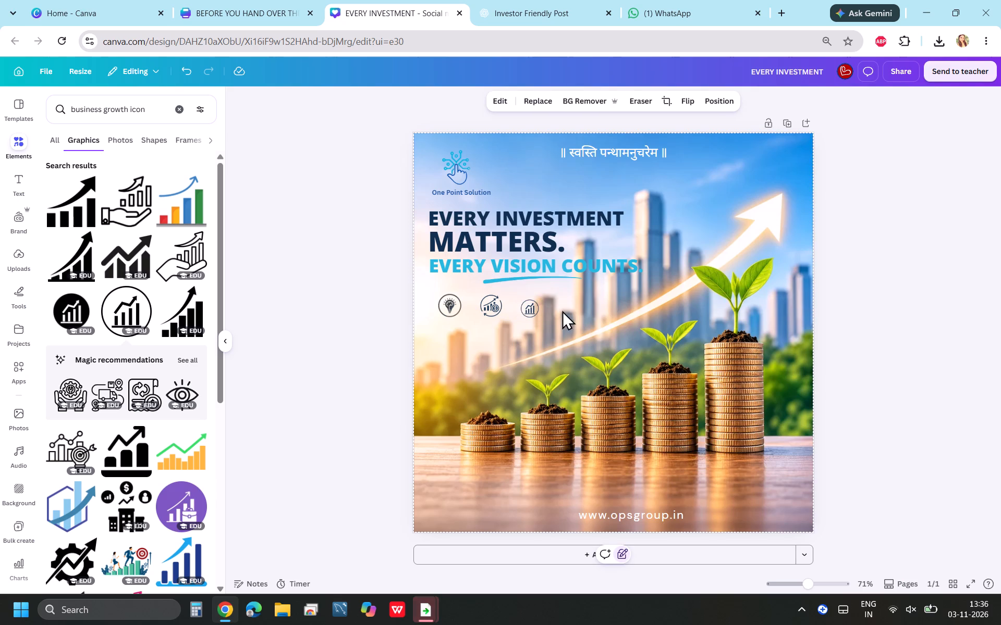
# Select the three circular icons under the headline together to compare their sizes and alignment.
pyautogui.moveTo(562, 310); pyautogui.dragTo(453, 317)
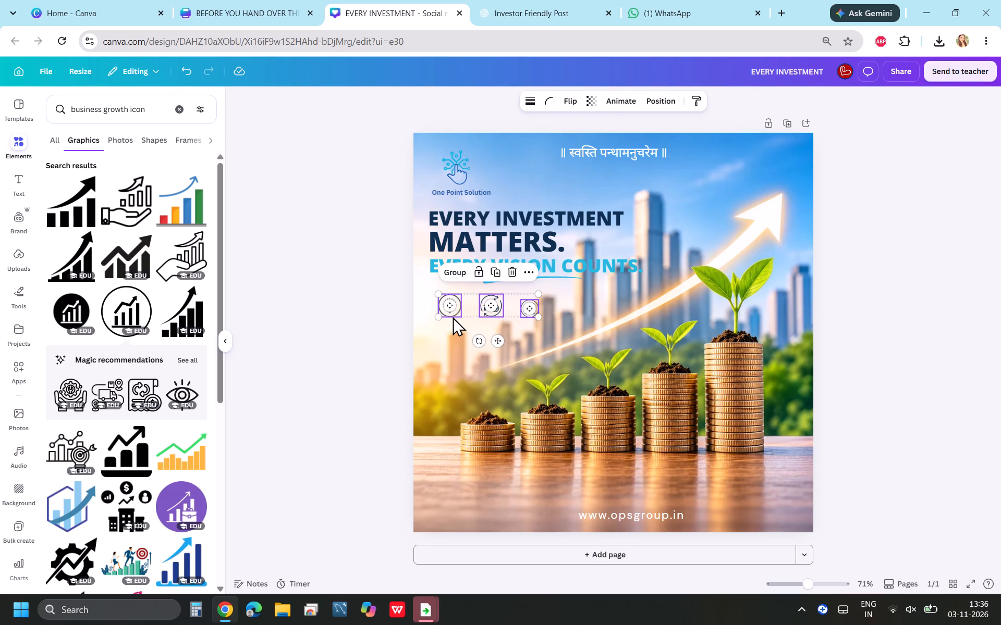
pyautogui.click(446, 349)
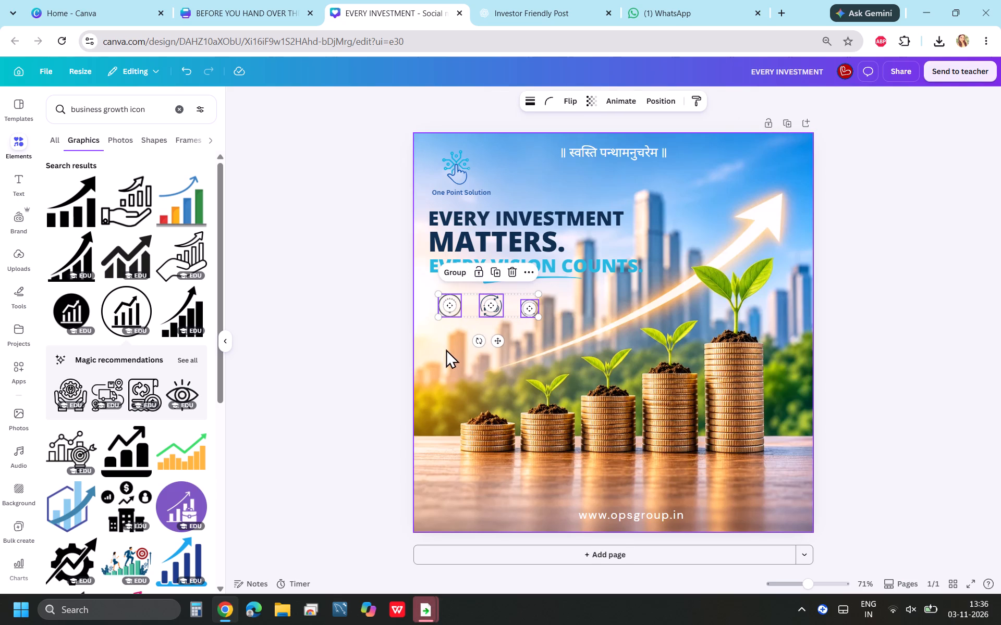
# Enlarge the growth chart icon slightly to bring it closer to the size of the other two circular icons.
pyautogui.click(524, 310)
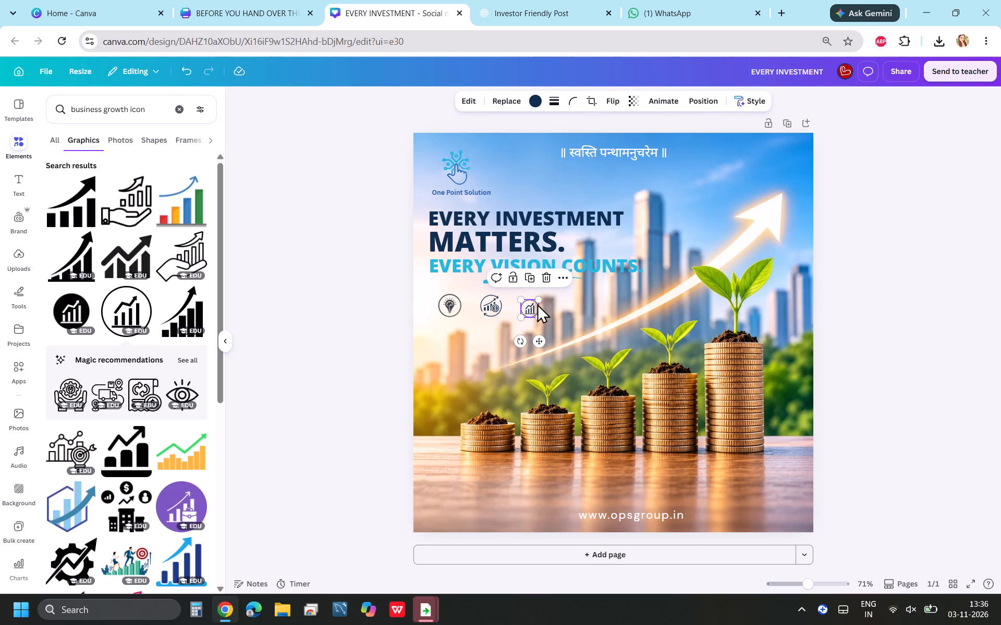
pyautogui.click(539, 301)
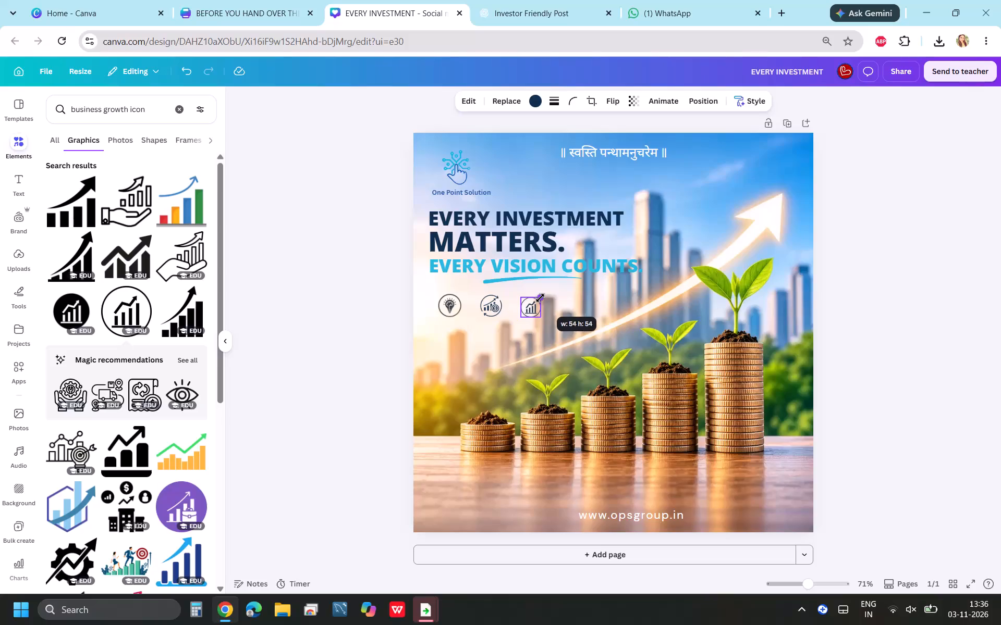
# Enlarge the growth chart icon to about 63 by 63 so it matches the other two circular icons in the row.
pyautogui.click(446, 354)
pyautogui.moveTo(571, 308); pyautogui.dragTo(446, 307)
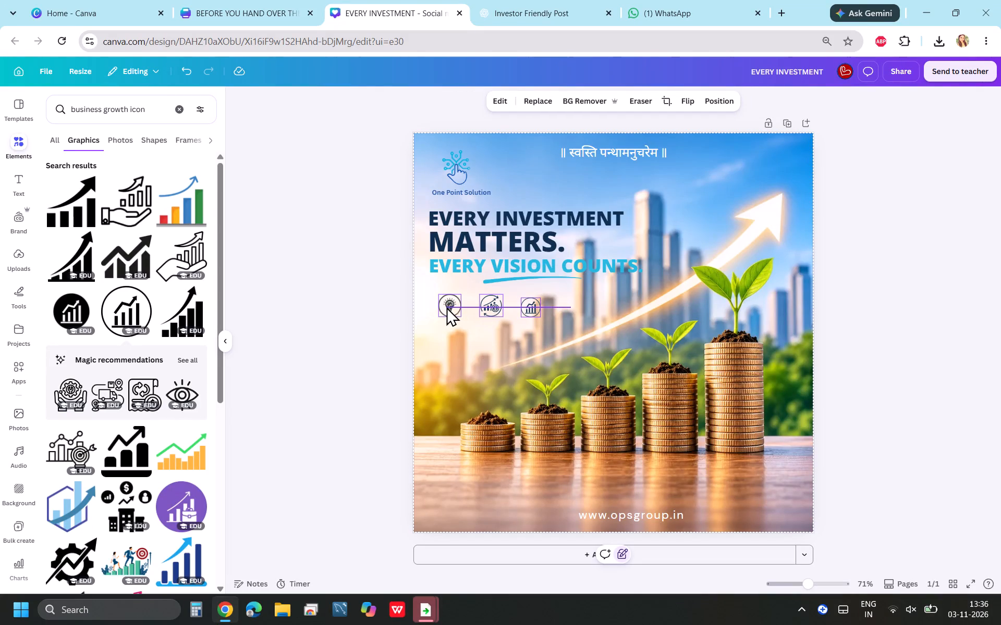
pyautogui.moveTo(446, 307); pyautogui.dragTo(445, 307)
pyautogui.click(445, 356)
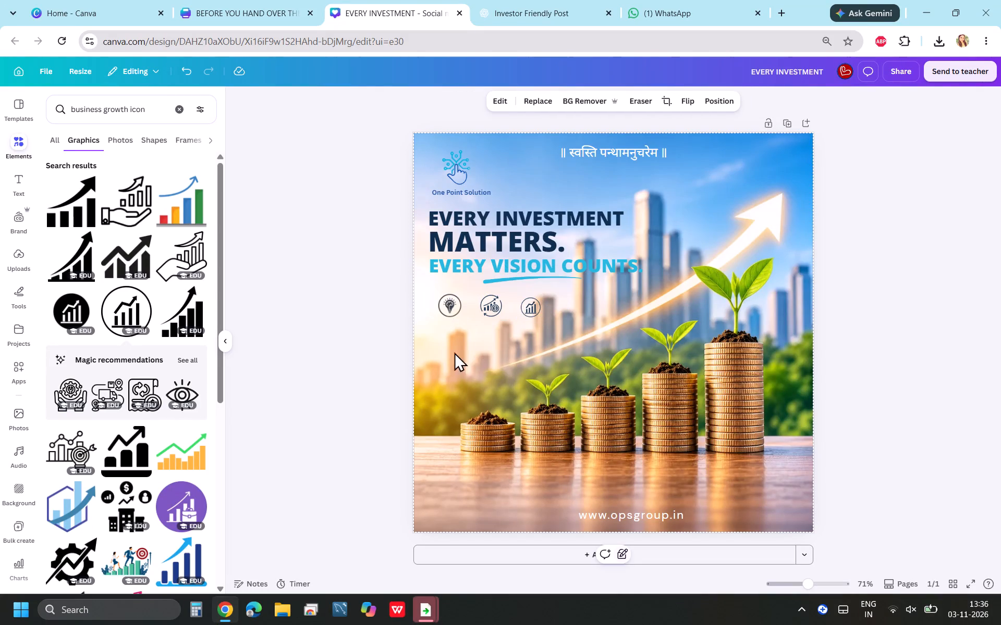
pyautogui.click(539, 307)
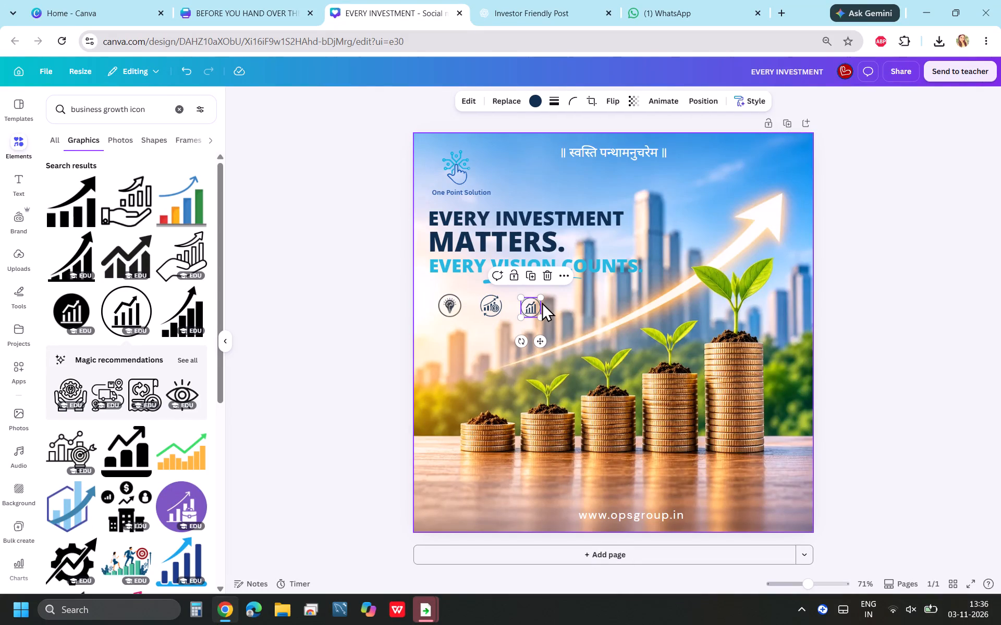
pyautogui.click(542, 296)
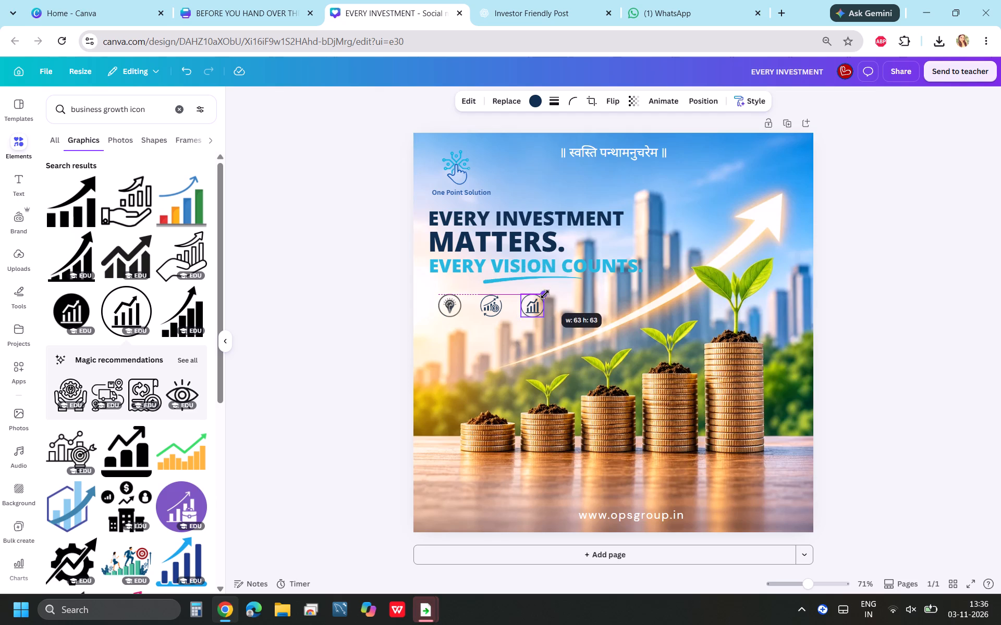
pyautogui.click(449, 359)
pyautogui.moveTo(589, 316); pyautogui.dragTo(392, 316)
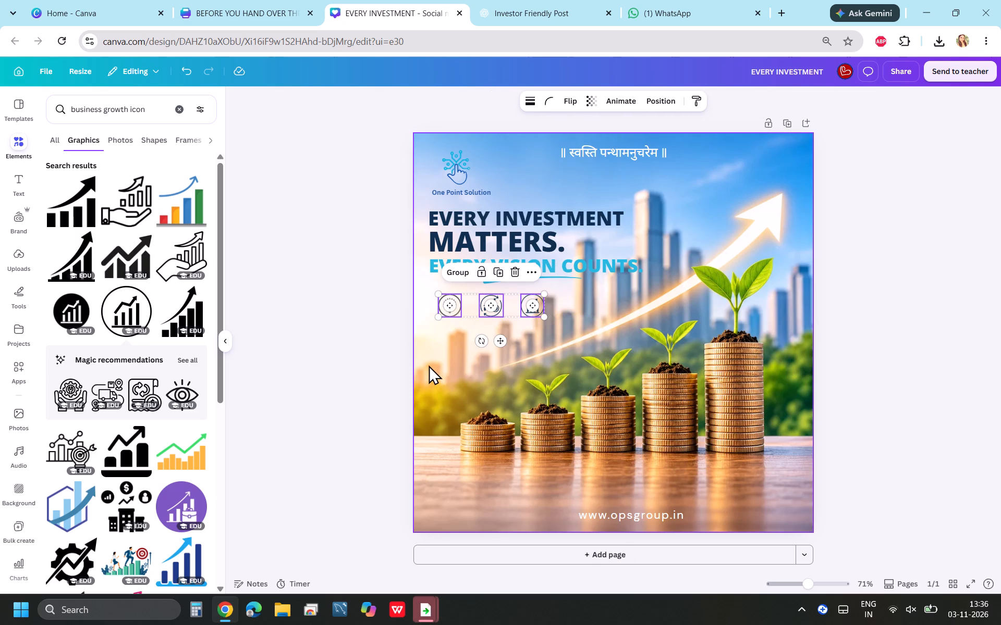
pyautogui.click(429, 362)
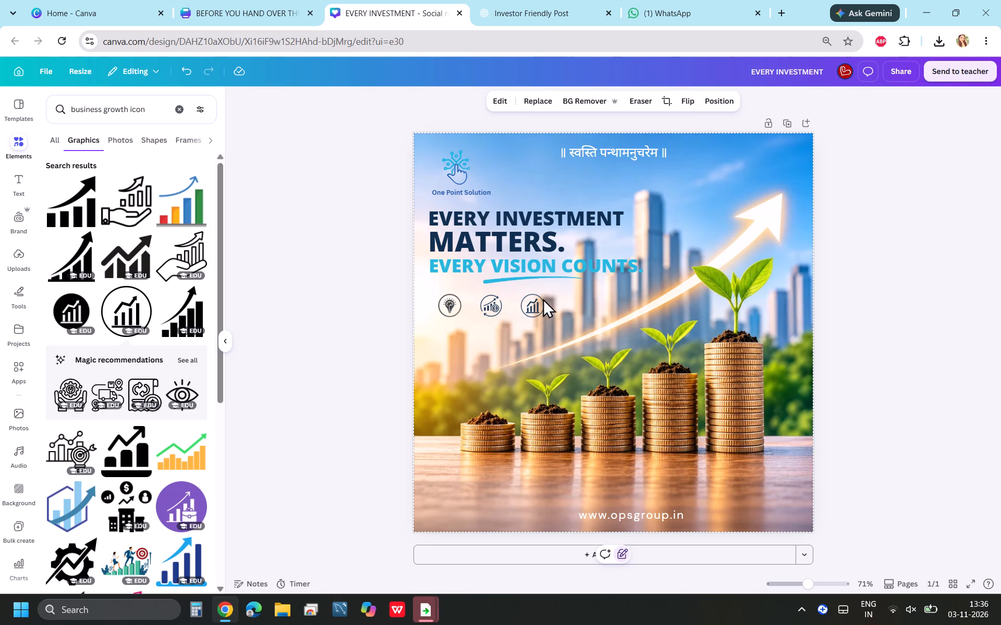
# Nudge the three circular icons together slightly to the right and down beneath the headline's underline stroke.
pyautogui.moveTo(560, 306); pyautogui.dragTo(441, 310)
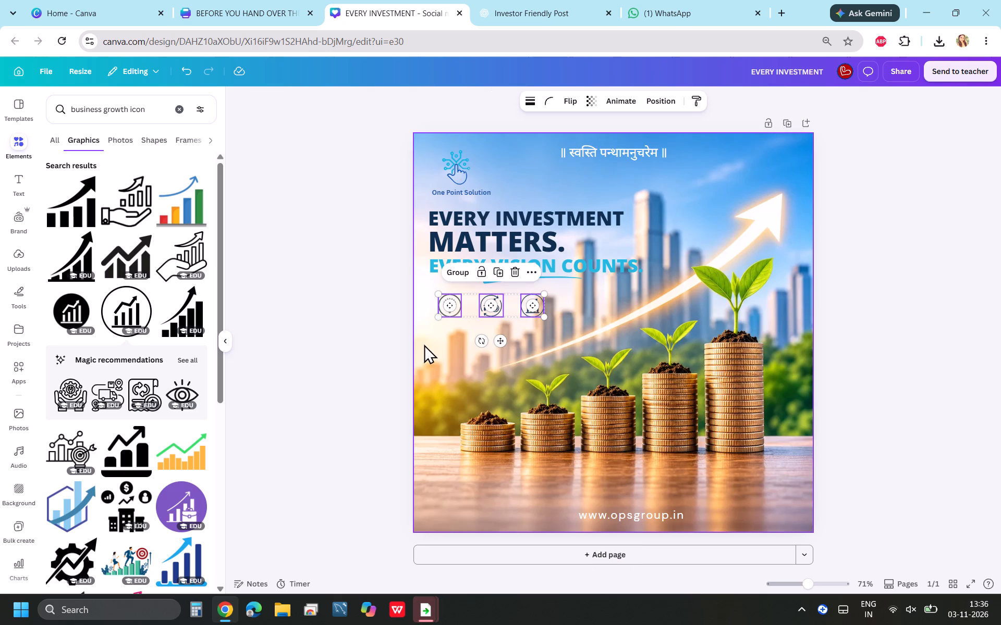
pyautogui.press('Right')
pyautogui.press('Right')
pyautogui.press('Right')
pyautogui.press('Right')
pyautogui.press('Right')
pyautogui.press('Right')
pyautogui.press('Right')
pyautogui.press('Right')
pyautogui.press('Right')
pyautogui.press('Right')
pyautogui.press('Right')
pyautogui.press('Right')
pyautogui.press('Right')
pyautogui.press('Right')
pyautogui.press('Right')
pyautogui.press('Right')
pyautogui.press('Right')
pyautogui.press('Right')
pyautogui.press('Right')
pyautogui.press('Right')
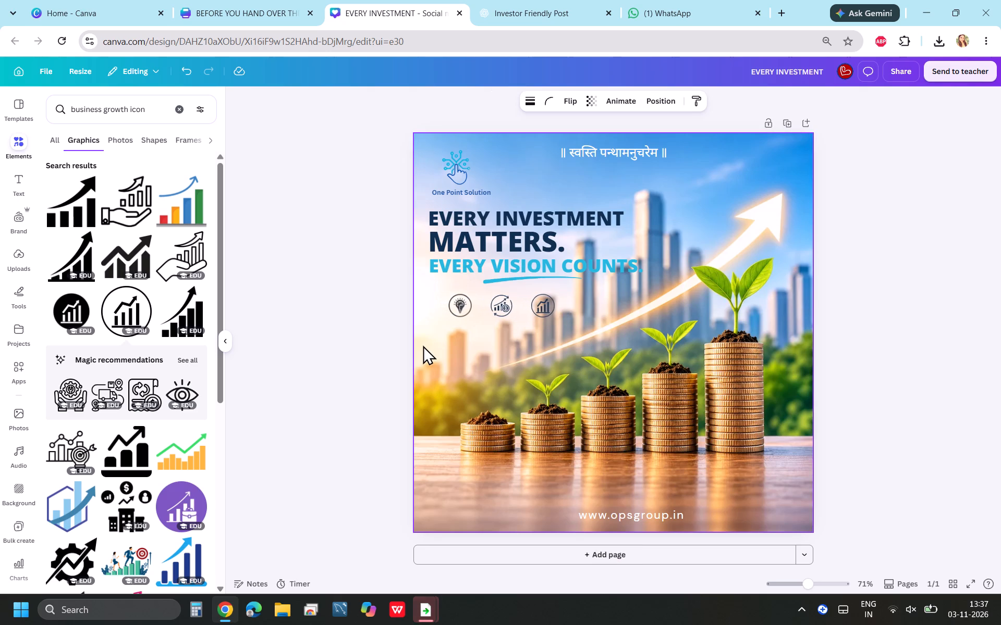
pyautogui.press('Down')
pyautogui.press('Down')
pyautogui.press('Down')
pyautogui.press('Down')
pyautogui.press('Down')
pyautogui.press('Down')
pyautogui.press('Down')
pyautogui.press('Down')
pyautogui.press('Down')
pyautogui.press('Down')
pyautogui.press('Down')
pyautogui.press('Down')
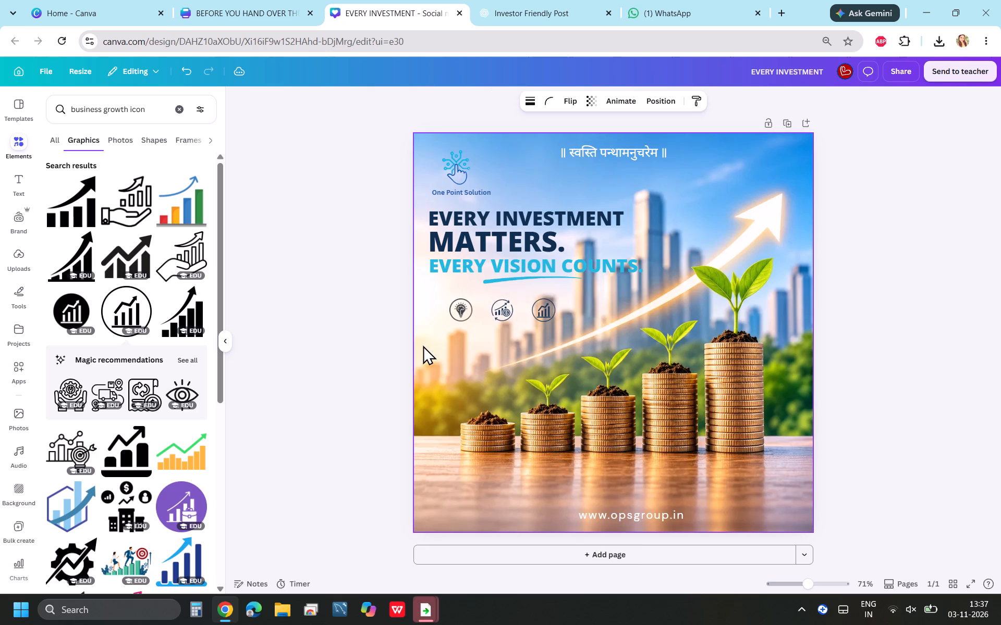
pyautogui.click(952, 224)
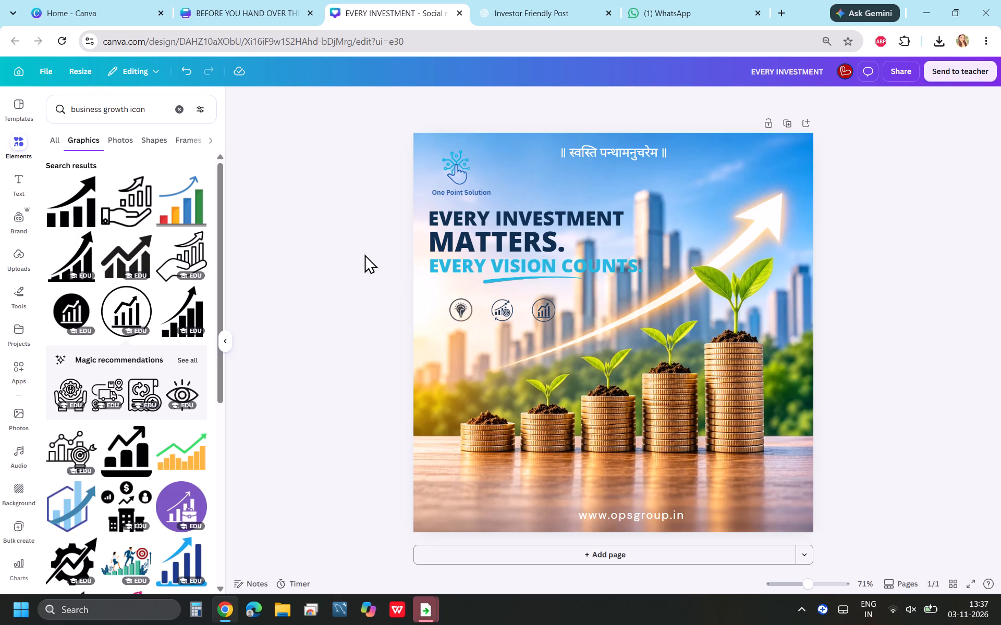
# Copy the "BEFORE YOU HAND OVER THE KEYS" text from the rent agreement flyer into the Every Investment post, placing it below the circular icons.
pyautogui.click(243, 0)
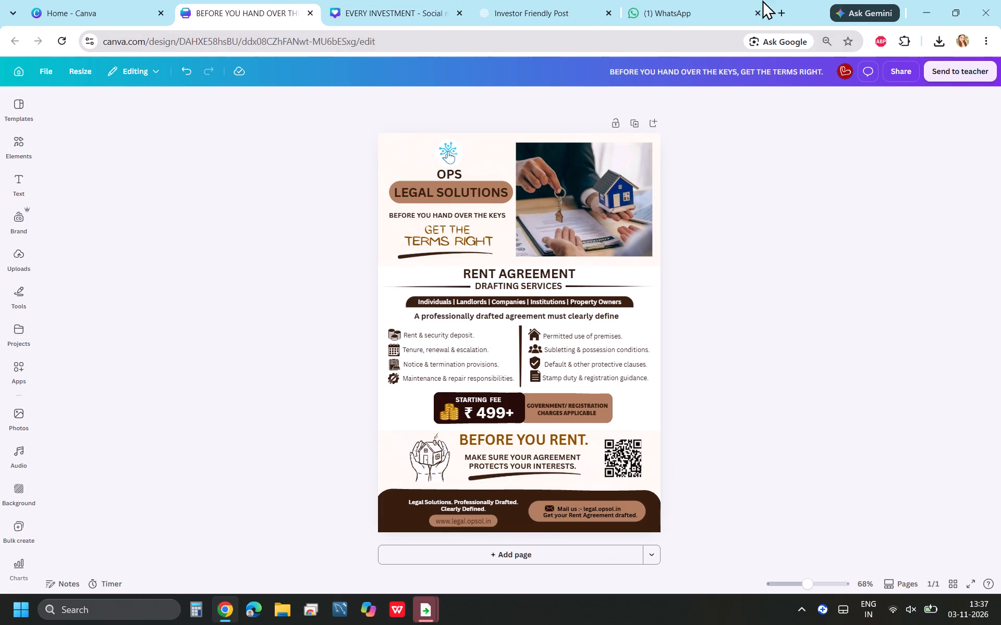
pyautogui.click(501, 2)
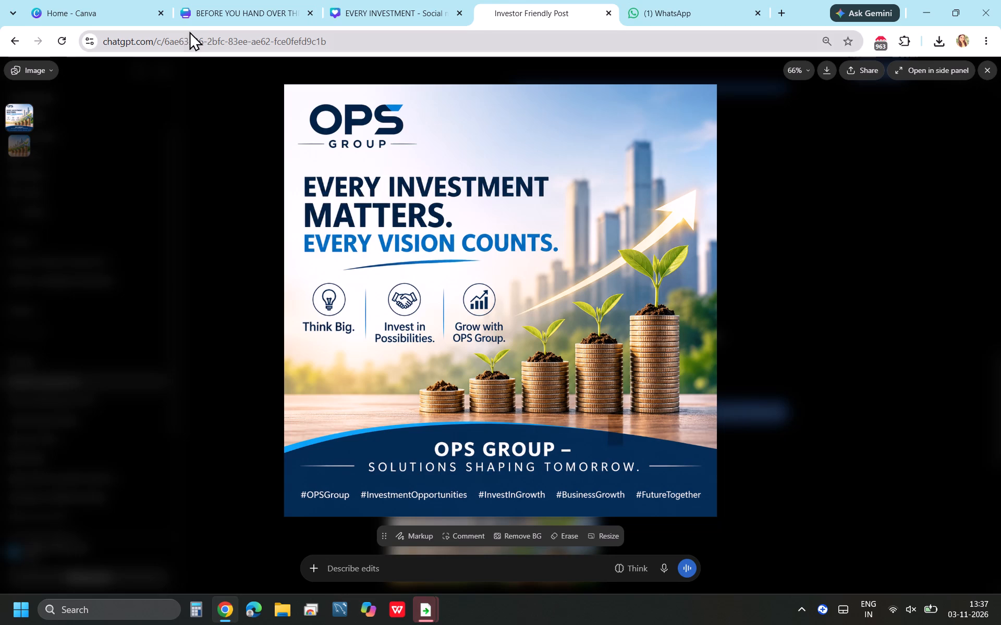
pyautogui.click(219, 14)
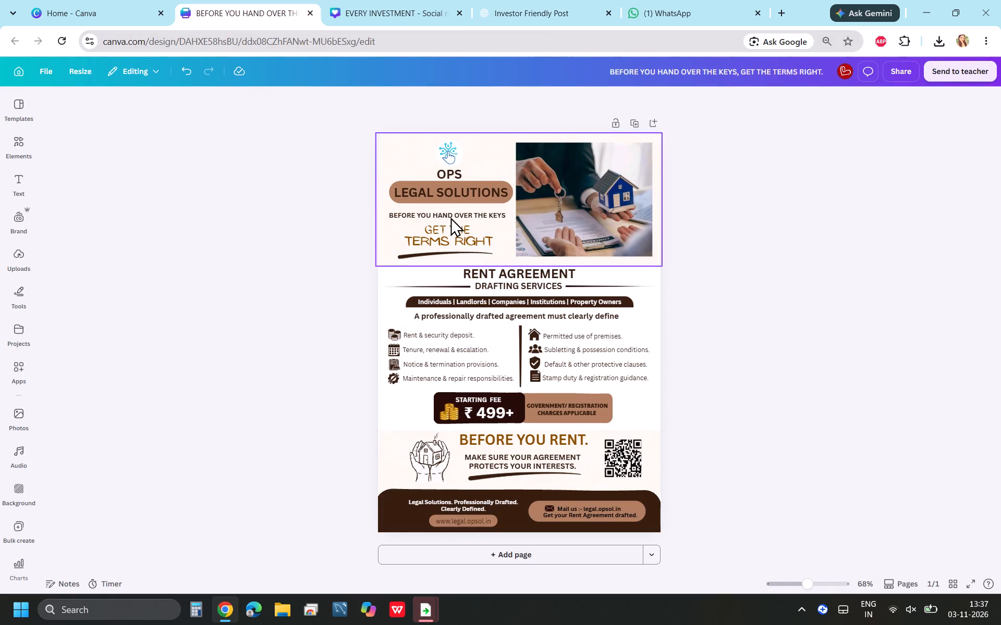
pyautogui.click(450, 217)
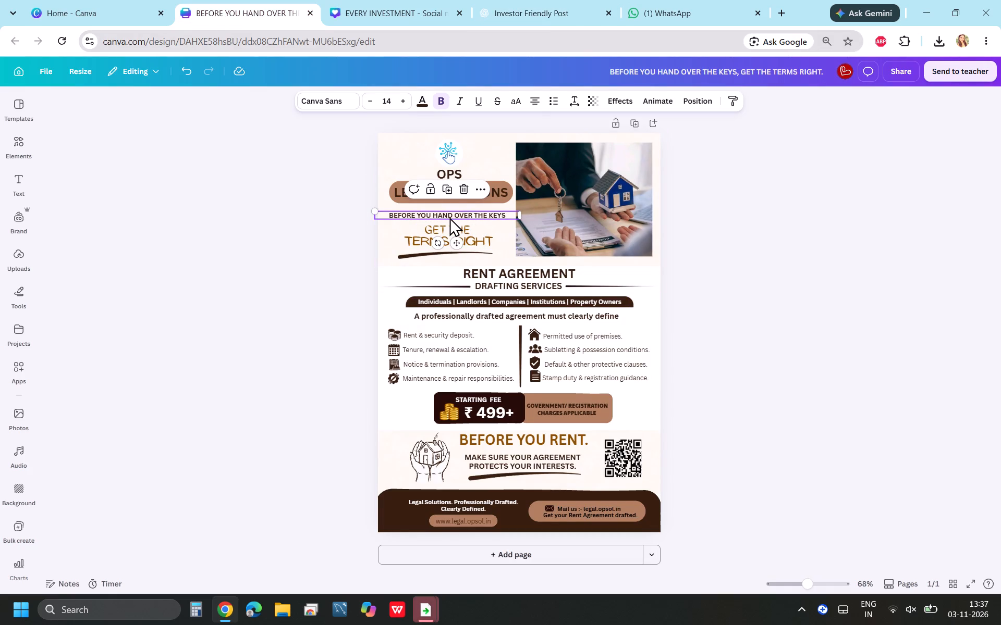
pyautogui.hotkey('ctrl', 'c')
pyautogui.click(357, 1)
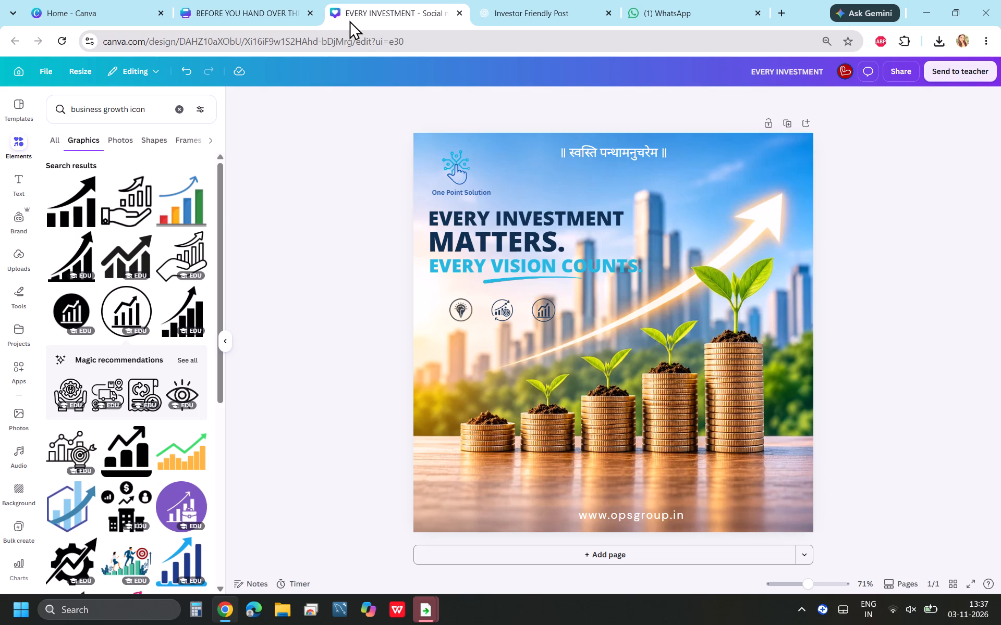
pyautogui.hotkey('ctrl', 'v')
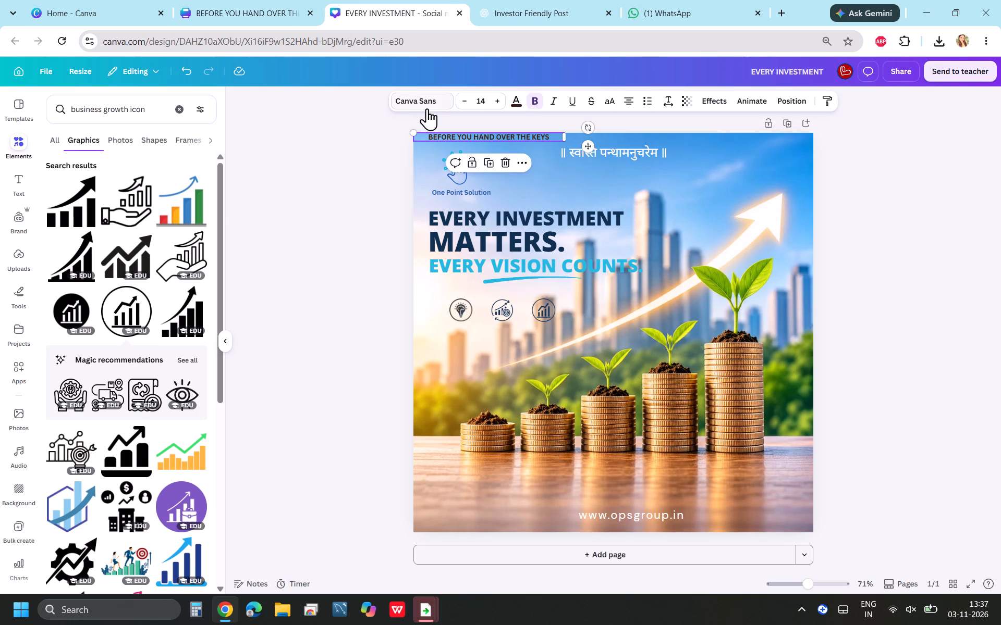
pyautogui.click(667, 200)
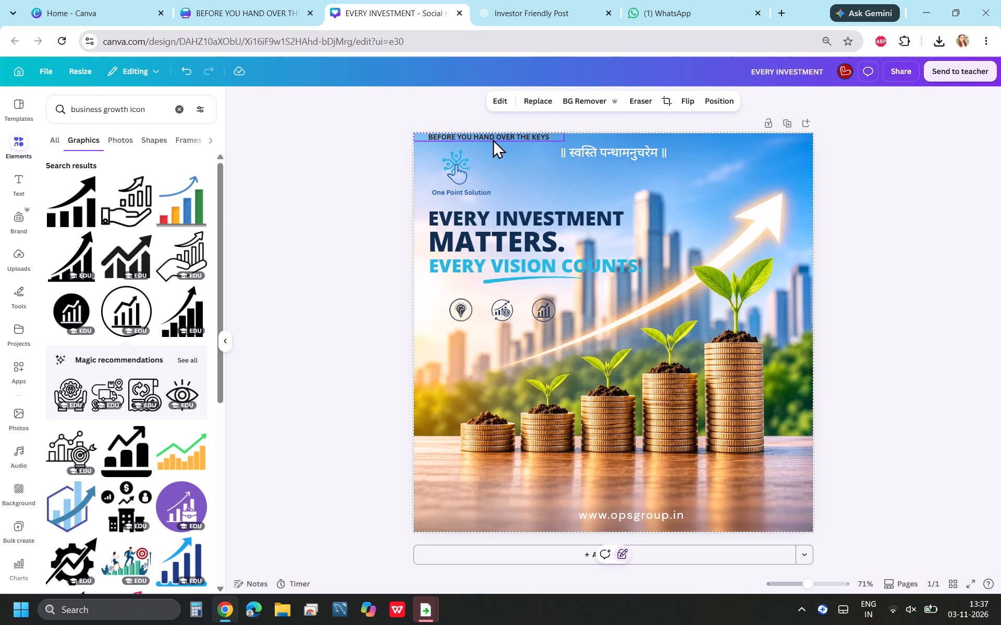
pyautogui.moveTo(496, 137); pyautogui.dragTo(515, 337)
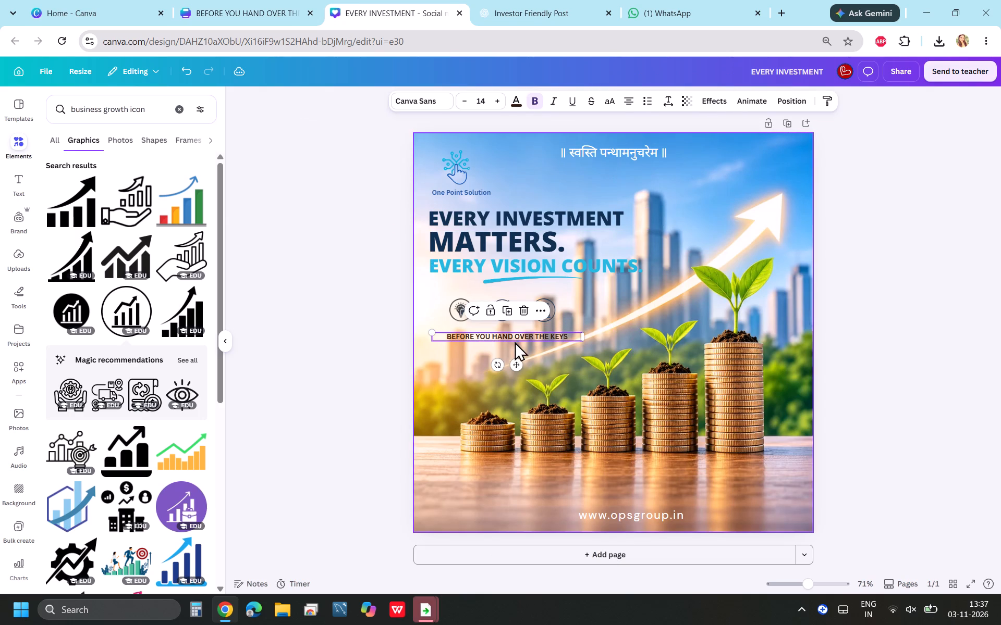
# Replace the pasted text's wording with "Think big".
pyautogui.click(516, 332)
pyautogui.press('BackSpace')
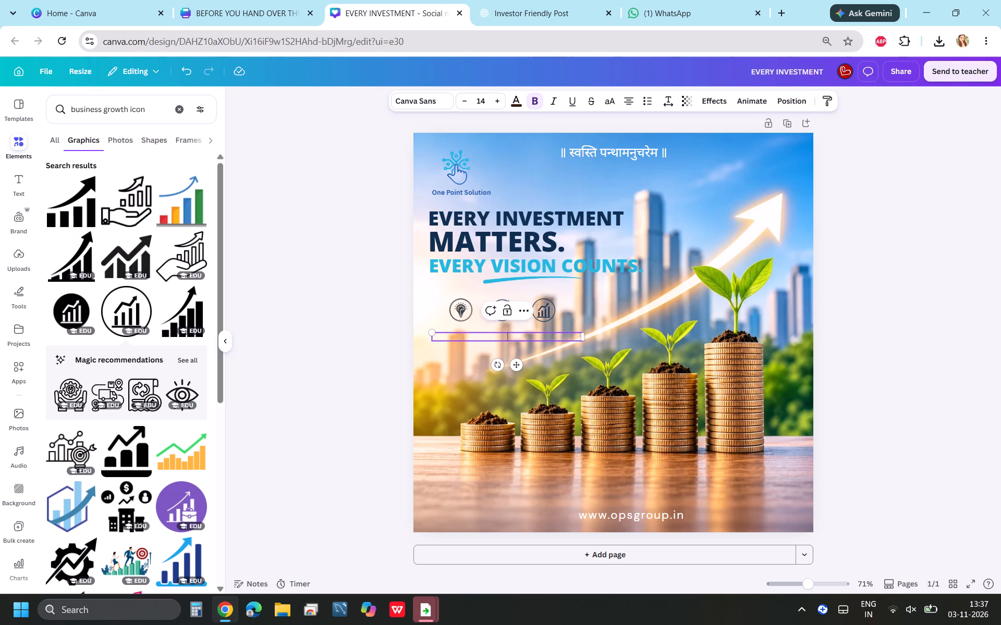
pyautogui.write('TH')
pyautogui.press('BackSpace')
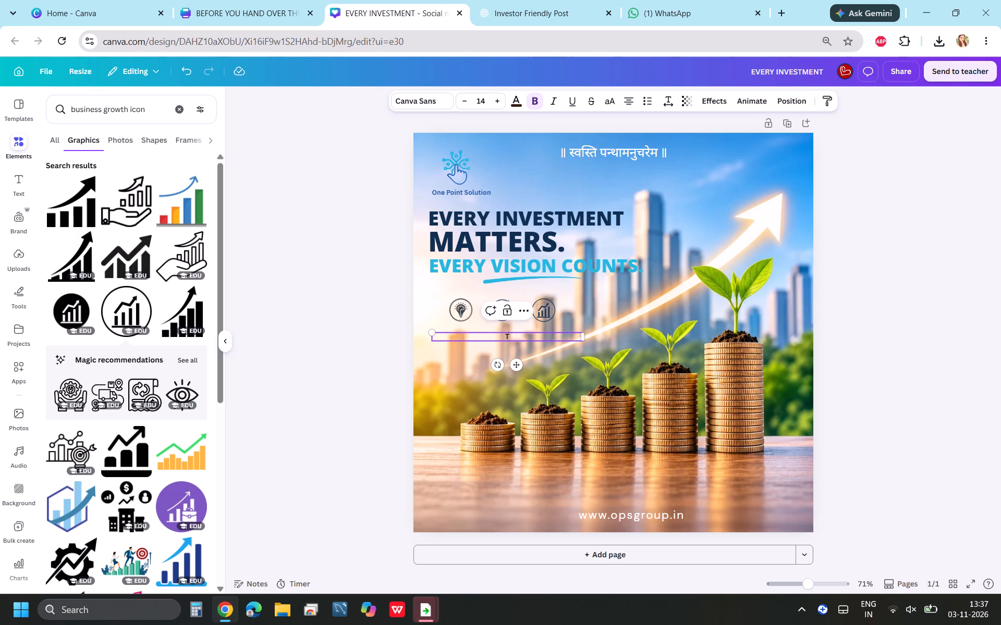
pyautogui.press('h')
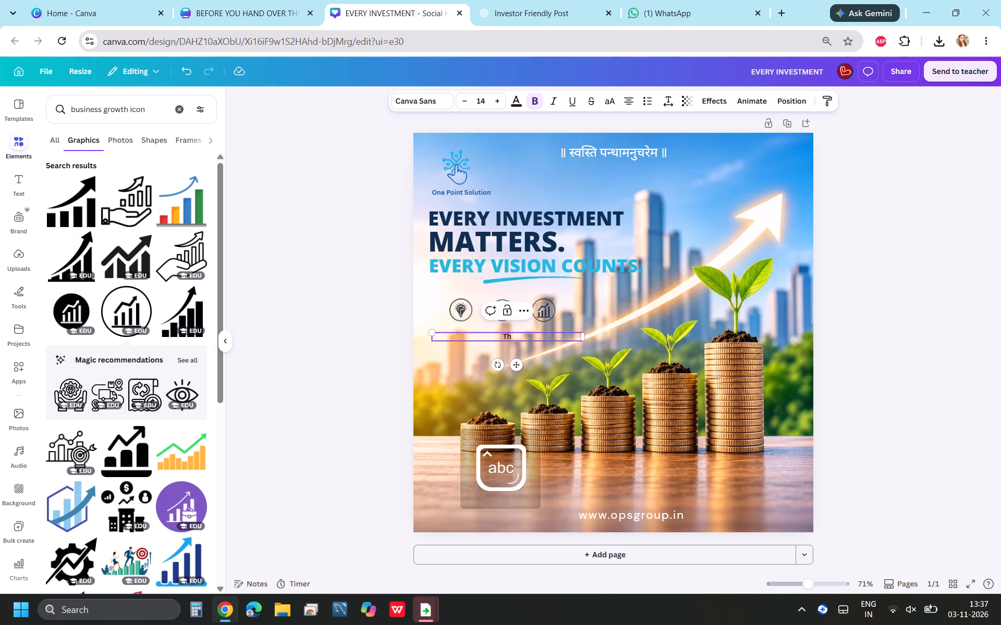
pyautogui.write('ink')
pyautogui.press('space')
pyautogui.write('bi')
pyautogui.press('g')
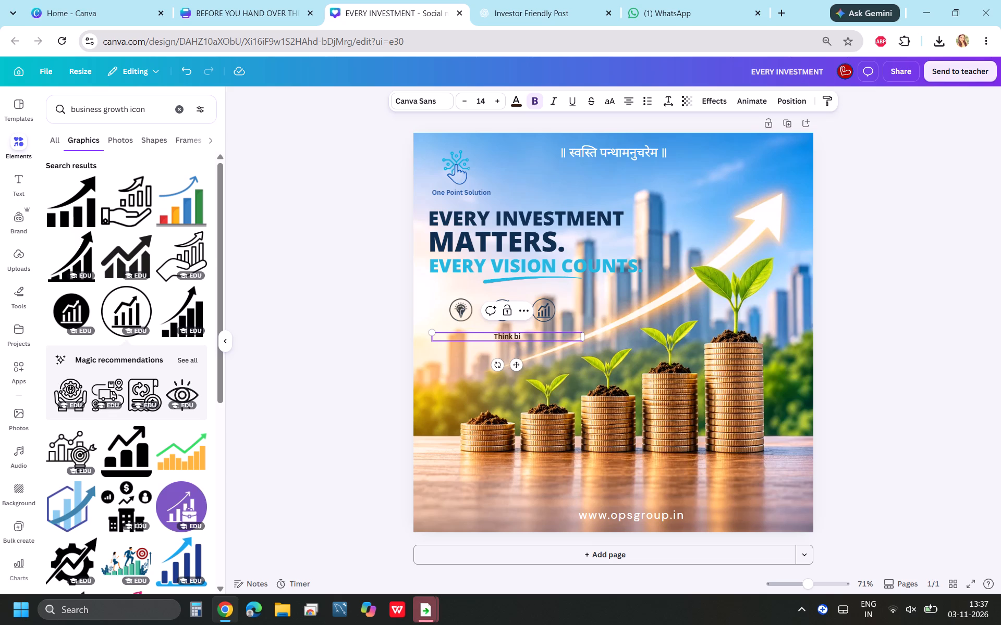
pyautogui.press('.')
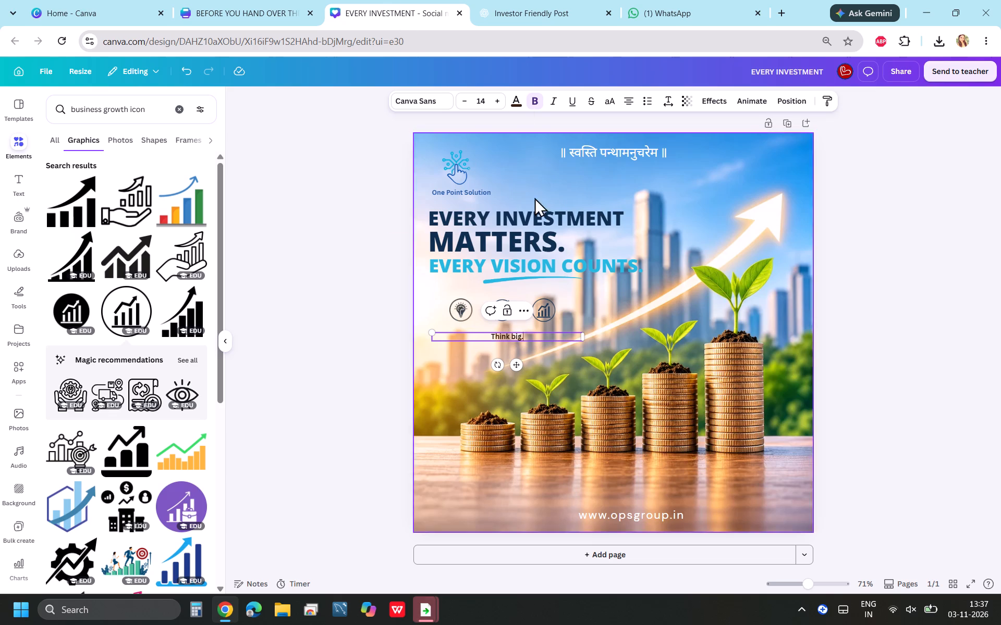
pyautogui.press('BackSpace')
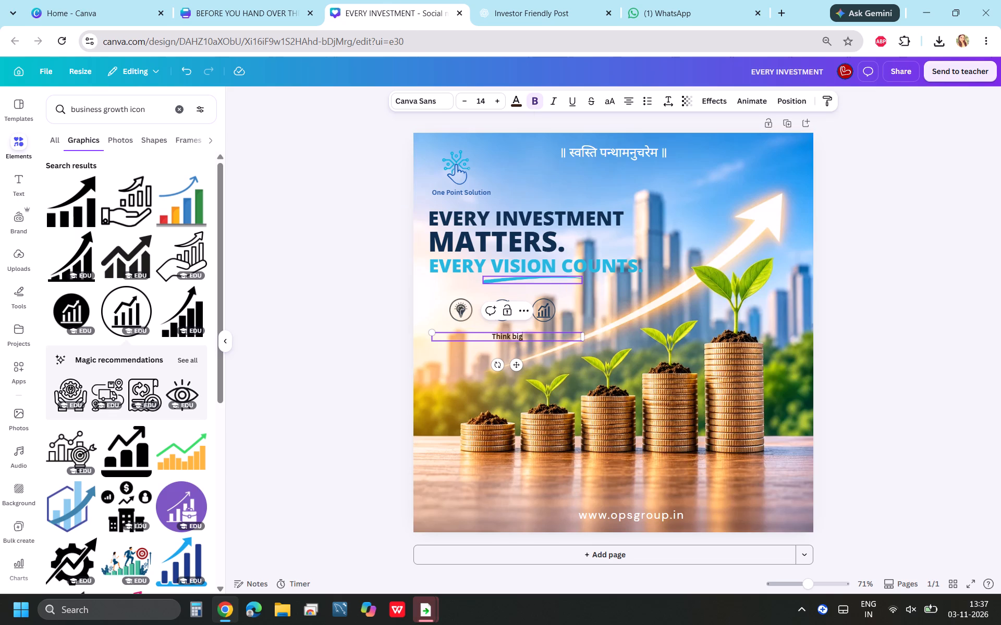
# Enlarge the "Think big" caption to about size 18.4 and narrow its text box to fit the words on one line.
pyautogui.moveTo(587, 342); pyautogui.dragTo(573, 346)
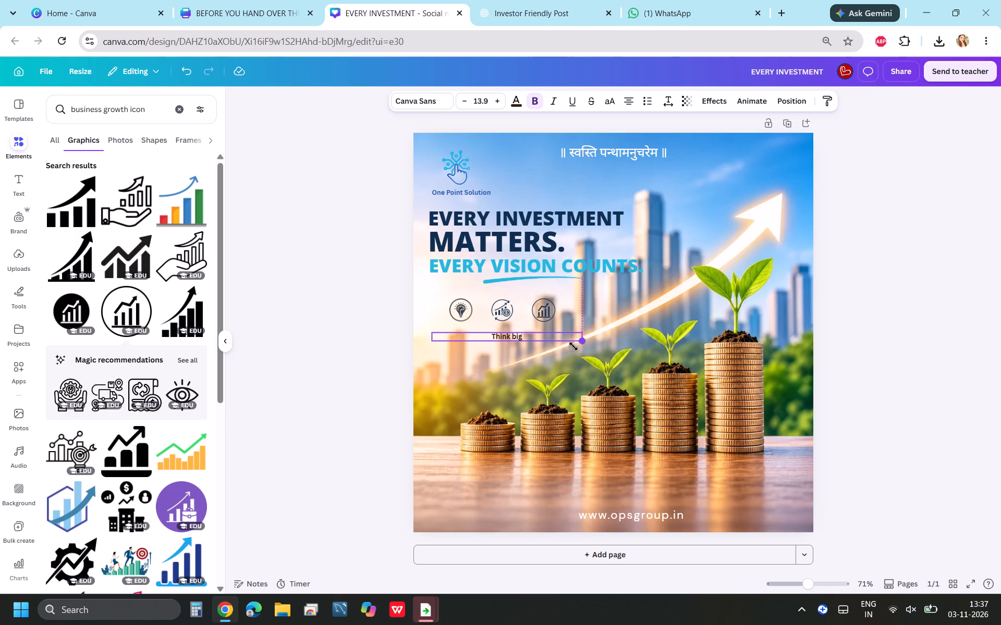
pyautogui.moveTo(573, 346); pyautogui.dragTo(633, 362)
pyautogui.moveTo(633, 339); pyautogui.dragTo(591, 336)
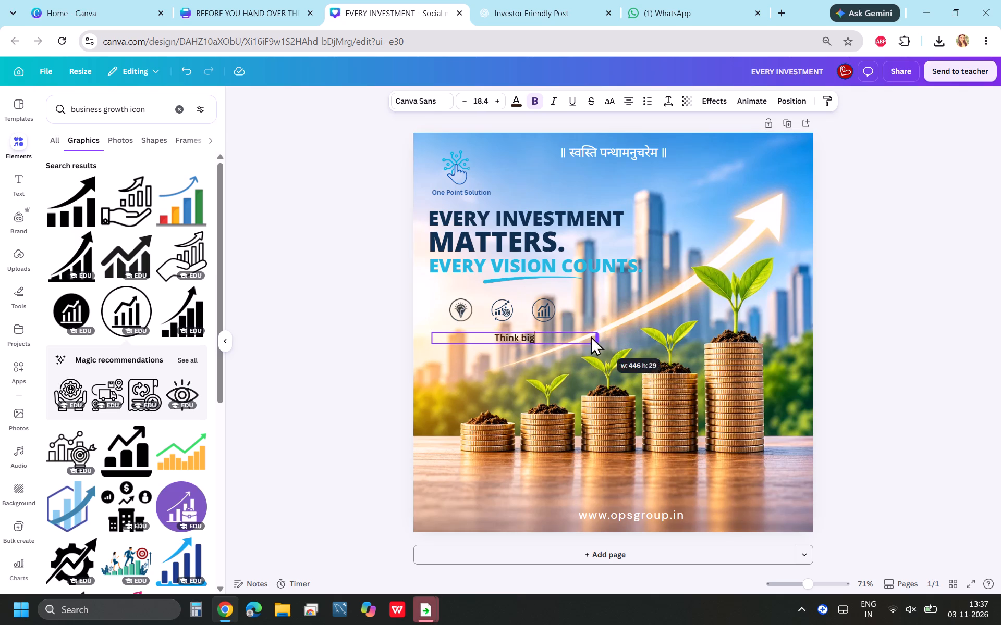
pyautogui.moveTo(591, 336); pyautogui.dragTo(492, 339)
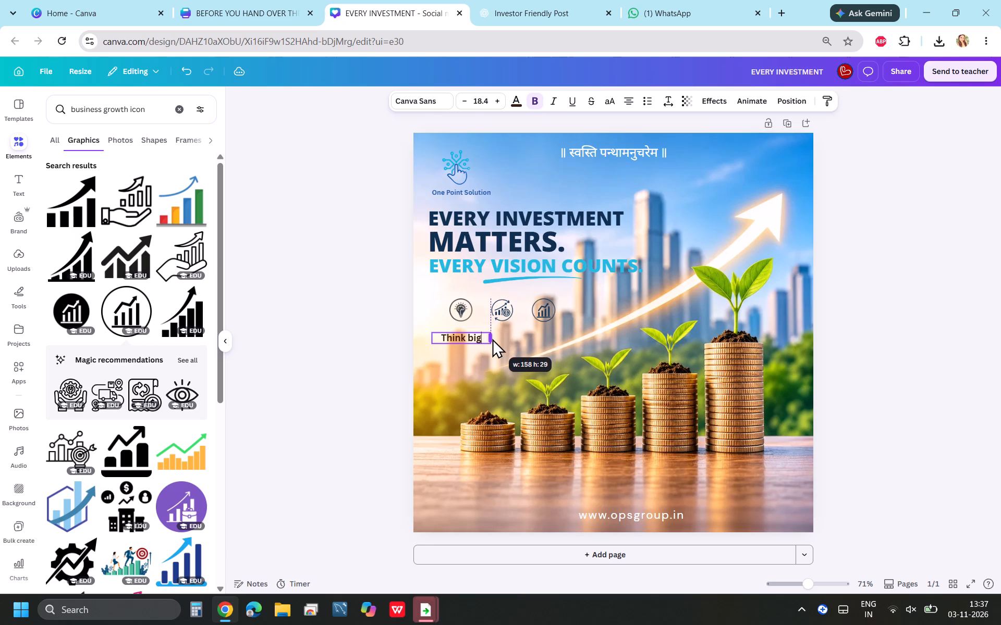
pyautogui.moveTo(492, 339); pyautogui.dragTo(479, 339)
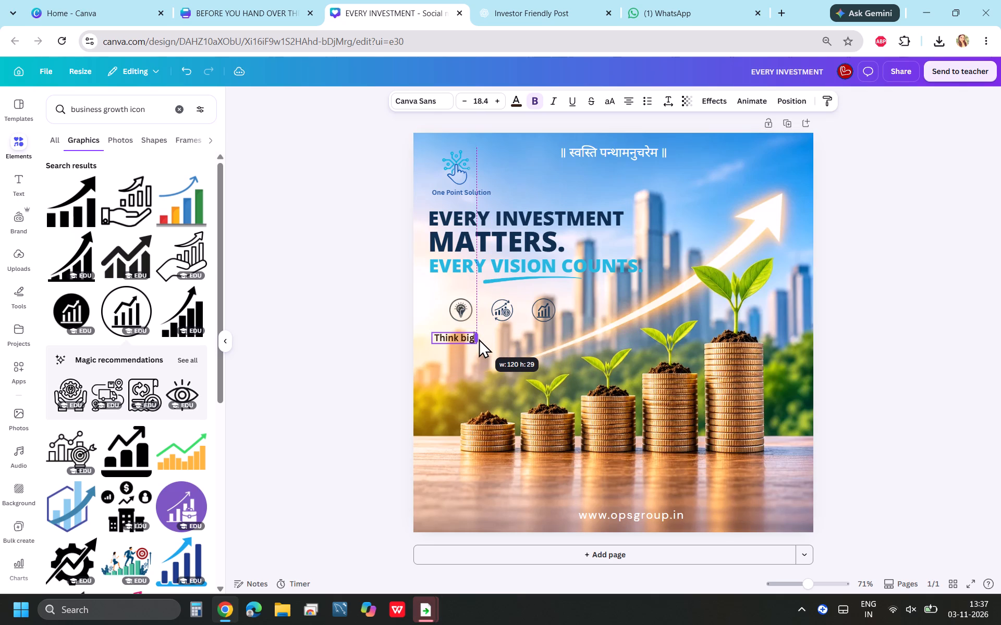
pyautogui.moveTo(479, 339); pyautogui.dragTo(474, 340)
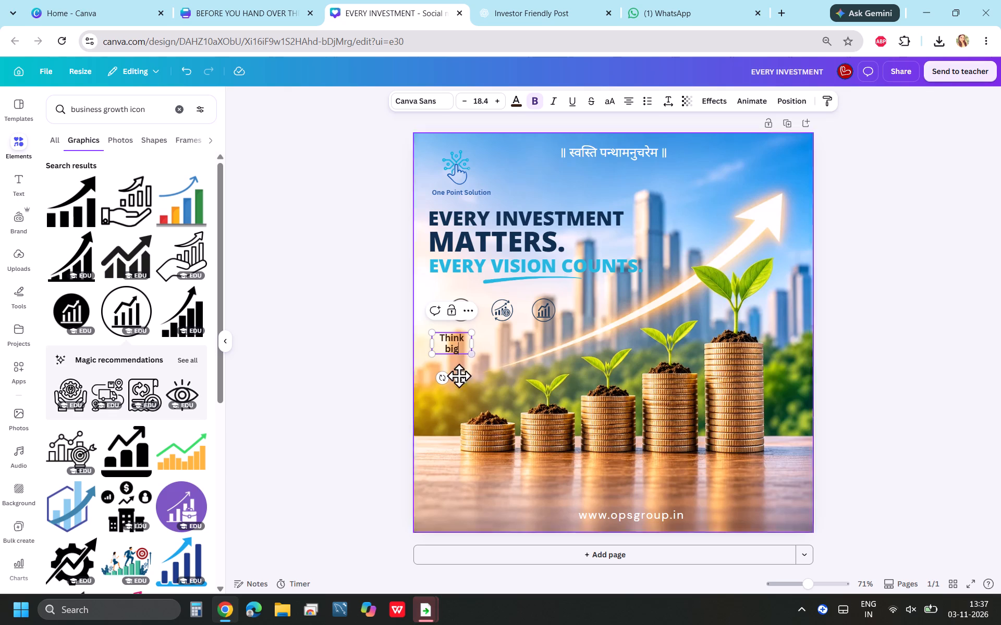
pyautogui.click(439, 427)
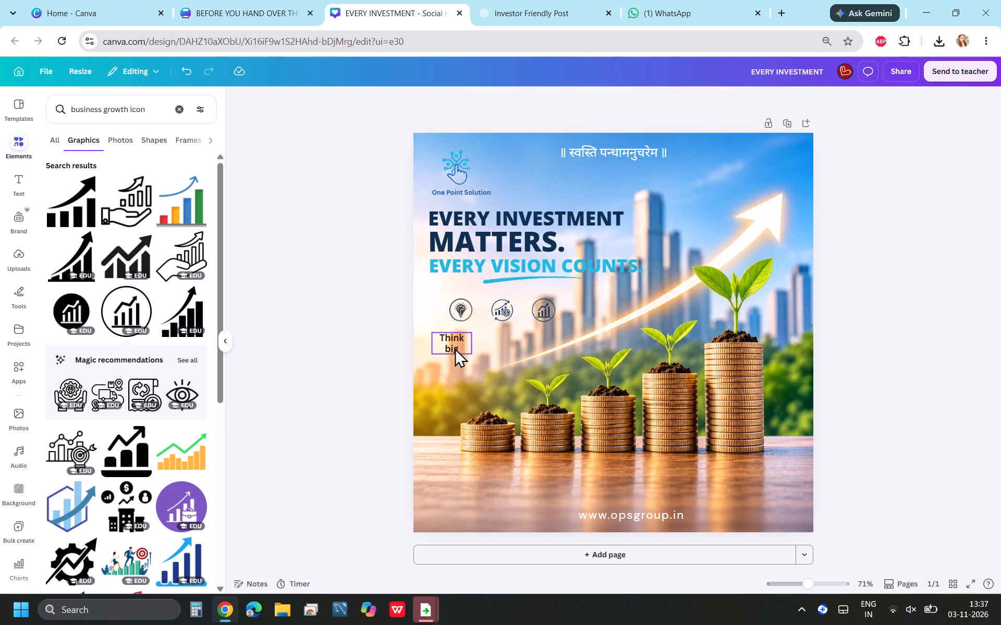
pyautogui.click(455, 348)
pyautogui.moveTo(474, 346); pyautogui.dragTo(494, 346)
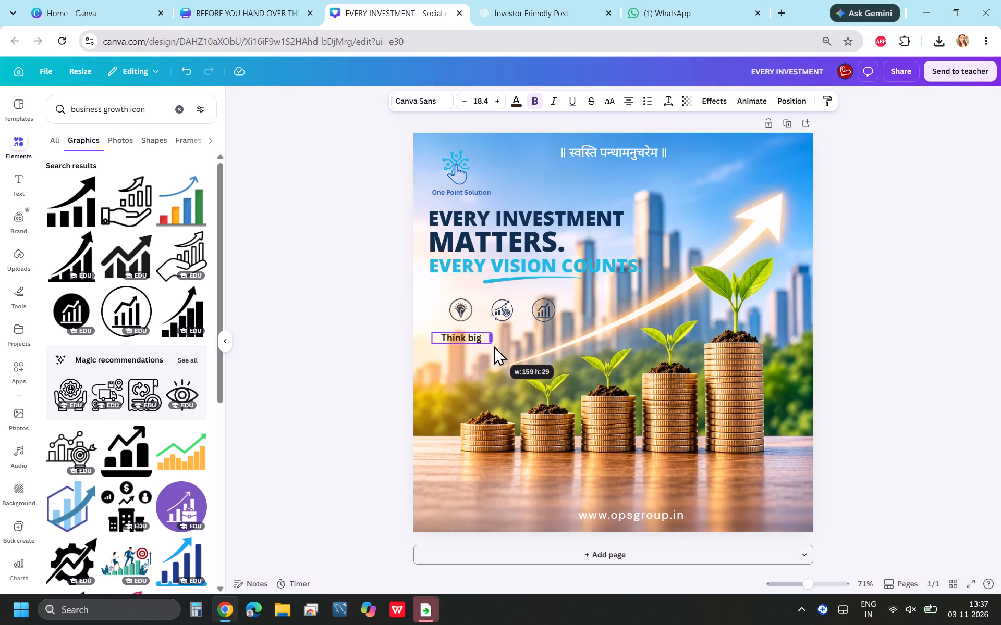
pyautogui.moveTo(494, 346); pyautogui.dragTo(487, 347)
pyautogui.click(434, 422)
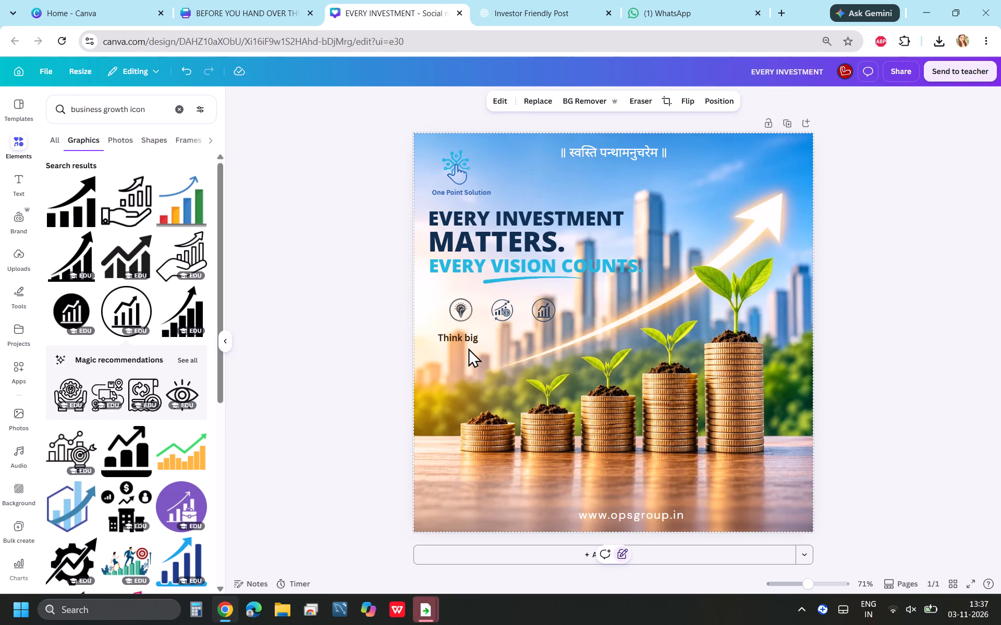
# Reduce the "Think big" caption to size 16.4 and recolour it with the headline's dark navy.
pyautogui.click(465, 337)
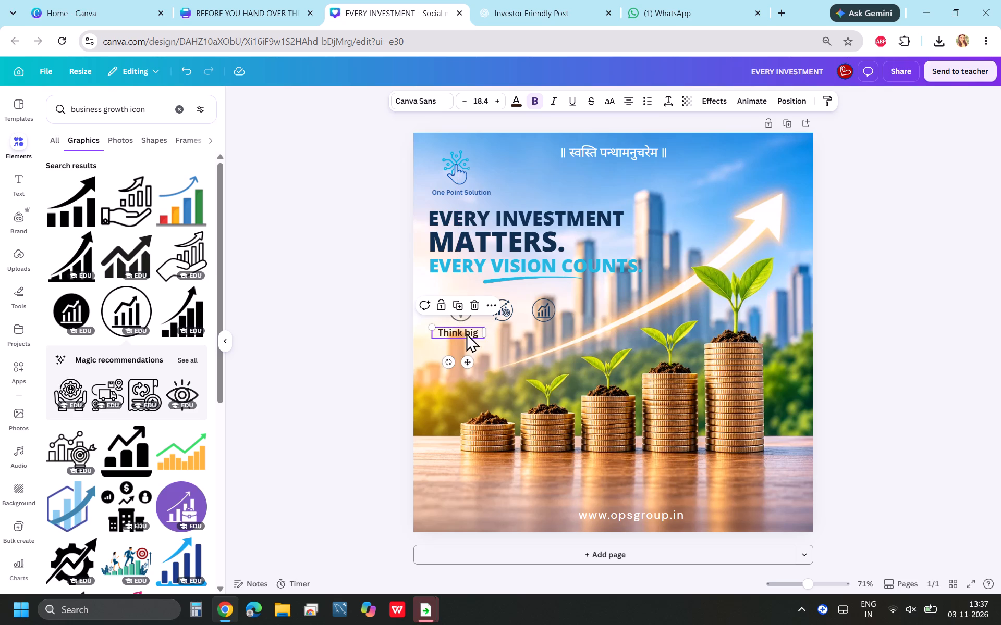
pyautogui.doubleClick(466, 103)
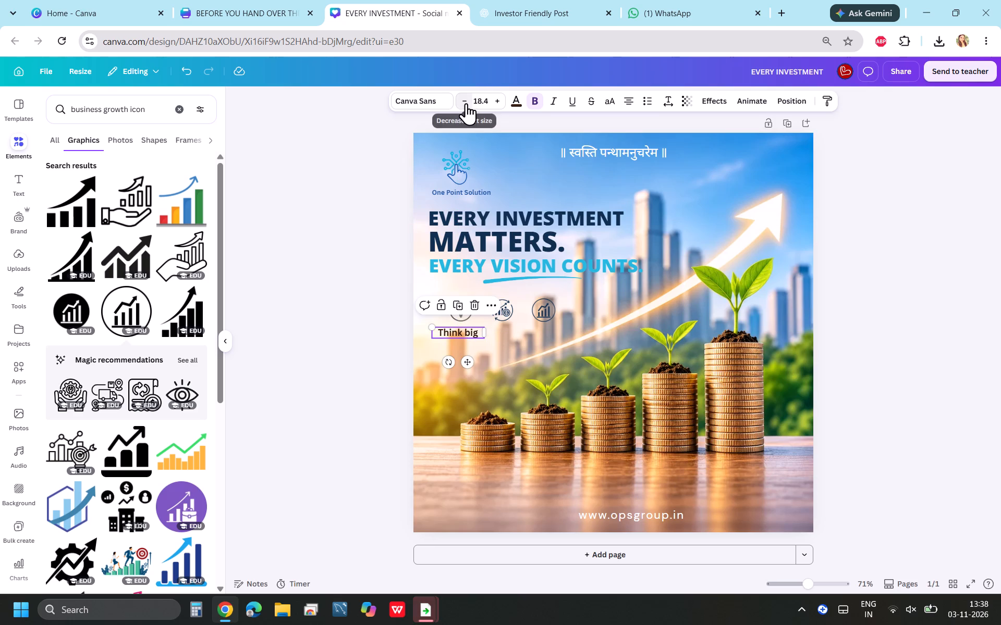
pyautogui.click(322, 343)
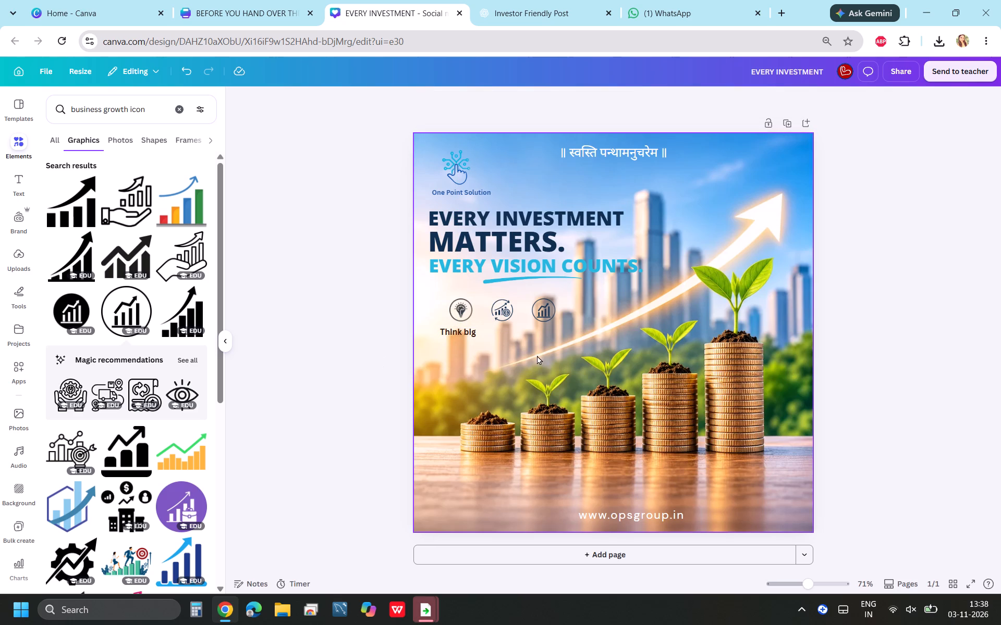
pyautogui.click(461, 334)
pyautogui.click(509, 98)
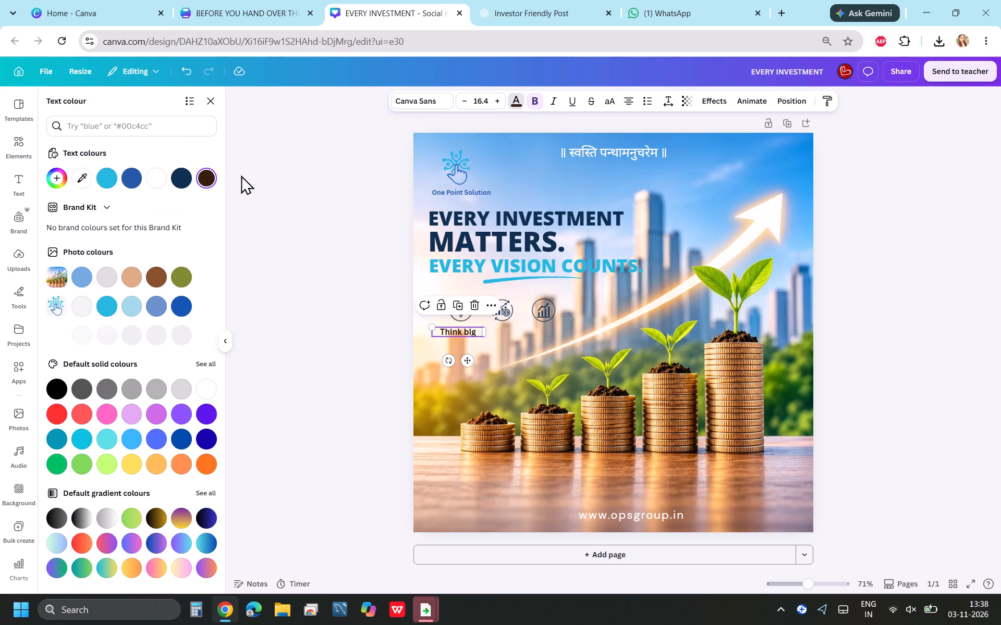
pyautogui.click(187, 176)
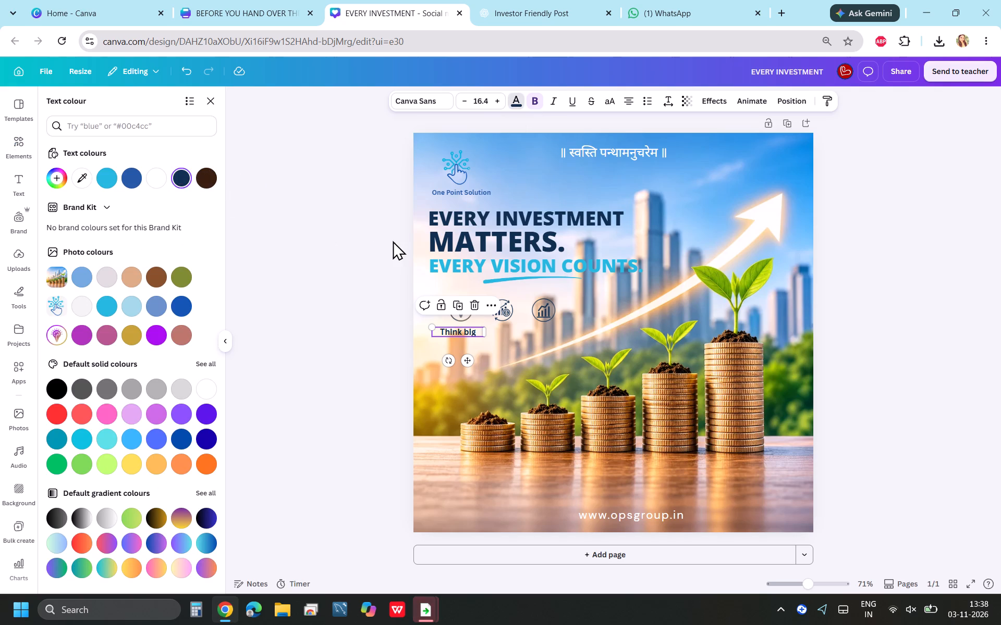
pyautogui.click(374, 222)
pyautogui.click(374, 222)
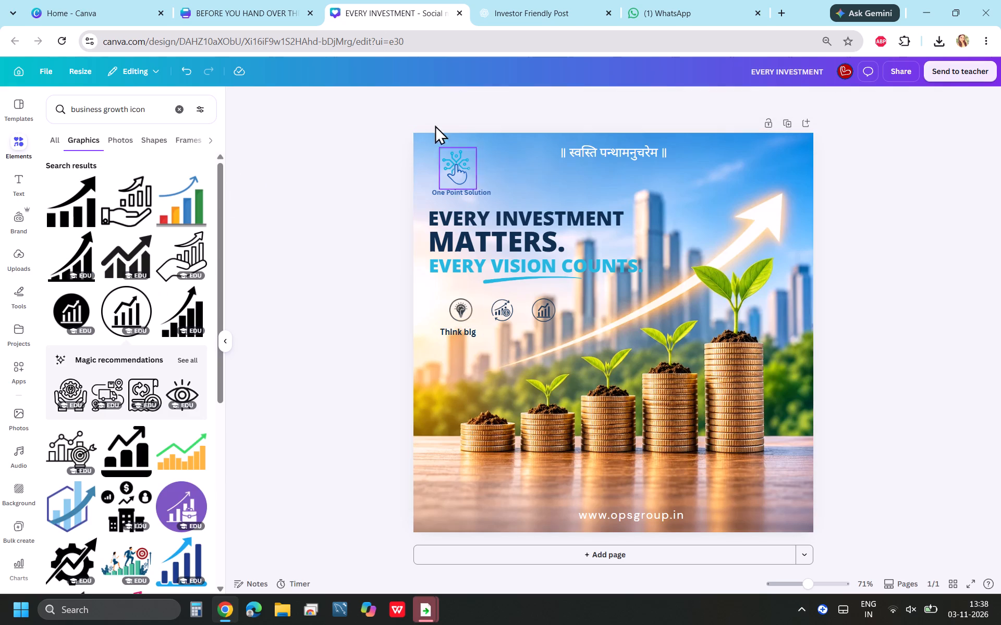
# Duplicate the "Think big" caption and place the copy in the open area below the row of icons.
pyautogui.click(559, 12)
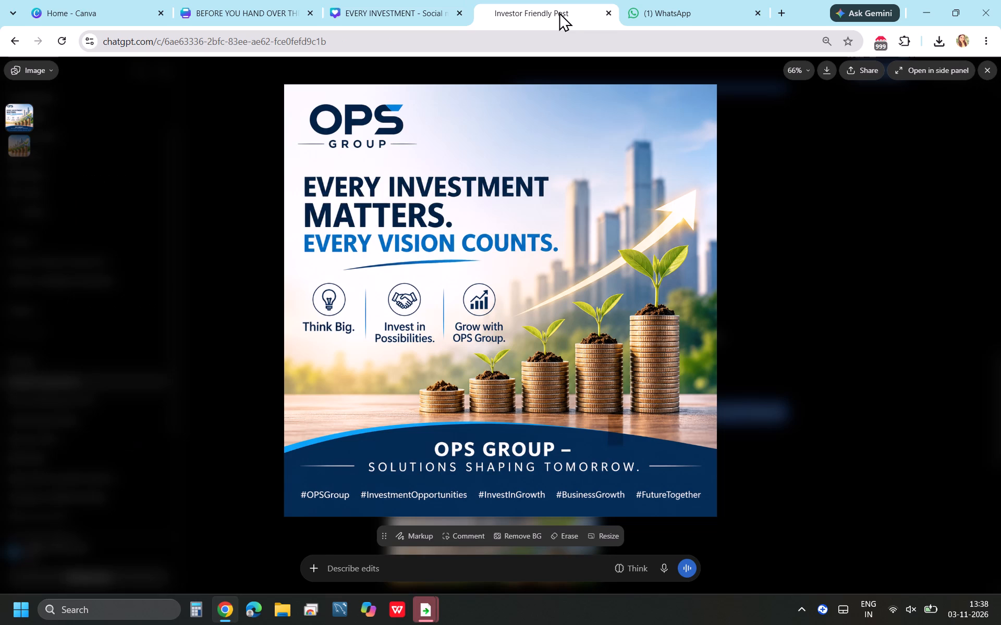
pyautogui.click(360, 12)
pyautogui.click(463, 333)
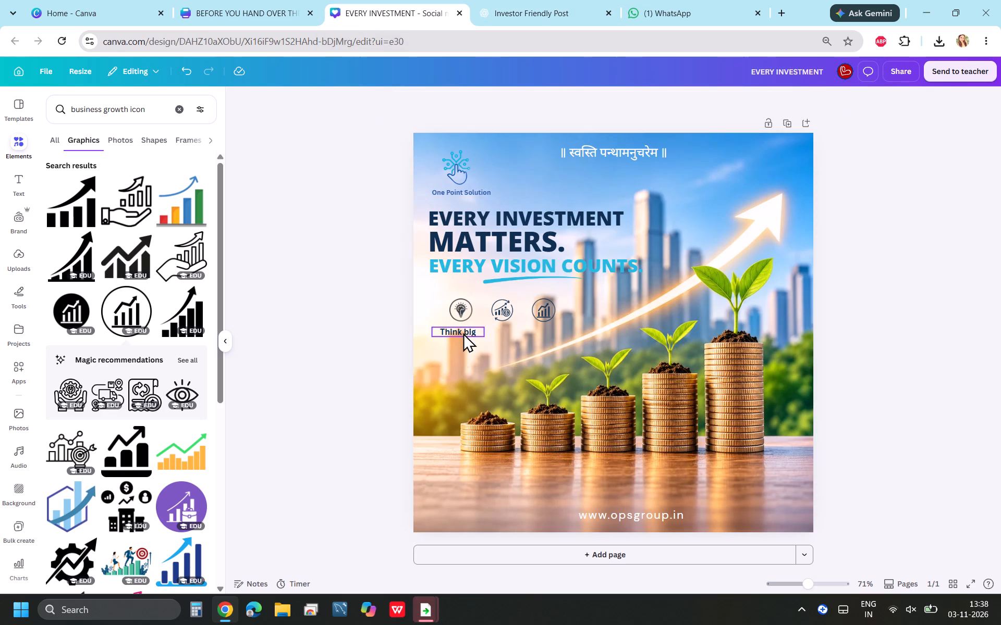
pyautogui.click(461, 305)
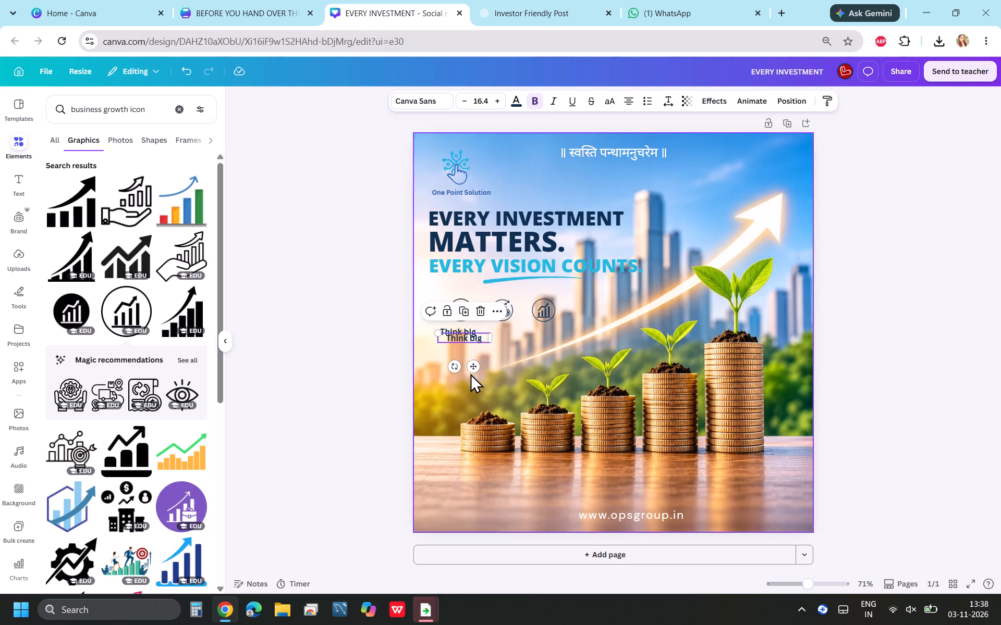
pyautogui.moveTo(475, 369); pyautogui.dragTo(564, 407)
# Replace the duplicated caption's wording with "Invest in possibilities", checking the spelling against the reference design.
pyautogui.click(560, 373)
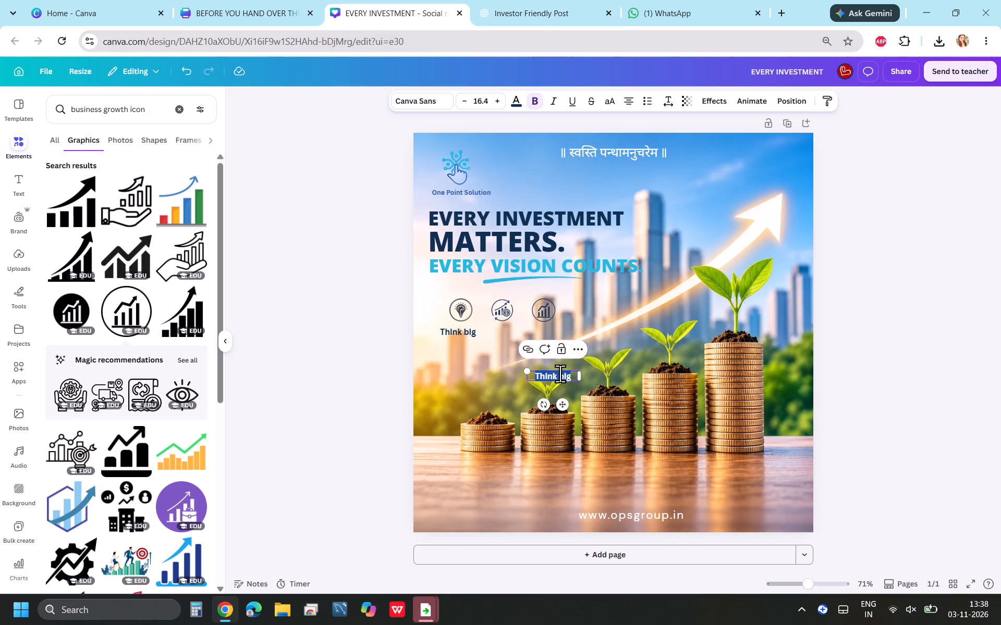
pyautogui.press('BackSpace')
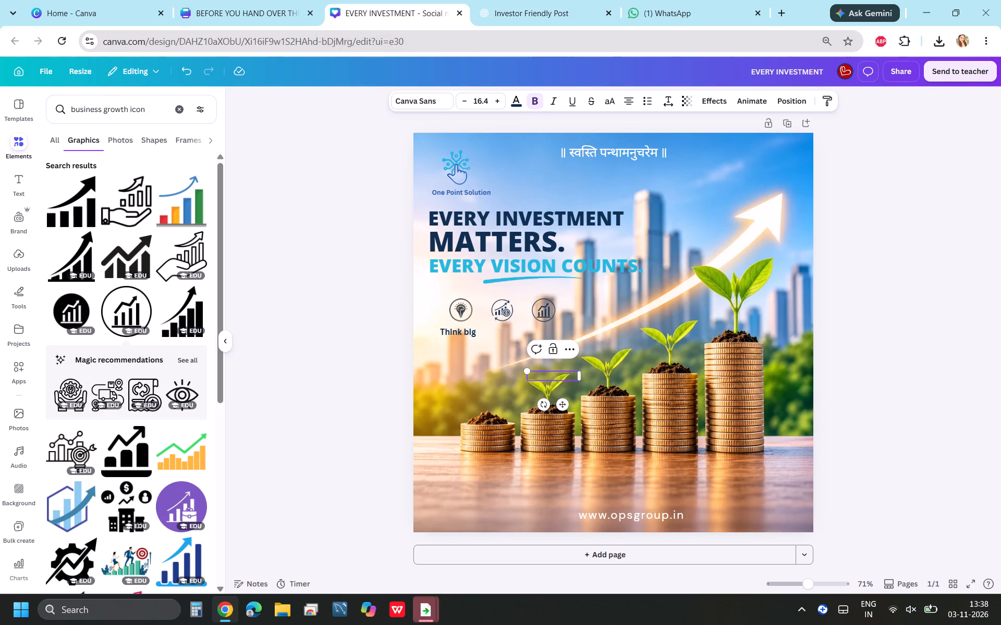
pyautogui.write('Invest in')
pyautogui.press('space')
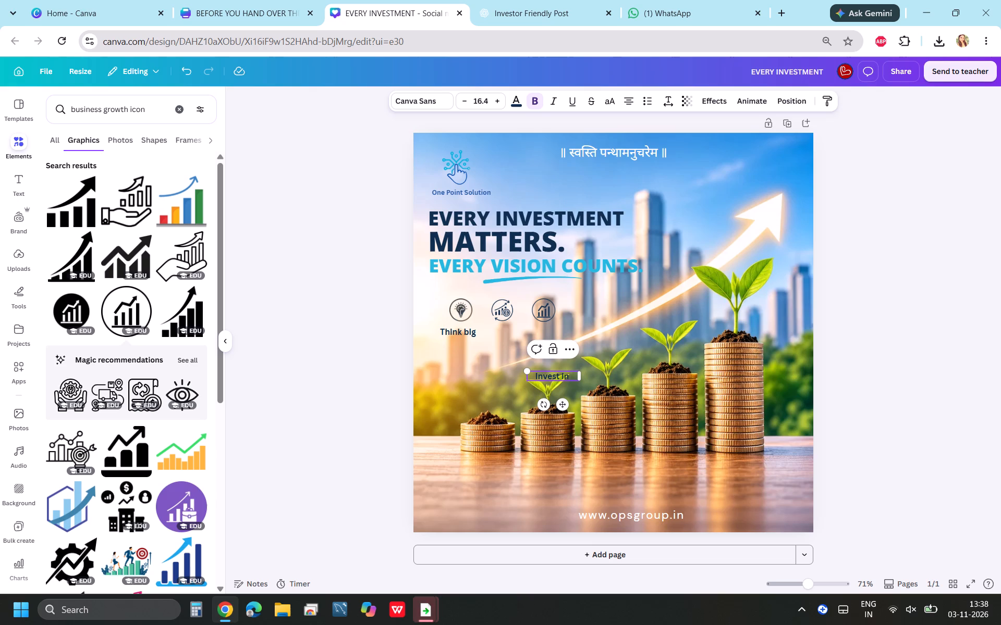
pyautogui.write('poss')
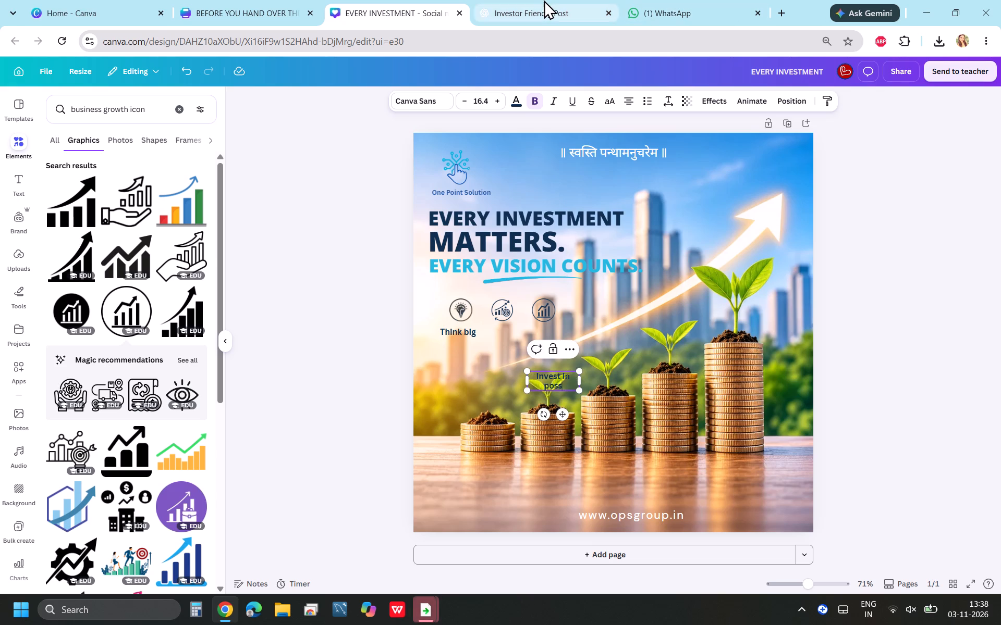
pyautogui.click(544, 0)
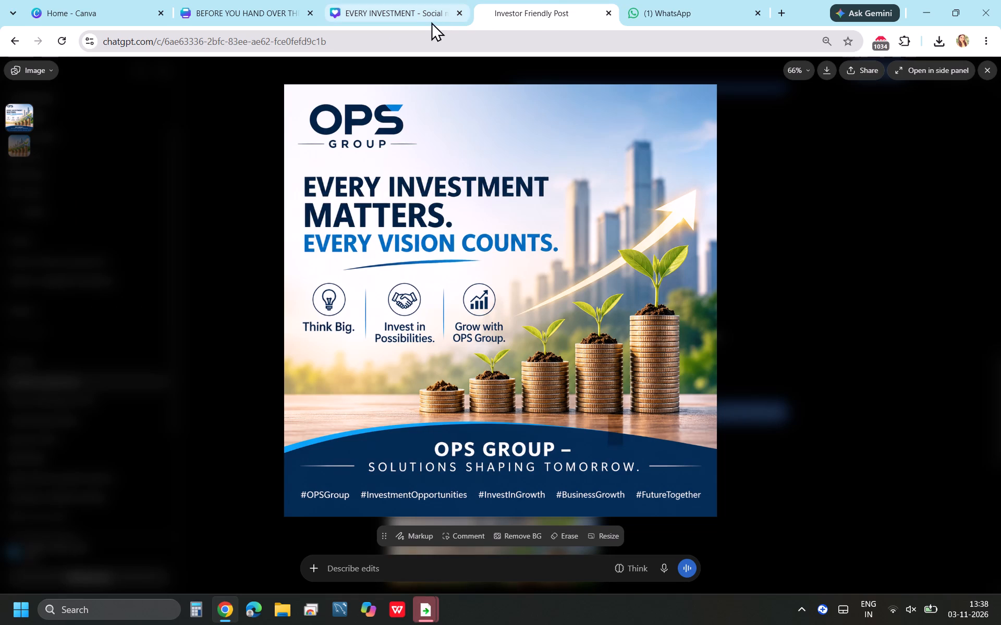
pyautogui.click(399, 11)
pyautogui.write('ib')
pyautogui.click(527, 5)
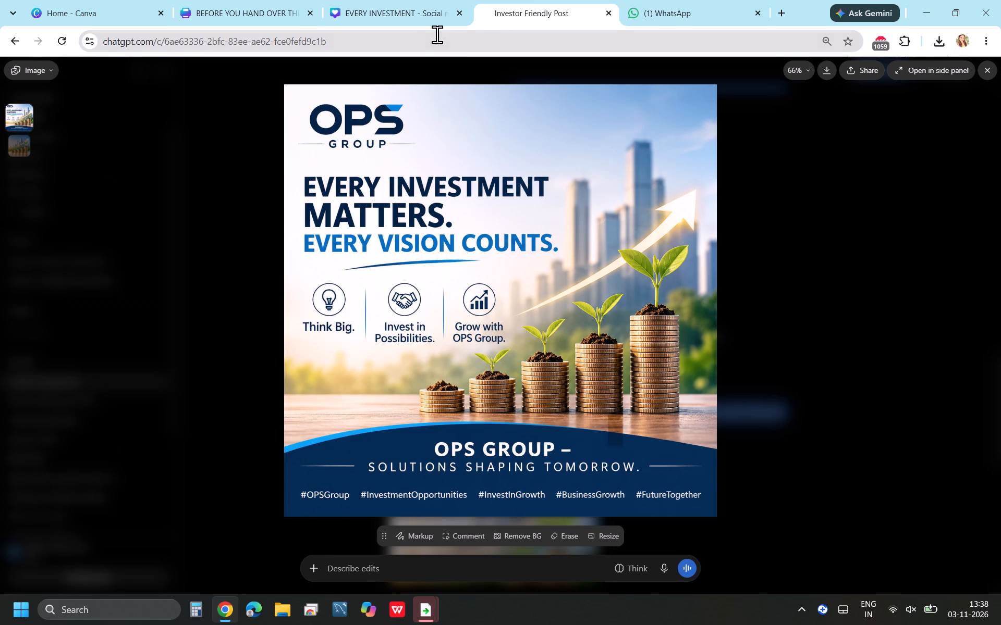
pyautogui.click(389, 11)
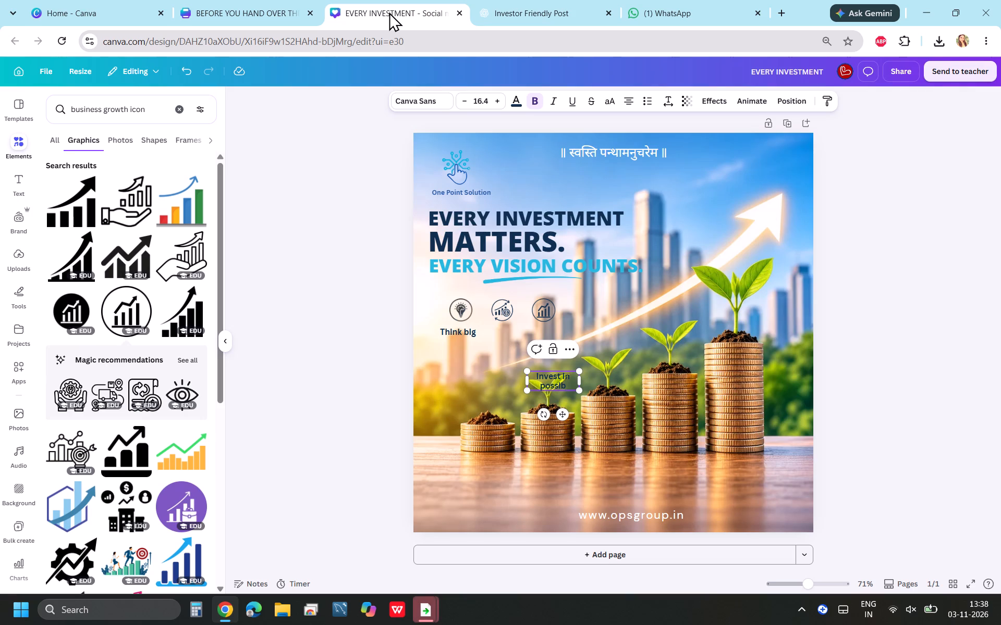
pyautogui.write('il')
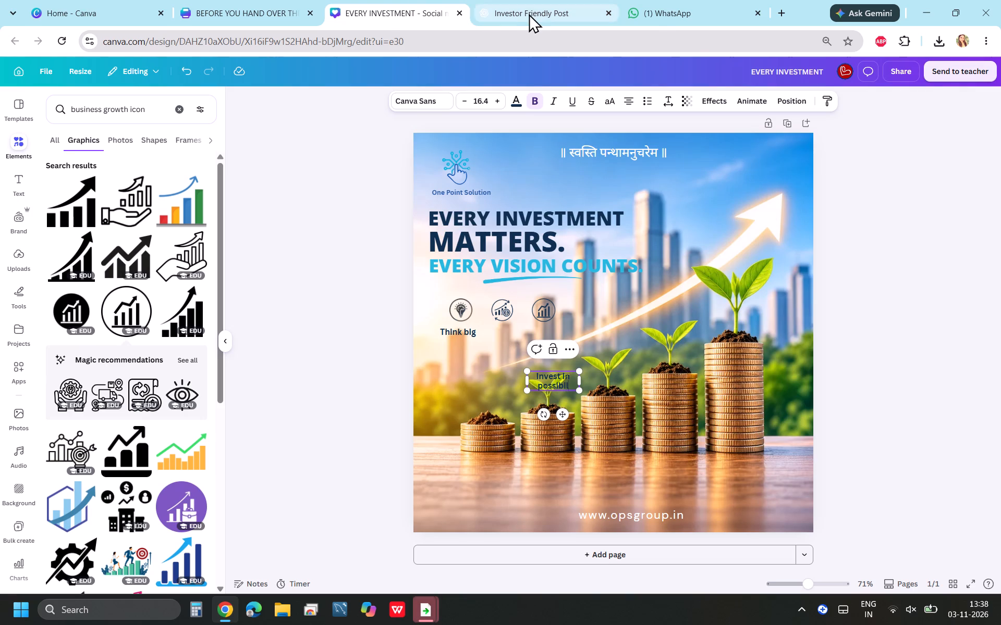
pyautogui.click(529, 14)
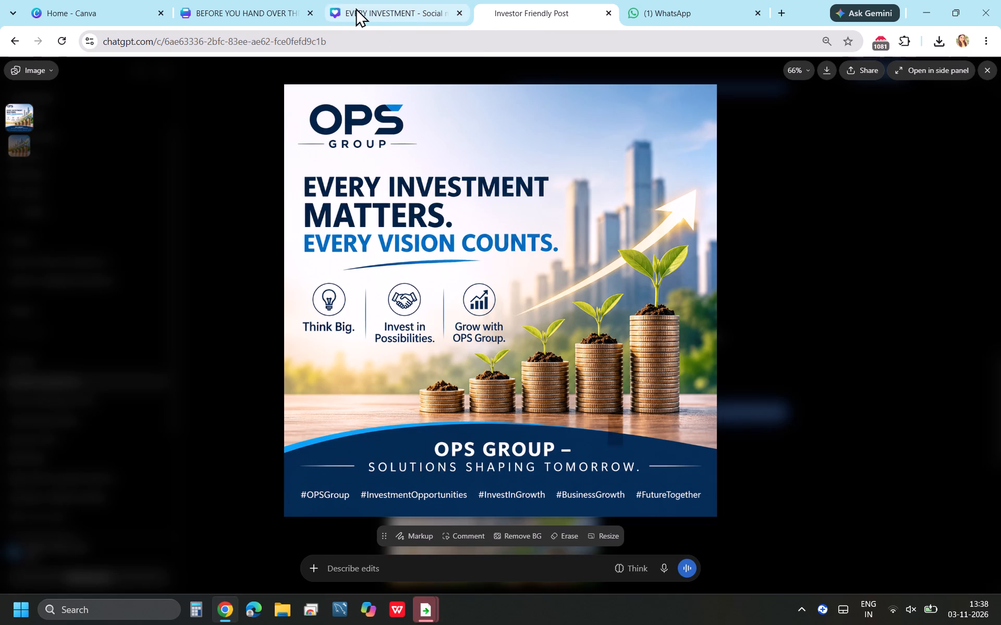
pyautogui.click(364, 17)
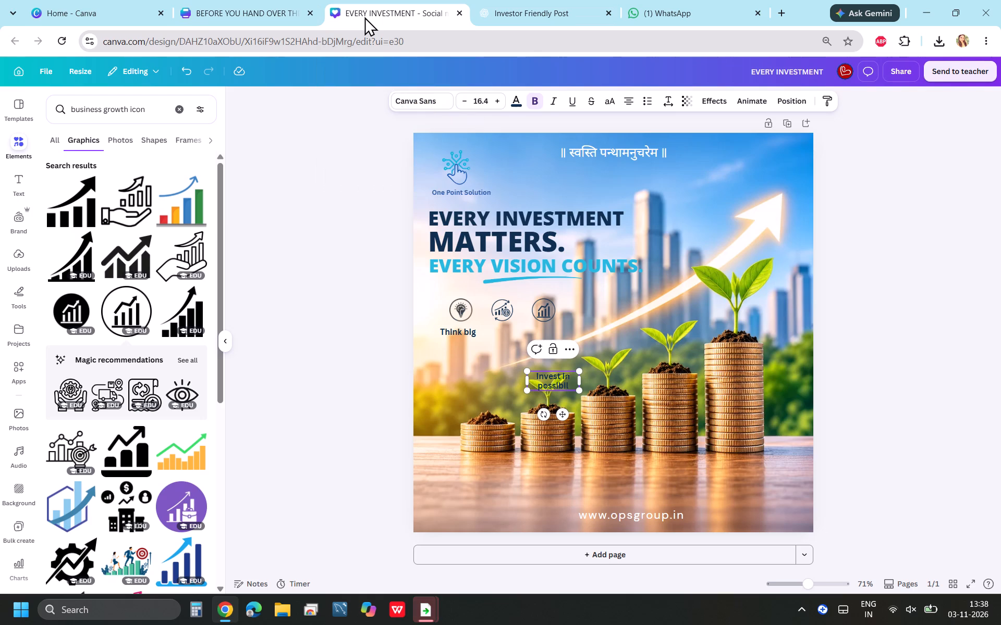
pyautogui.write('it')
pyautogui.click(495, 16)
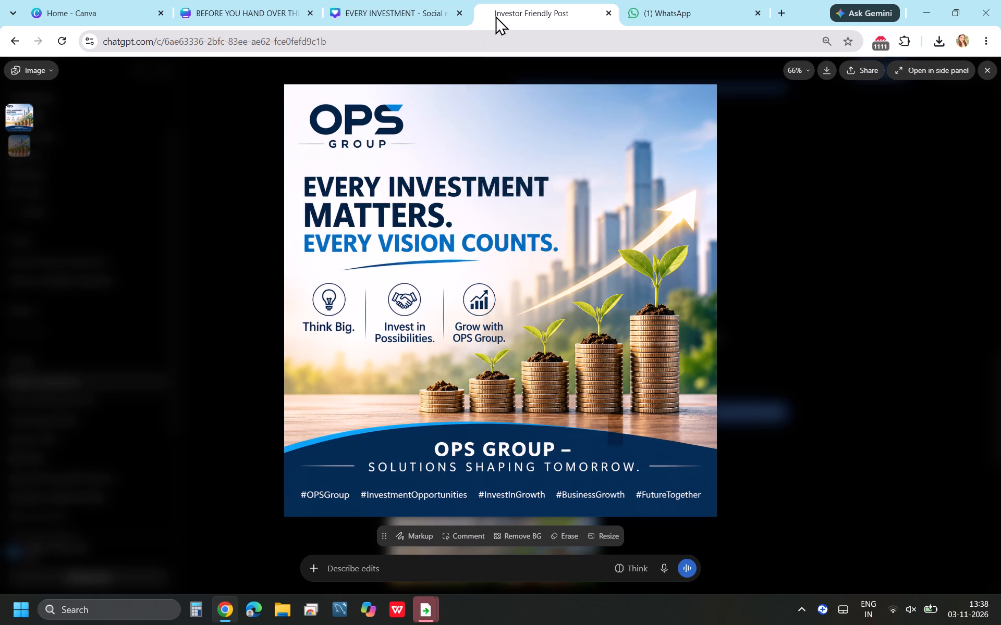
pyautogui.click(384, 5)
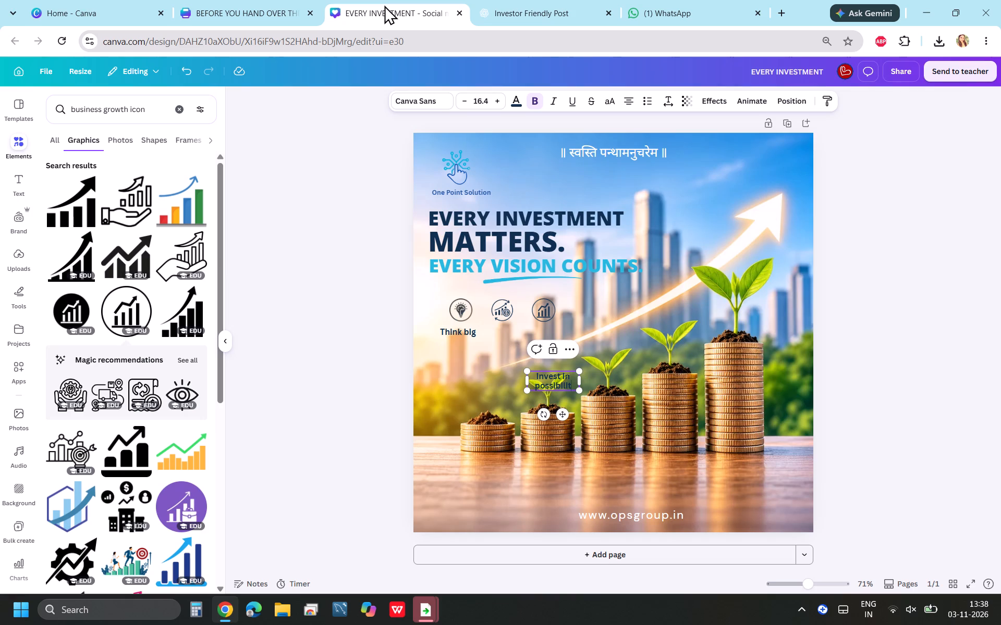
pyautogui.write('ies')
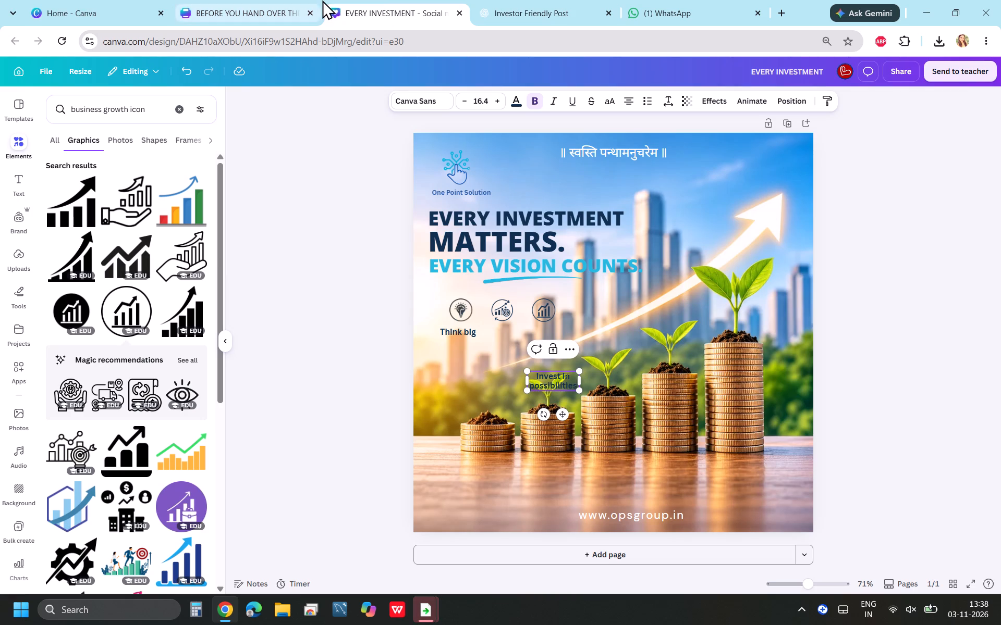
pyautogui.click(544, 464)
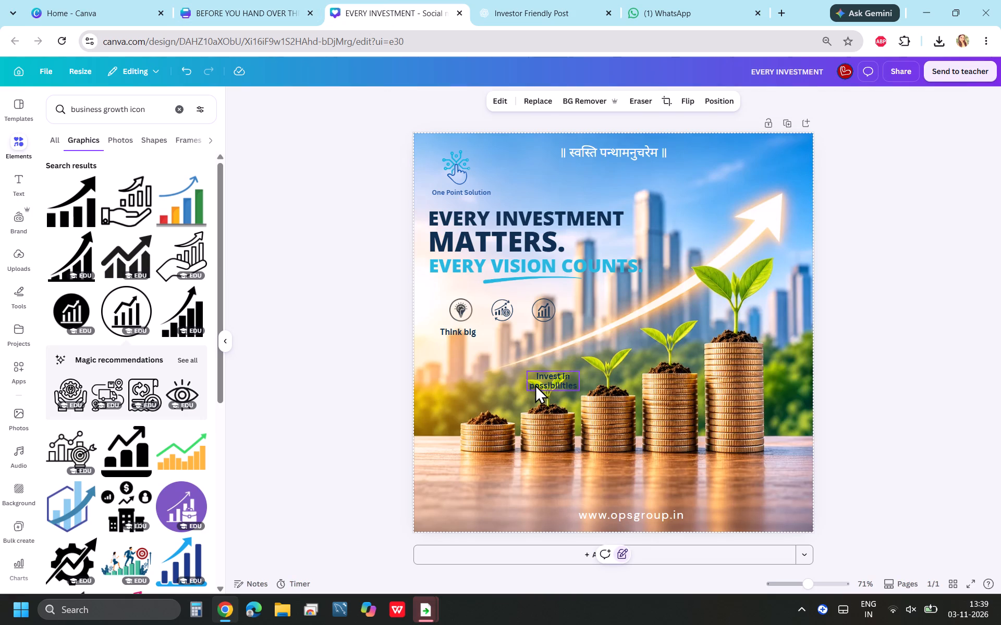
# Move the "Invest in possibilities" caption centrally beneath the middle icon, with its first line level with "Think big".
pyautogui.moveTo(555, 383); pyautogui.dragTo(505, 338)
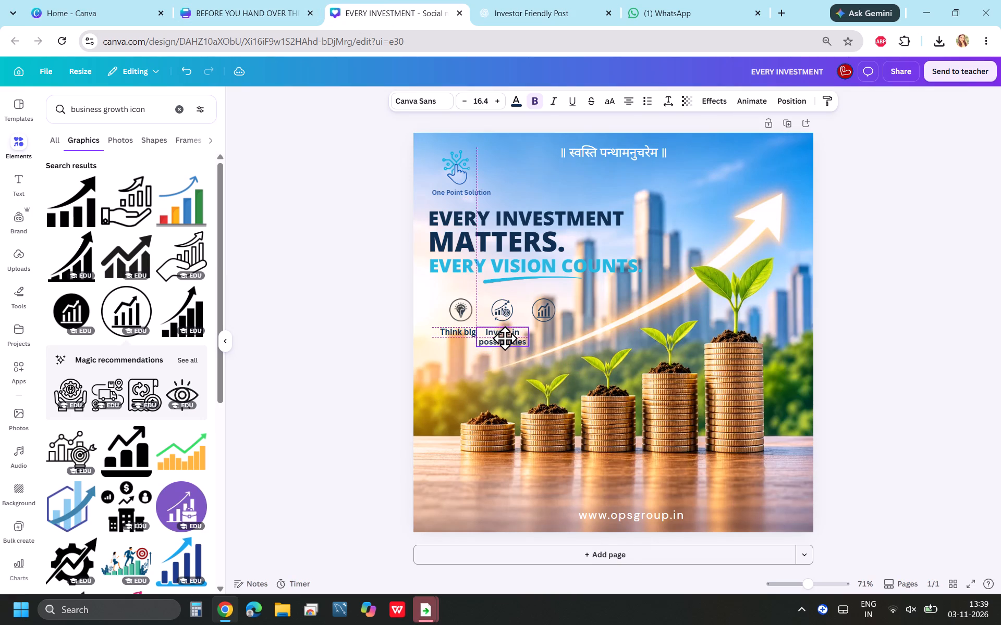
pyautogui.moveTo(505, 338); pyautogui.dragTo(506, 337)
pyautogui.click(480, 387)
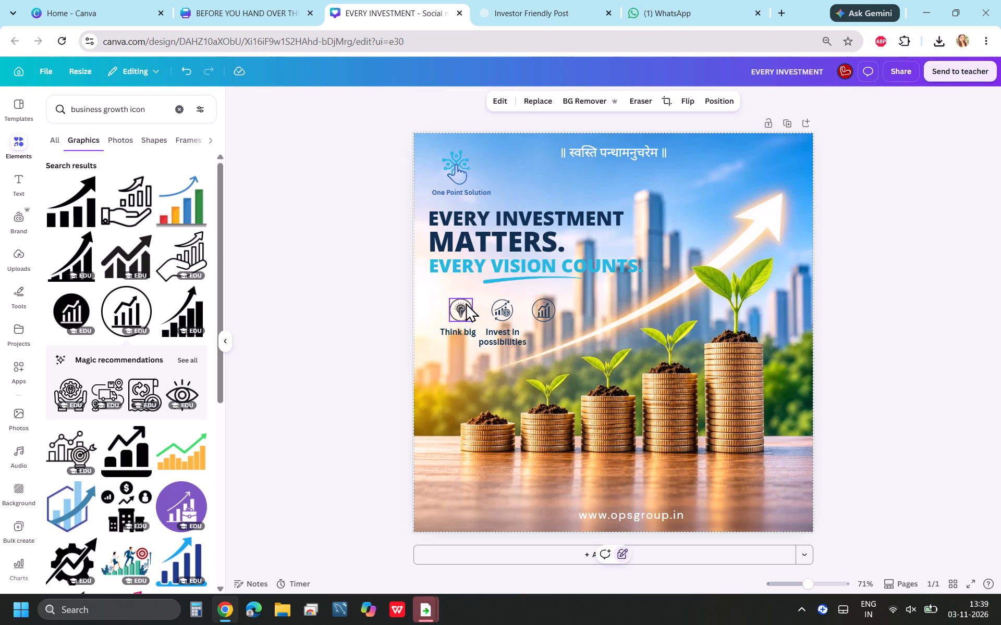
# Shift the lightbulb icon and its "Think big" caption together to the left, widening the gap to the middle icon.
pyautogui.moveTo(480, 299); pyautogui.dragTo(455, 337)
pyautogui.click(434, 378)
pyautogui.moveTo(444, 364); pyautogui.dragTo(468, 295)
pyautogui.press('Left')
pyautogui.press('Left')
pyautogui.press('Left')
pyautogui.press('Left')
pyautogui.press('Left')
pyautogui.press('Left')
pyautogui.press('Left')
pyautogui.press('Left')
pyautogui.press('Left')
pyautogui.press('Left')
pyautogui.press('Left')
pyautogui.press('Left')
pyautogui.press('Left')
pyautogui.press('Left')
pyautogui.press('Left')
pyautogui.press('Left')
pyautogui.press('Left')
pyautogui.press('Left')
pyautogui.press('Left')
pyautogui.press('Left')
pyautogui.press('Left')
pyautogui.press('Left')
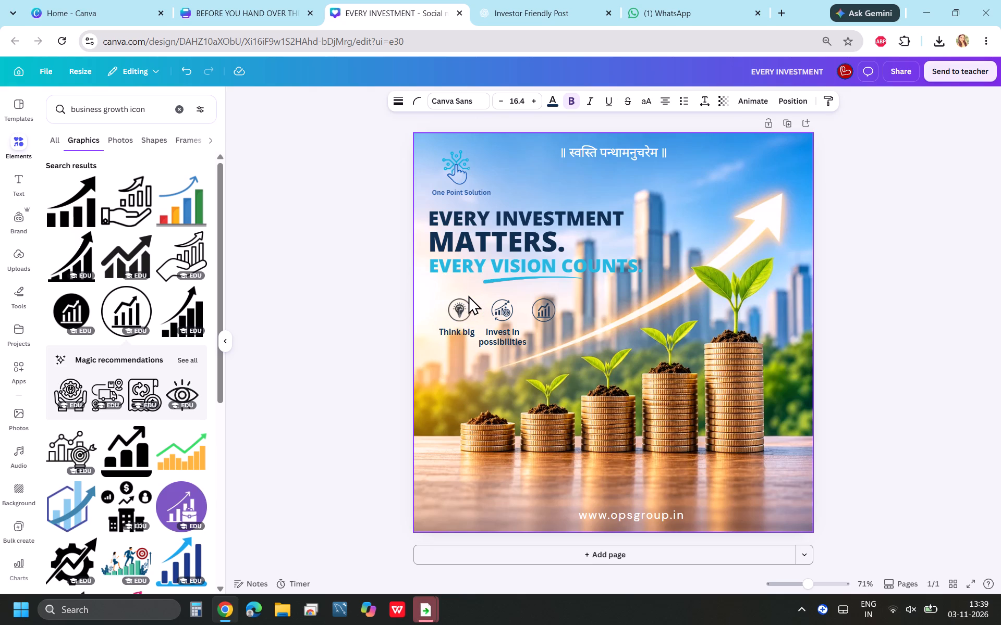
pyautogui.press('Left')
pyautogui.press('Left')
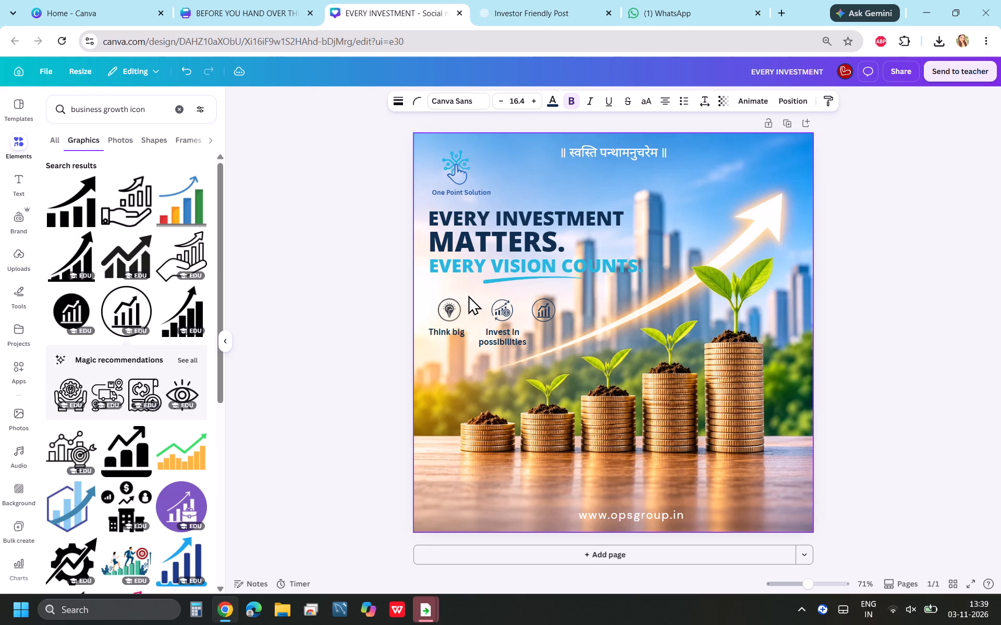
pyautogui.click(553, 308)
pyautogui.click(573, 362)
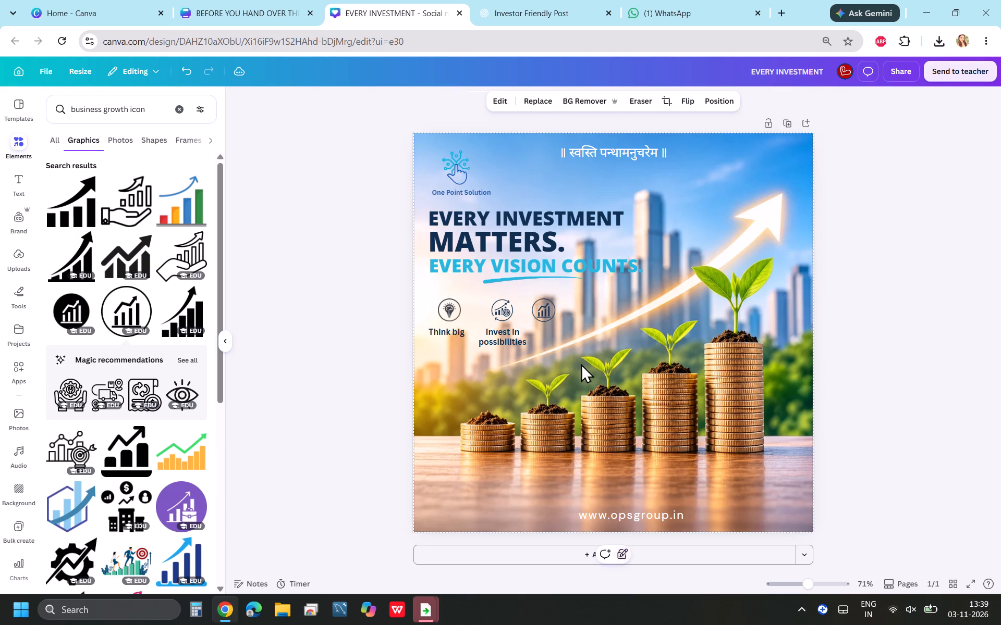
# Following the reference design, duplicate the "Invest in possibilities" caption beside the original, near the third icon.
pyautogui.click(454, 332)
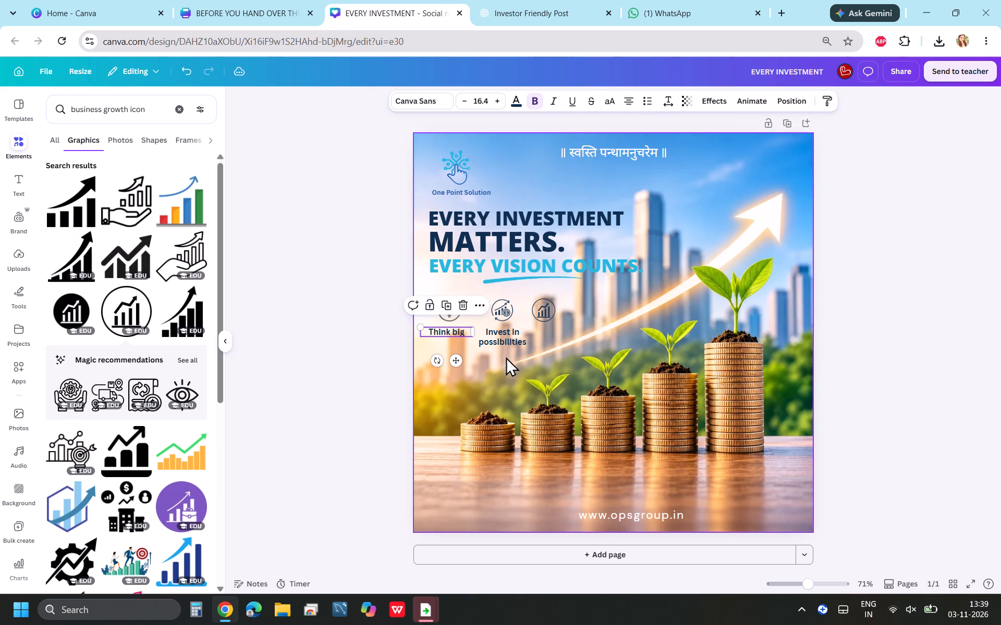
pyautogui.click(489, 10)
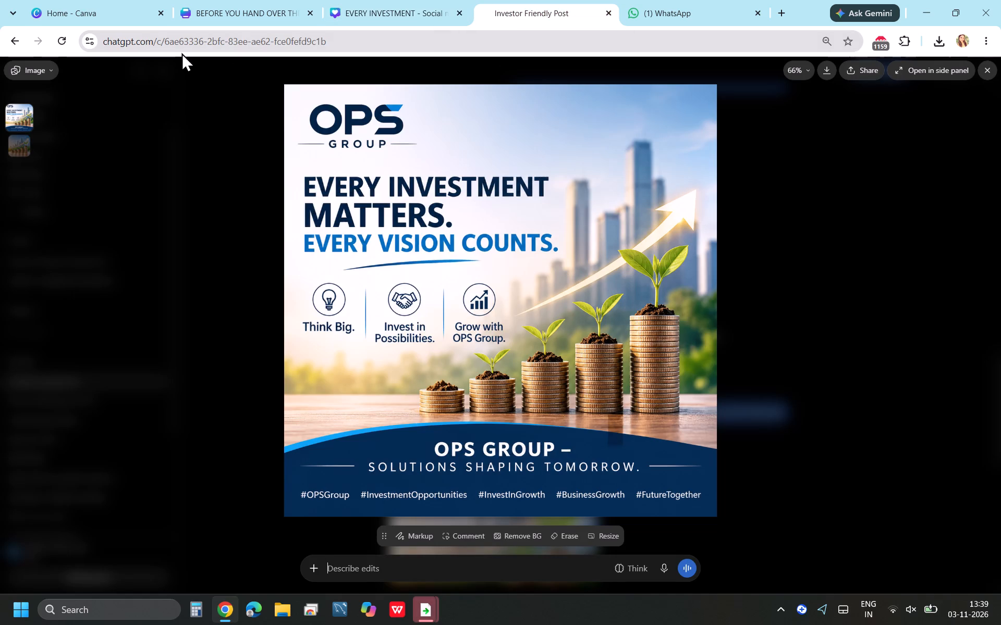
pyautogui.click(256, 7)
pyautogui.click(409, 7)
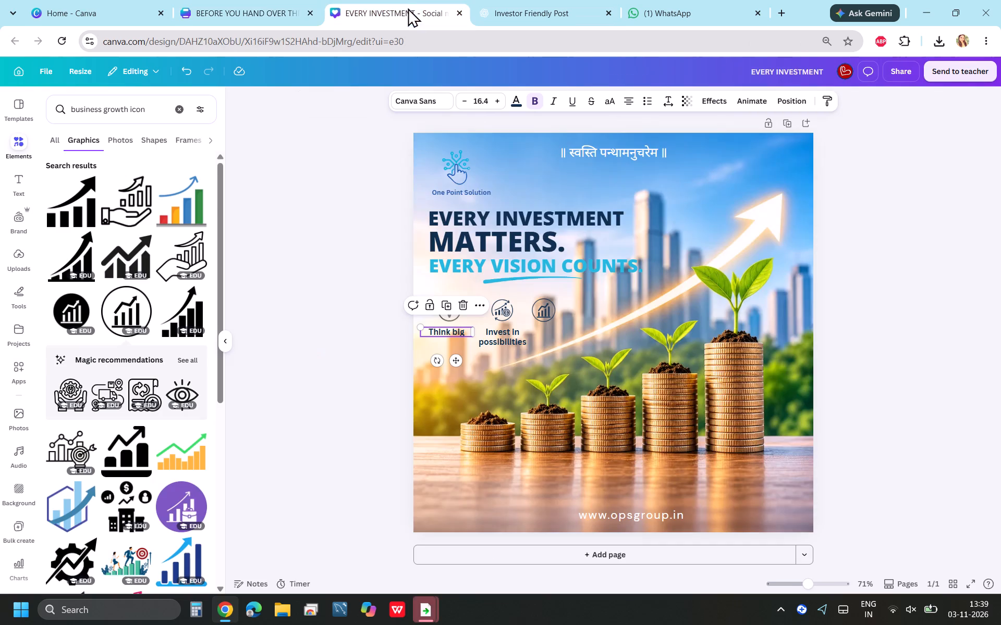
pyautogui.click(505, 334)
pyautogui.click(505, 302)
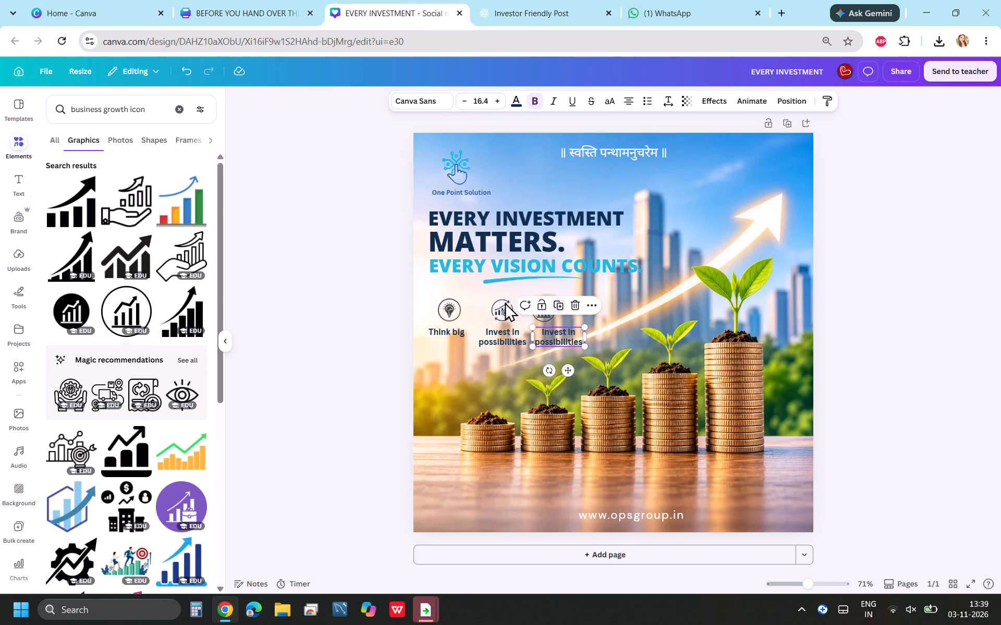
# Replace the duplicated caption's wording with "Grow with OPS Group", following the reference design.
pyautogui.click(546, 338)
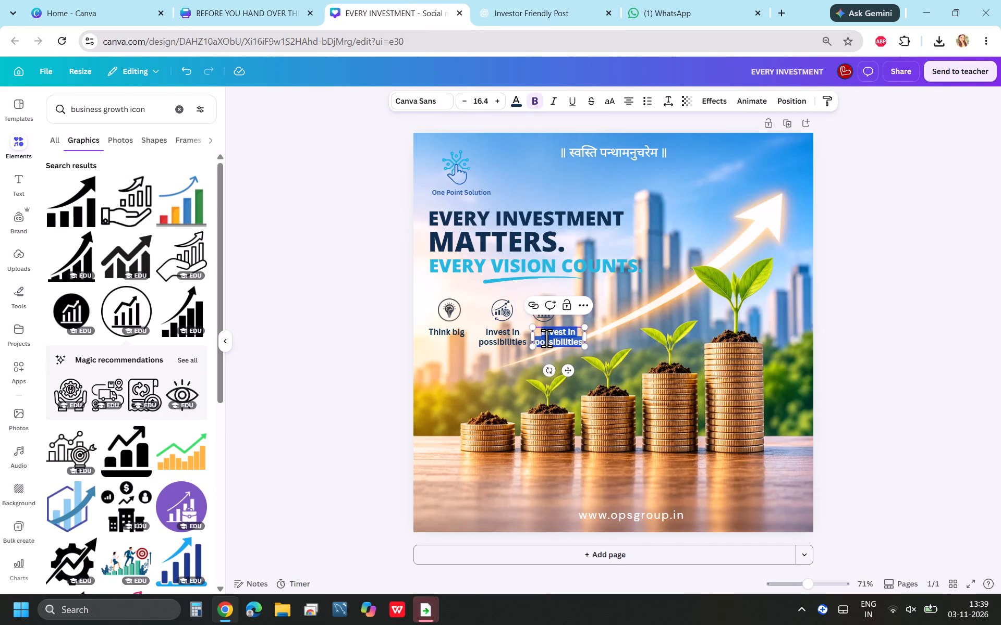
pyautogui.press('BackSpace')
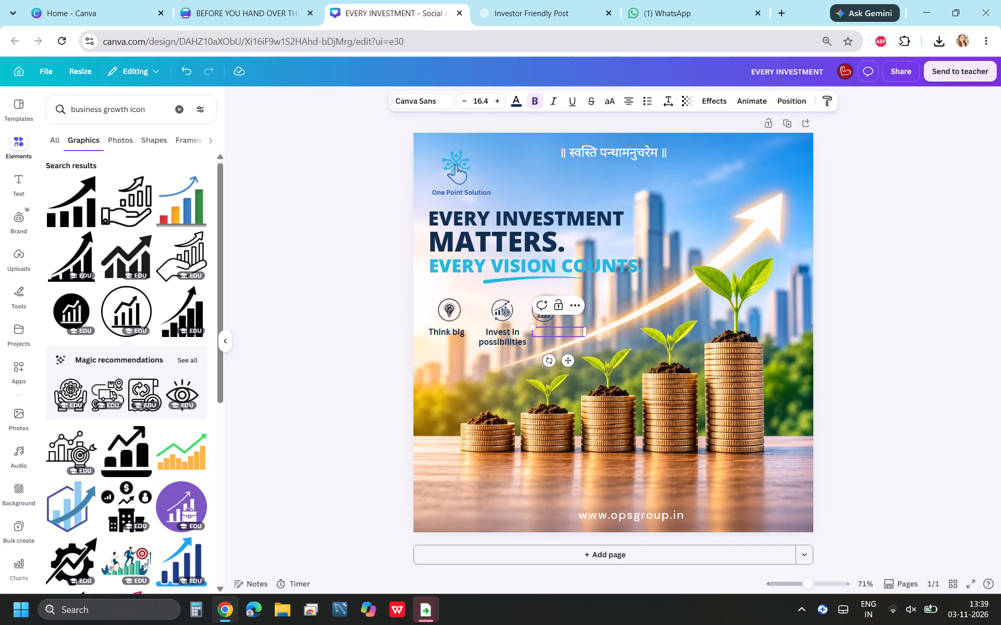
pyautogui.write('Grow with')
pyautogui.press('space')
pyautogui.write('OP')
pyautogui.write('S')
pyautogui.press('space')
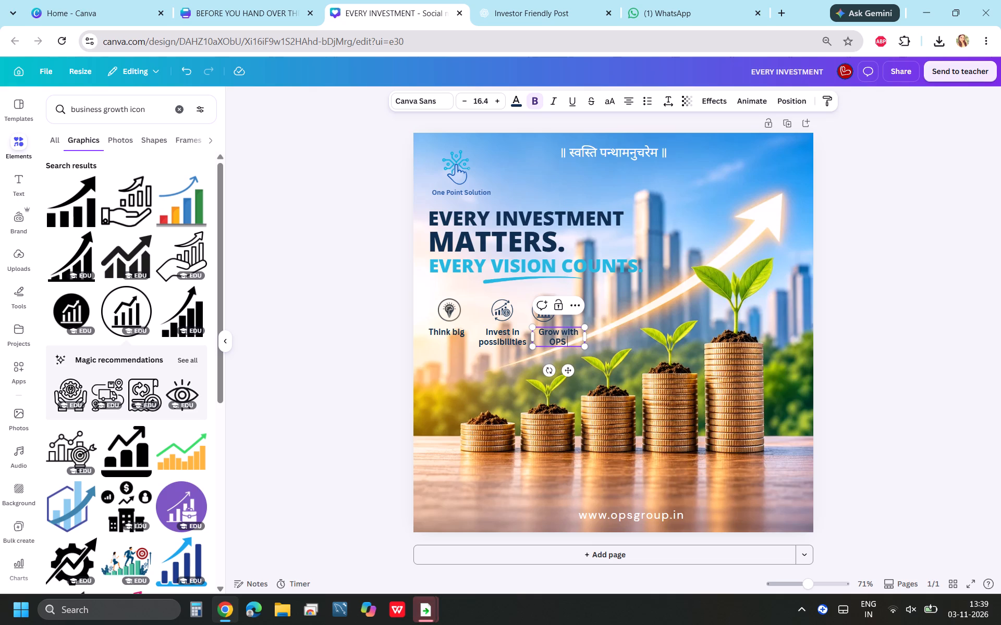
pyautogui.click(493, 8)
pyautogui.click(375, 14)
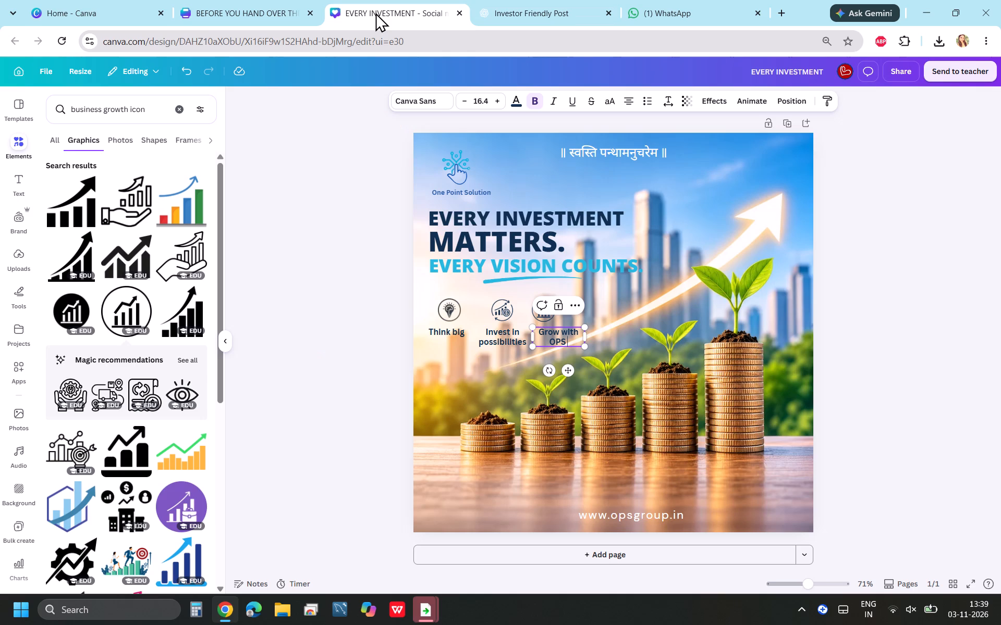
pyautogui.write('Group')
pyautogui.click(936, 299)
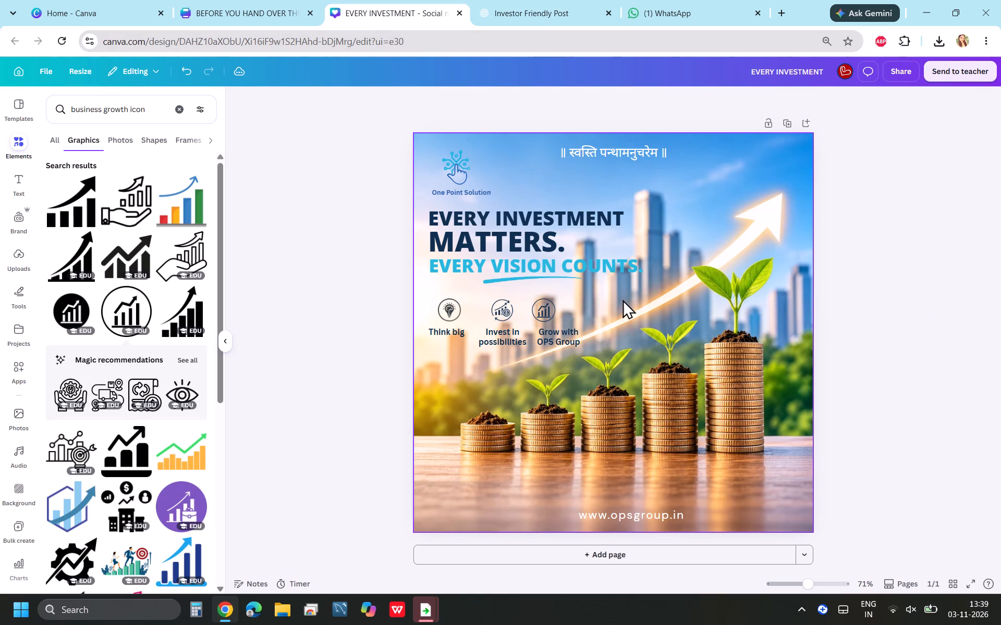
# Move the third circular icon to the right so it sits centrally above the "Grow with OPS Group" caption.
pyautogui.click(553, 304)
pyautogui.press('Right')
pyautogui.press('Right')
pyautogui.press('Right')
pyautogui.press('Right')
pyautogui.press('Right')
pyautogui.press('Right')
pyautogui.press('Right')
pyautogui.press('Right')
pyautogui.press('Right')
pyautogui.press('Right')
pyautogui.press('Right')
pyautogui.press('Right')
pyautogui.press('Right')
pyautogui.press('Right')
pyautogui.press('Right')
pyautogui.press('Right')
pyautogui.press('Right')
pyautogui.press('Right')
pyautogui.press('Right')
pyautogui.press('Right')
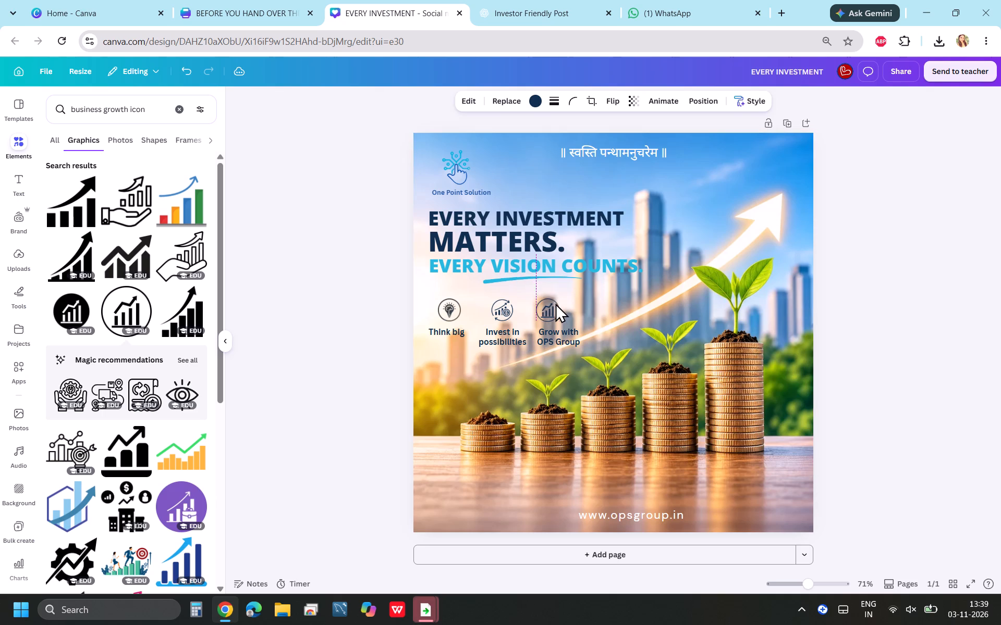
pyautogui.press('Right')
pyautogui.press('Right')
pyautogui.press('Right')
pyautogui.press('Right')
pyautogui.press('Right')
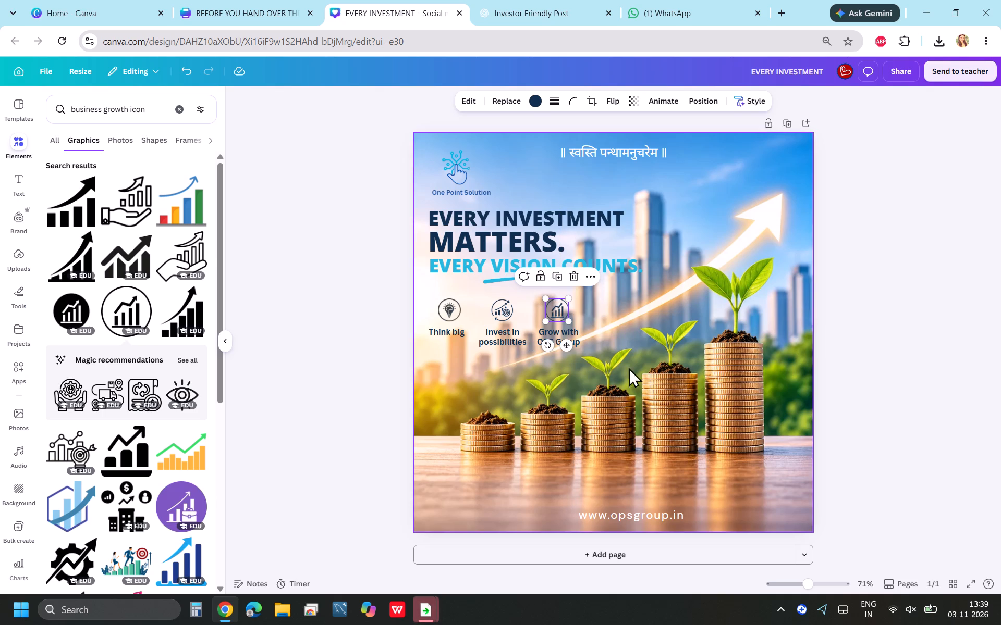
pyautogui.click(1000, 338)
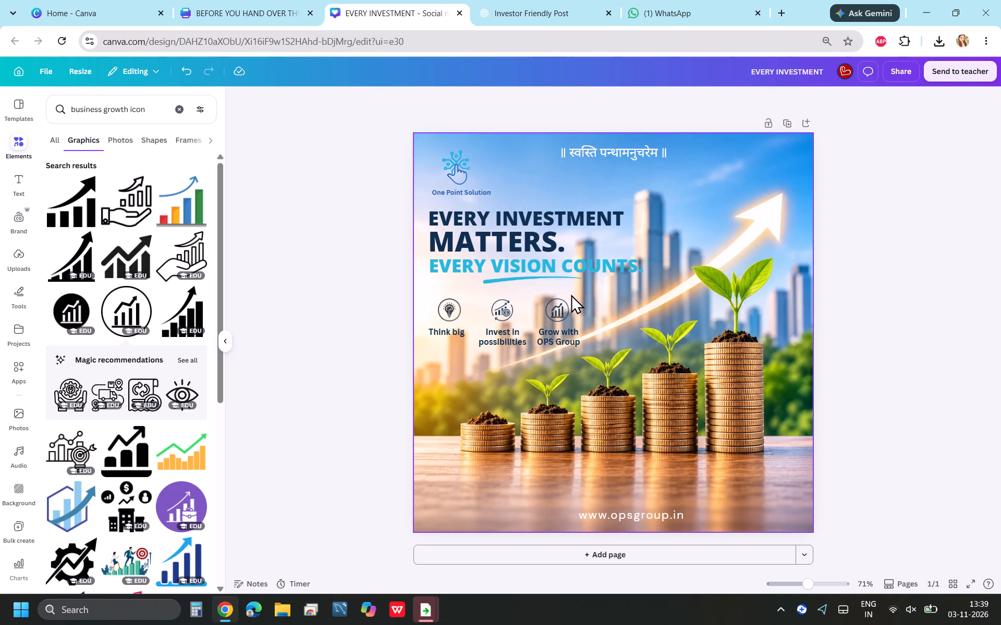
# Shift the third icon and its "Grow with OPS Group" caption together slightly to the right, widening the gap to the middle icon.
pyautogui.moveTo(590, 298); pyautogui.dragTo(539, 351)
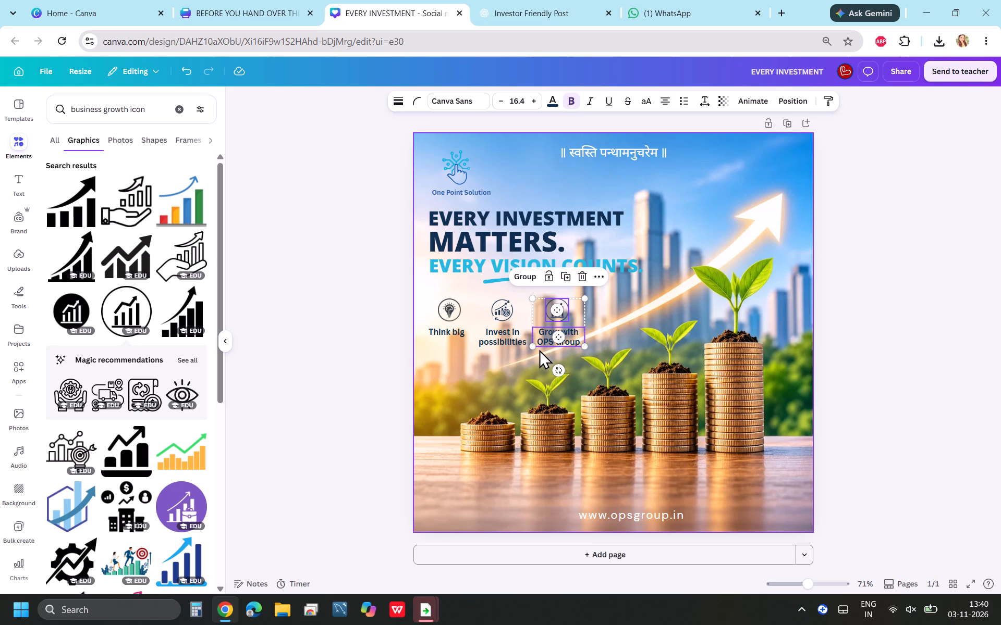
pyautogui.press('Right')
pyautogui.press('Right')
pyautogui.press('Right')
pyautogui.press('Right')
pyautogui.press('Right')
pyautogui.press('Right')
pyautogui.press('Right')
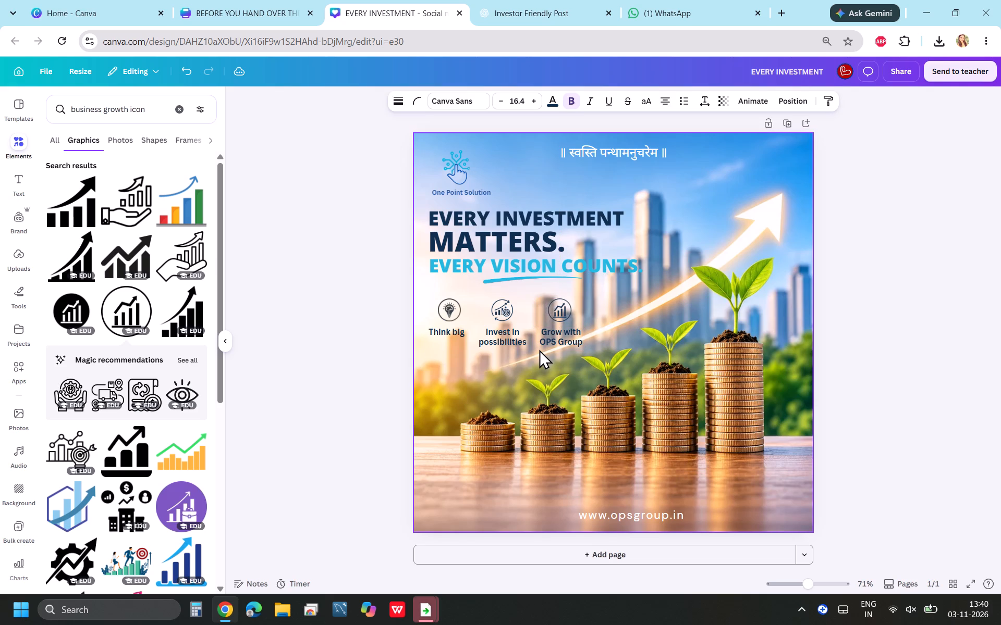
pyautogui.press('Right')
pyautogui.press('Right')
pyautogui.press('Right')
pyautogui.press('Right')
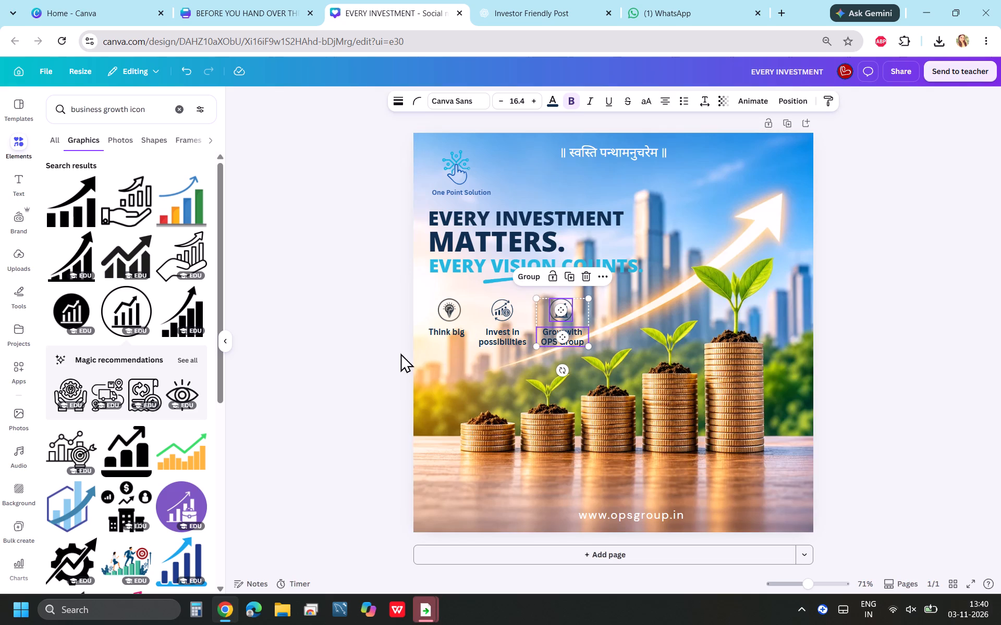
pyautogui.click(326, 333)
# Nudge the middle icon and its "Invest in possibilities" caption together slightly to the right to even out the spacing.
pyautogui.moveTo(532, 304); pyautogui.dragTo(492, 344)
pyautogui.press('Right')
pyautogui.press('Right')
pyautogui.press('Right')
pyautogui.press('Right')
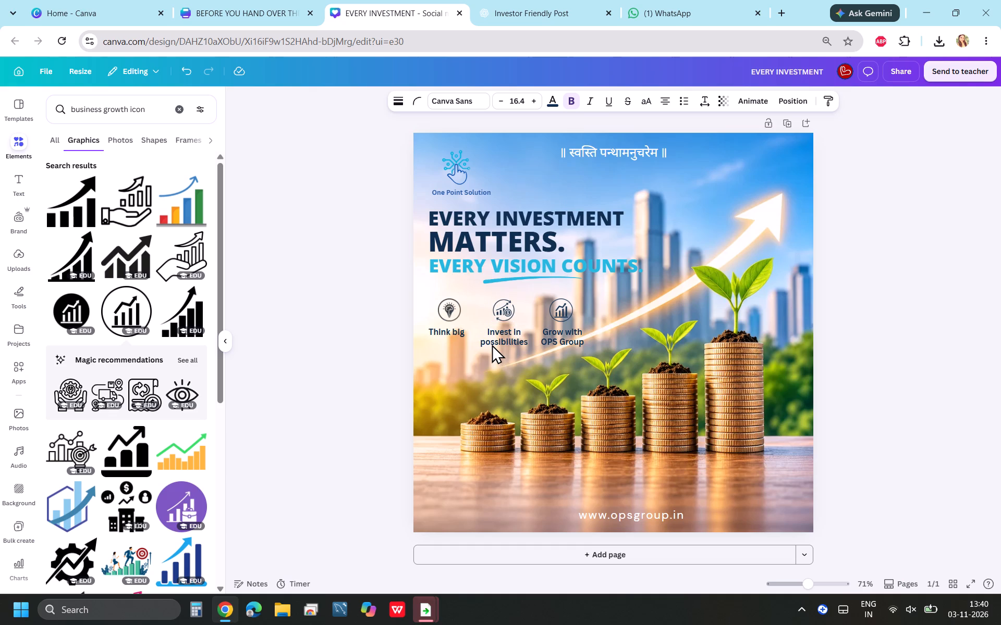
pyautogui.press('Right')
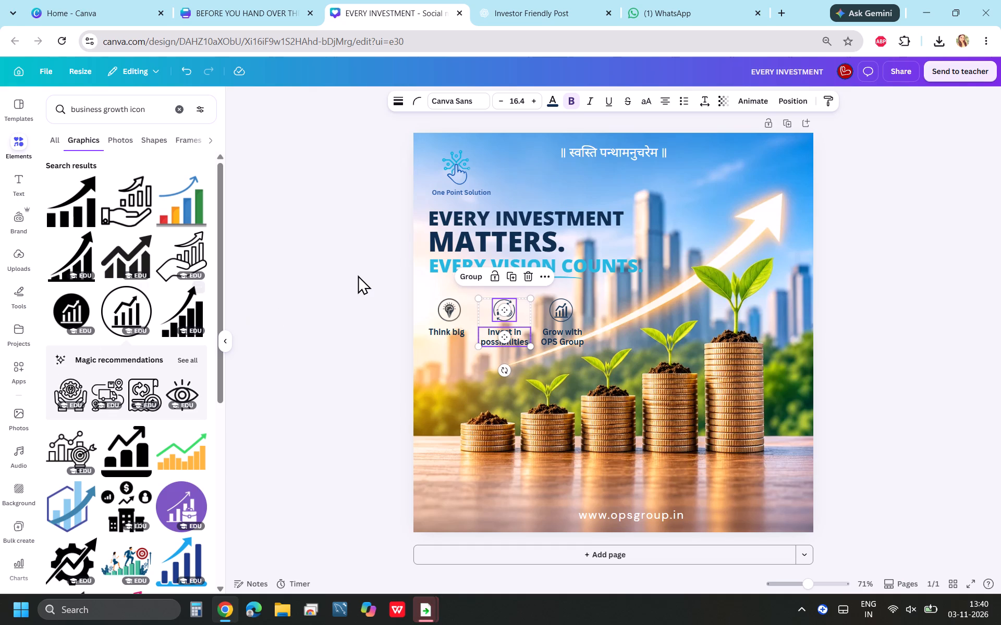
pyautogui.click(352, 274)
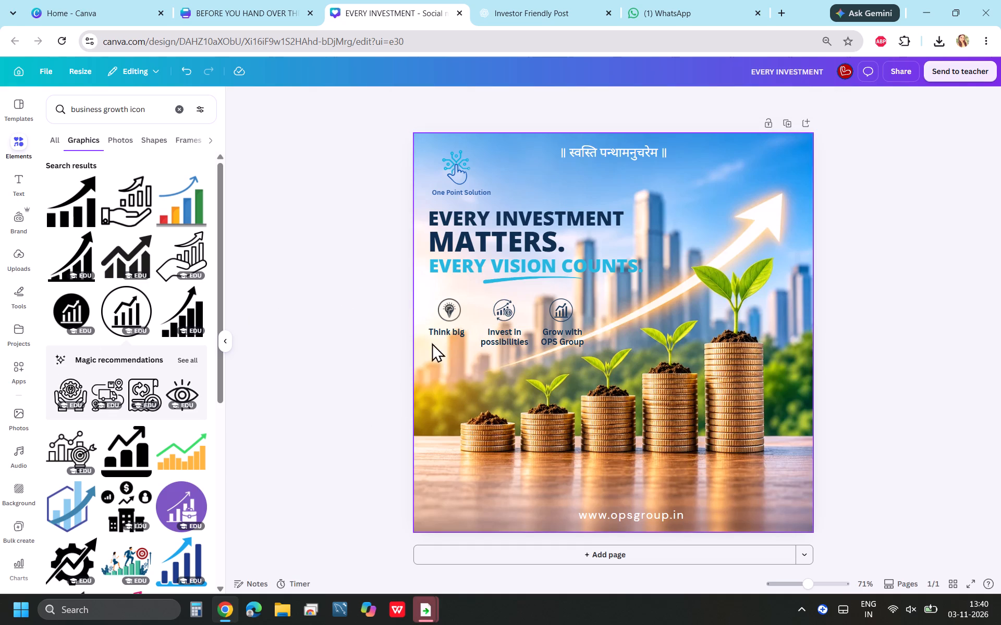
# Reposition the "Think big" caption slightly to the right beneath the lightbulb icon.
pyautogui.click(458, 332)
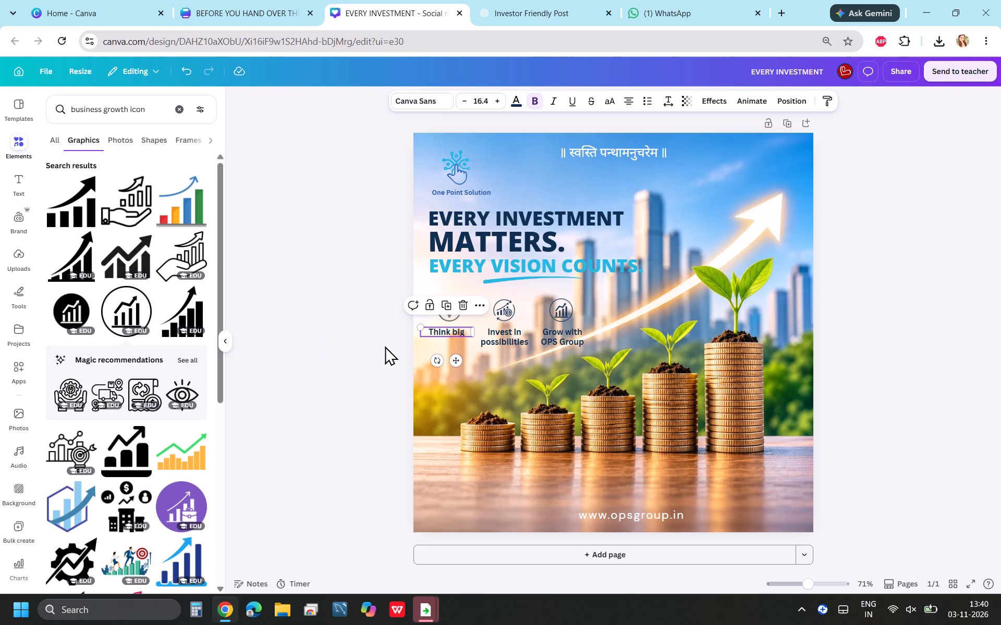
pyautogui.click(446, 334)
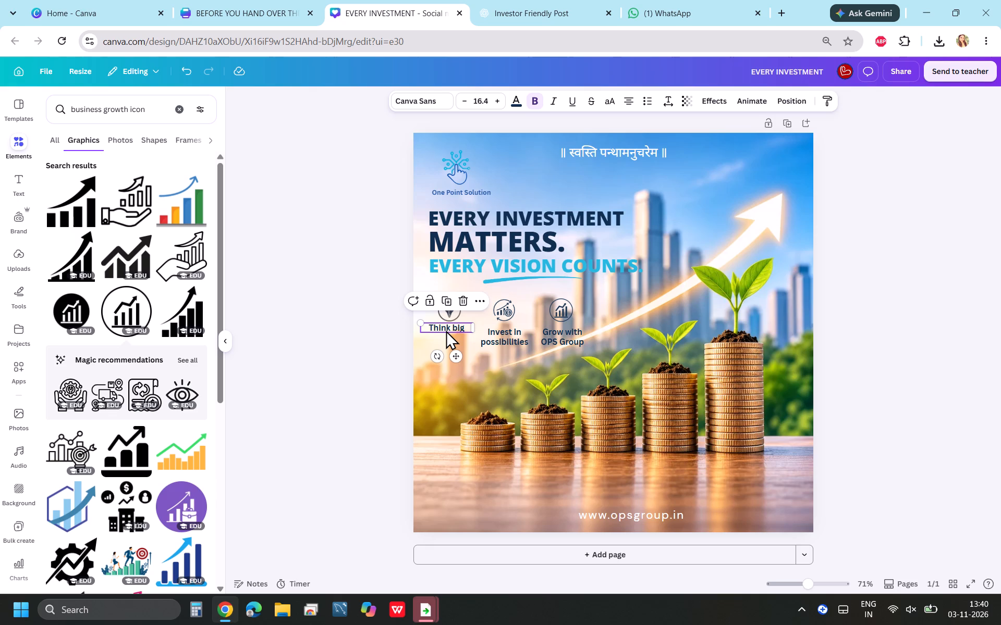
pyautogui.moveTo(447, 327); pyautogui.dragTo(452, 332)
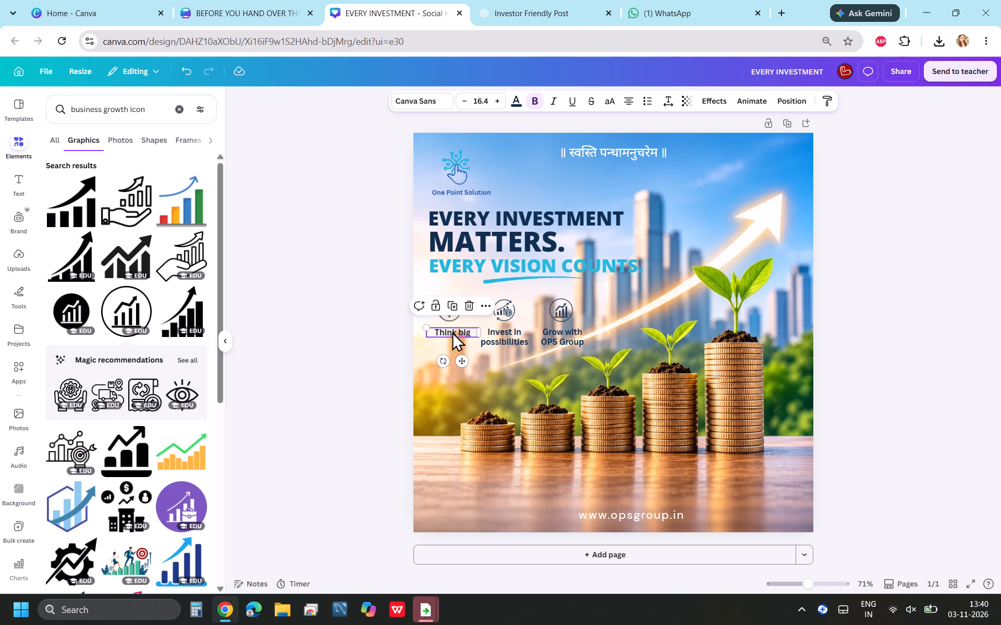
# Replace the "Think big" caption's wording with "Believe in Growth".
pyautogui.click(465, 331)
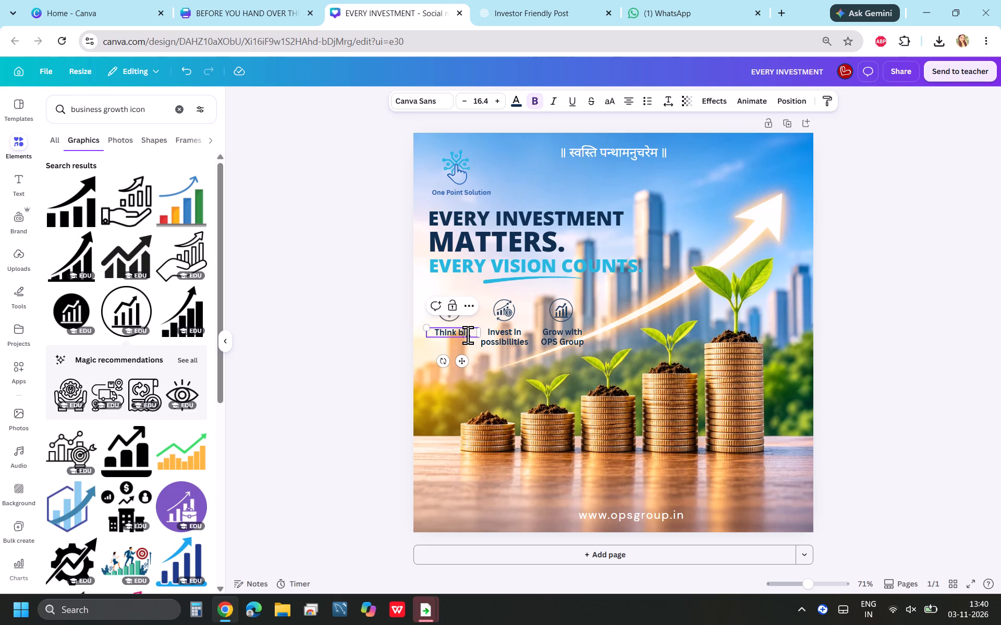
pyautogui.click(468, 335)
pyautogui.hotkey('ctrl', 'a')
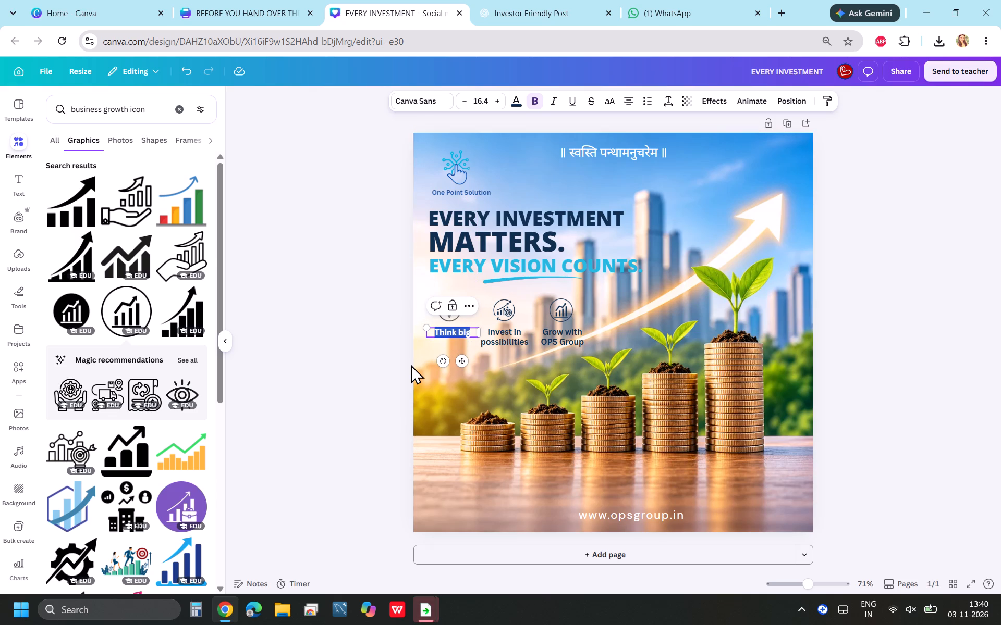
pyautogui.press('BackSpace')
pyautogui.hotkey('shift', 'b')
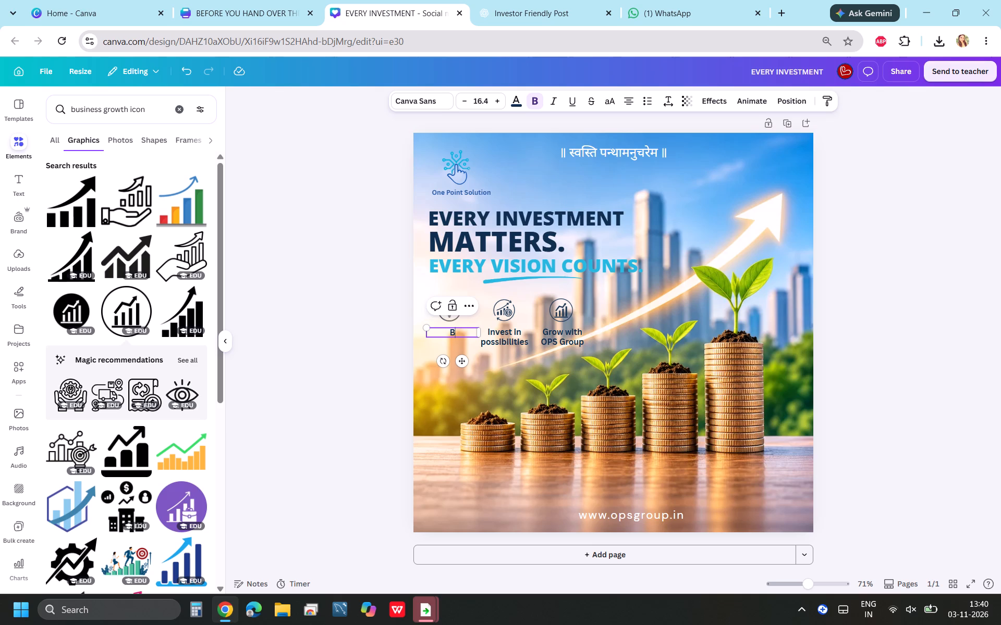
pyautogui.write('el')
pyautogui.write('ieve')
pyautogui.press('space')
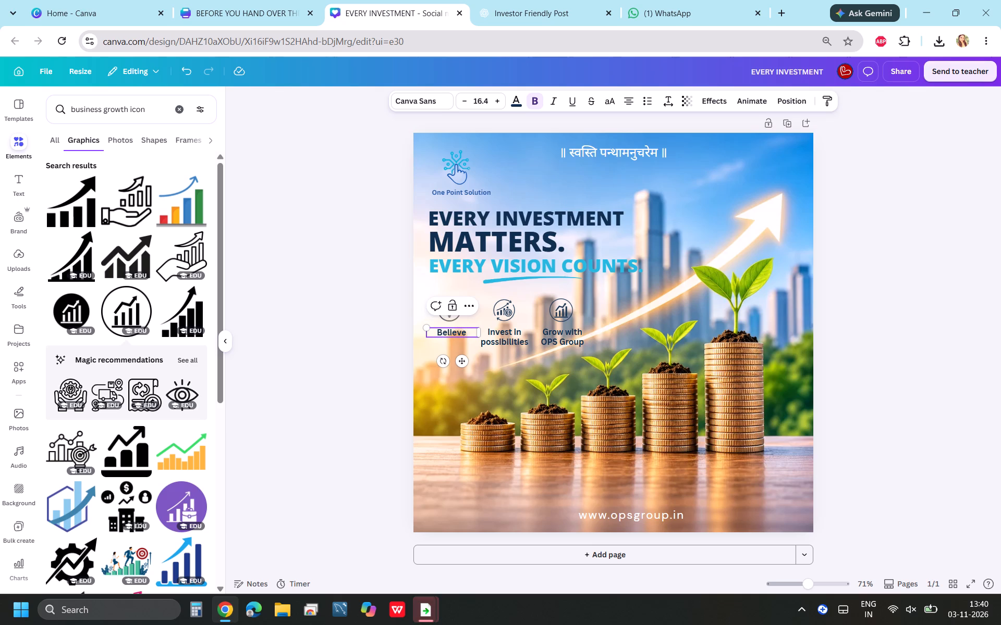
pyautogui.write('in')
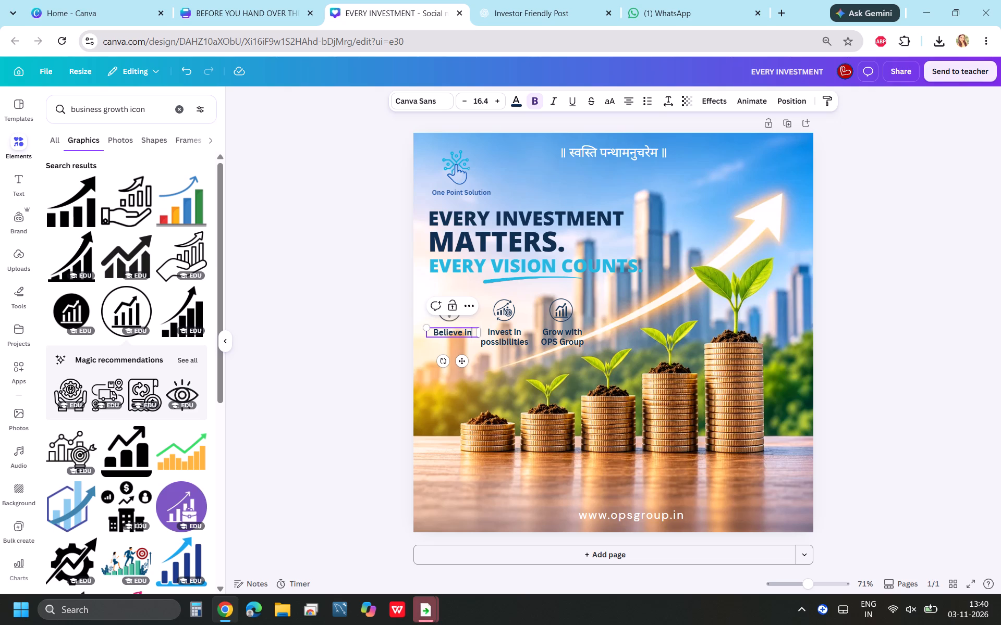
pyautogui.press('space')
pyautogui.write('Gr')
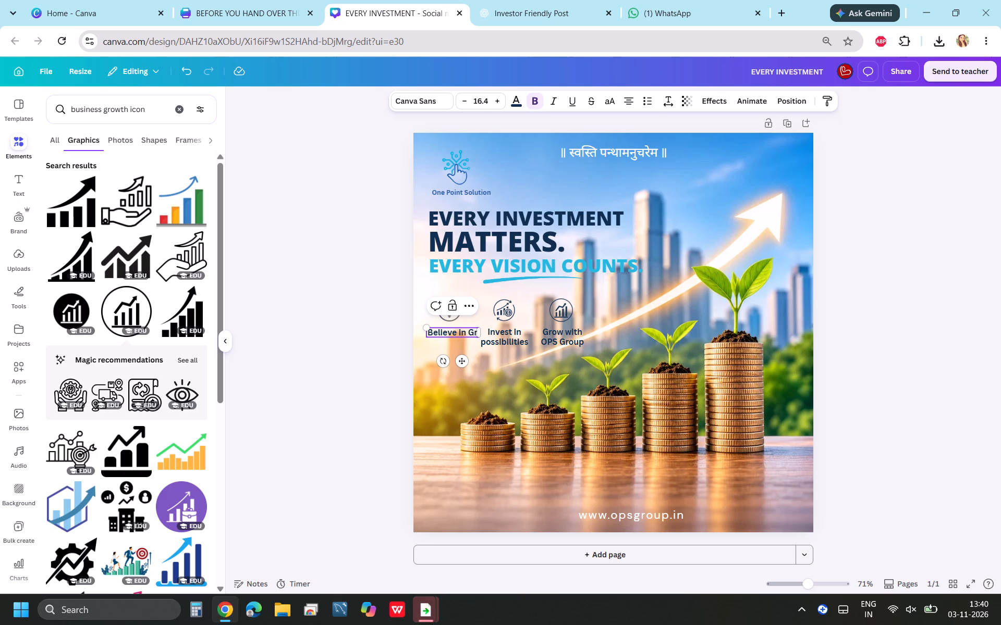
pyautogui.write('owth')
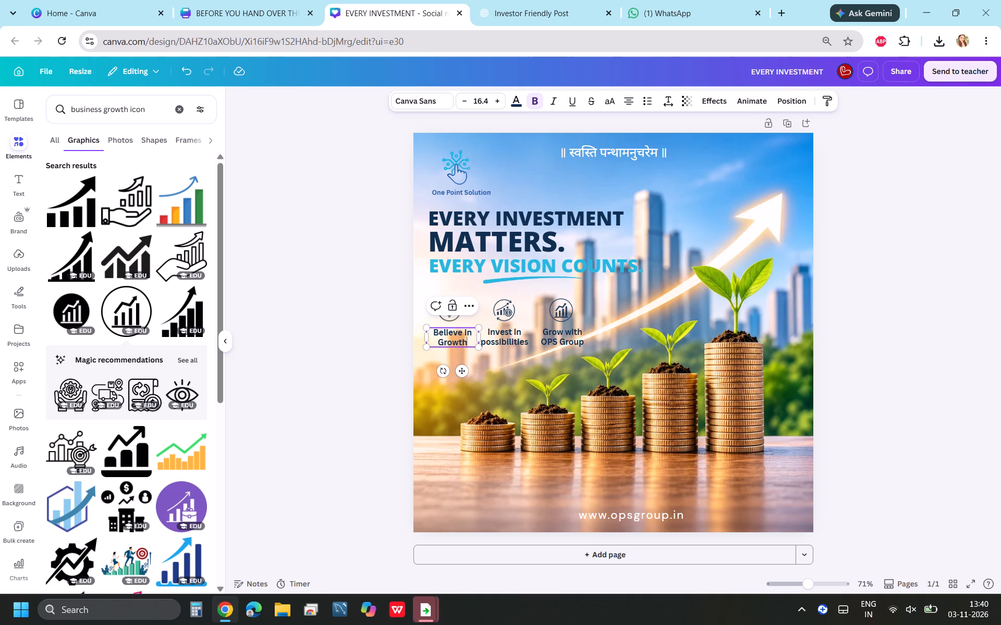
pyautogui.moveTo(1000, 332); pyautogui.dragTo(995, 329)
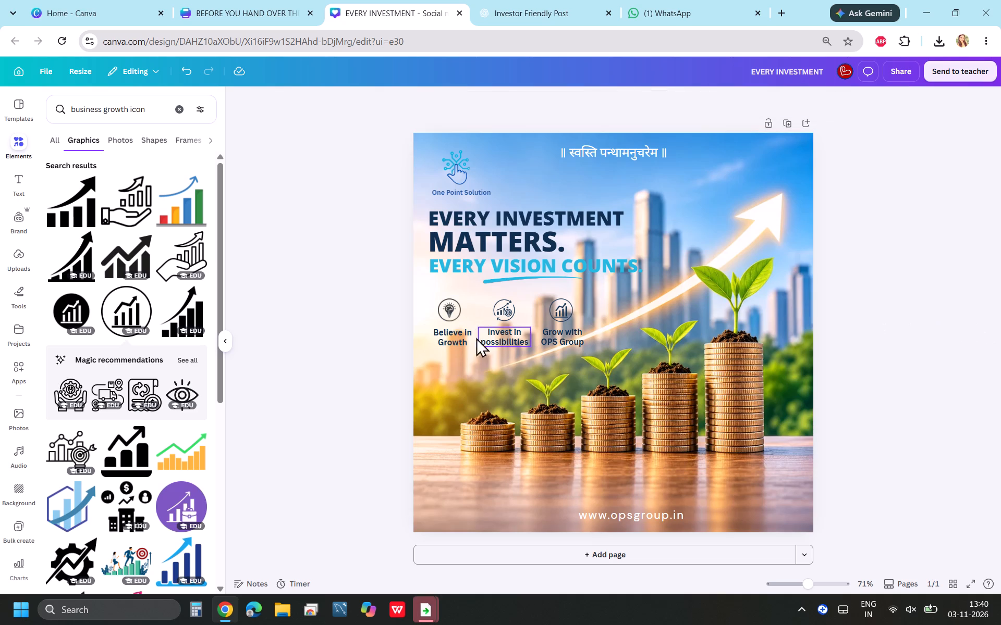
# Nudge the "Believe in Growth" caption to the left so it is centred beneath the lightbulb icon.
pyautogui.click(453, 341)
pyautogui.press('Left')
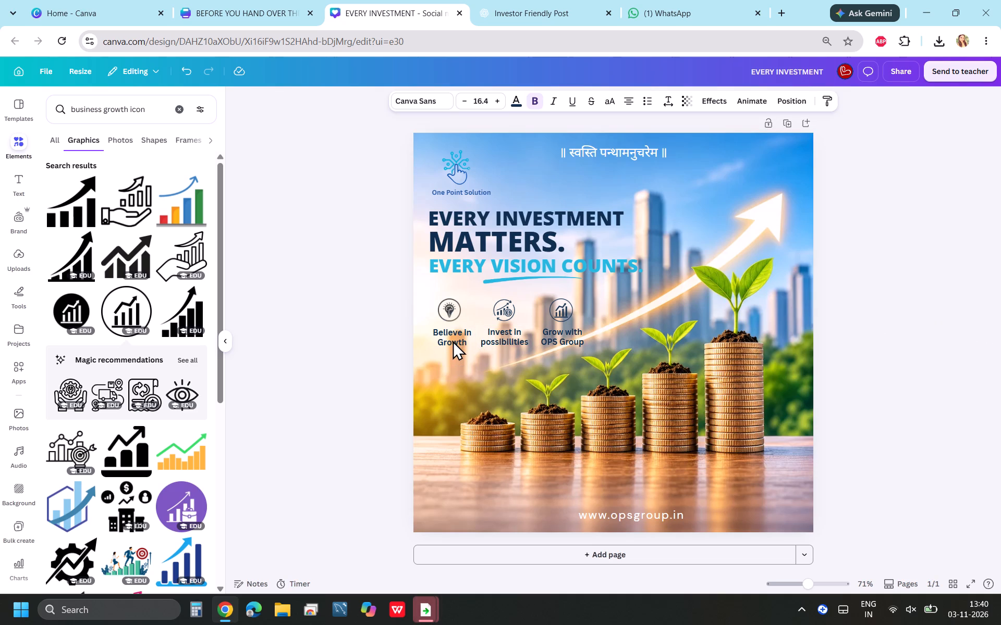
pyautogui.press('Left')
pyautogui.press('Left')
pyautogui.press('Left')
pyautogui.press('Left')
pyautogui.press('Left')
pyautogui.press('Left')
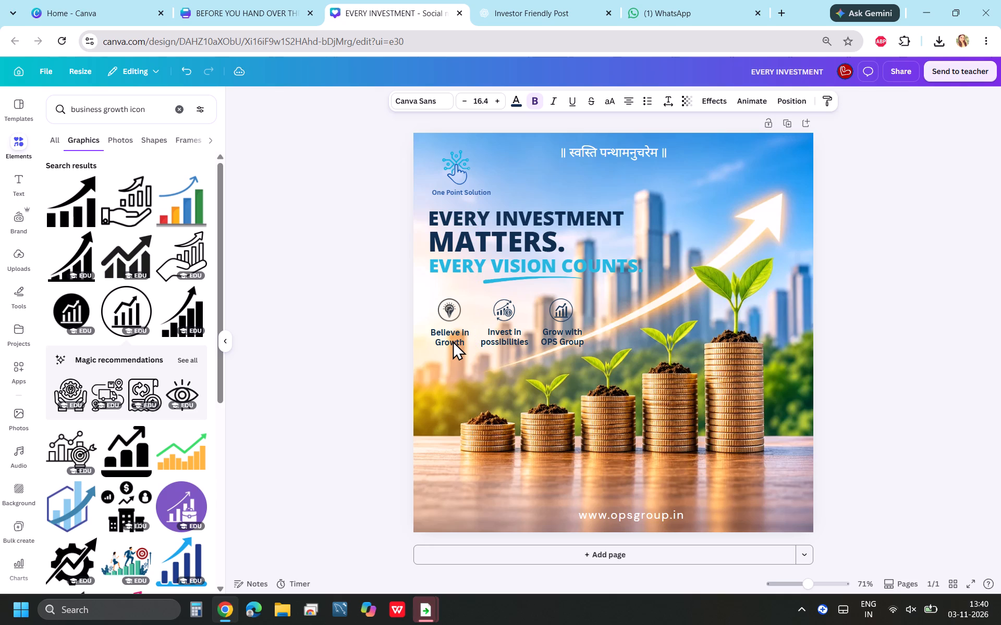
pyautogui.press('Left')
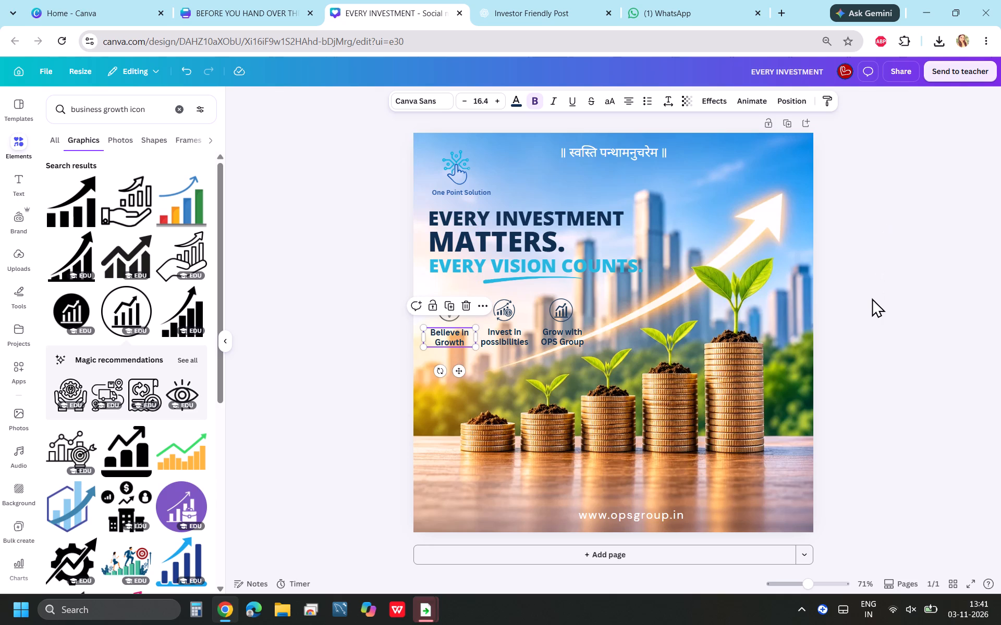
pyautogui.click(872, 298)
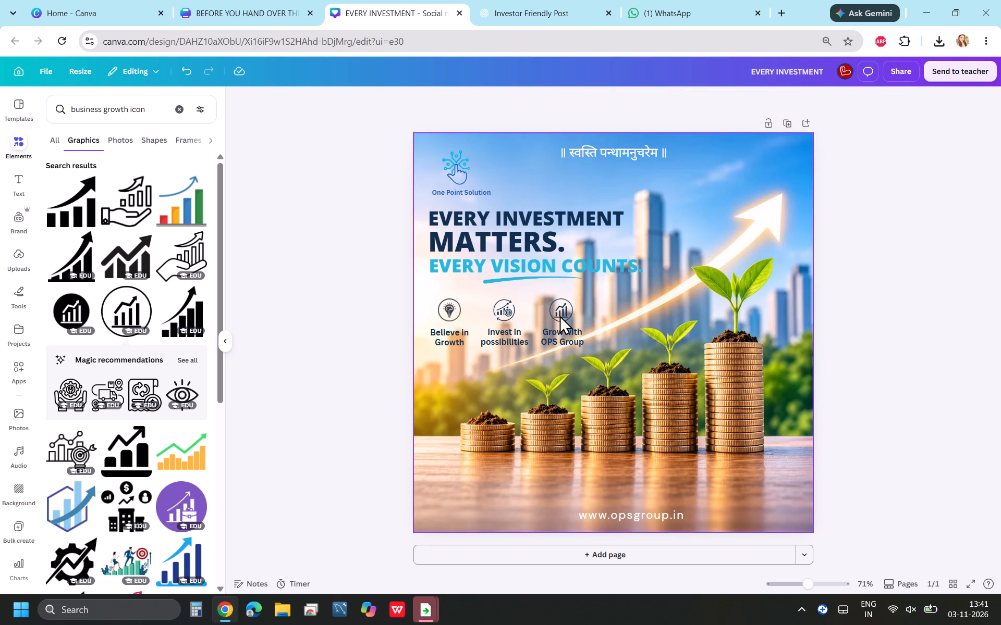
# Nudge the "Grow with OPS Group" caption slightly to the right beneath the third icon.
pyautogui.click(555, 342)
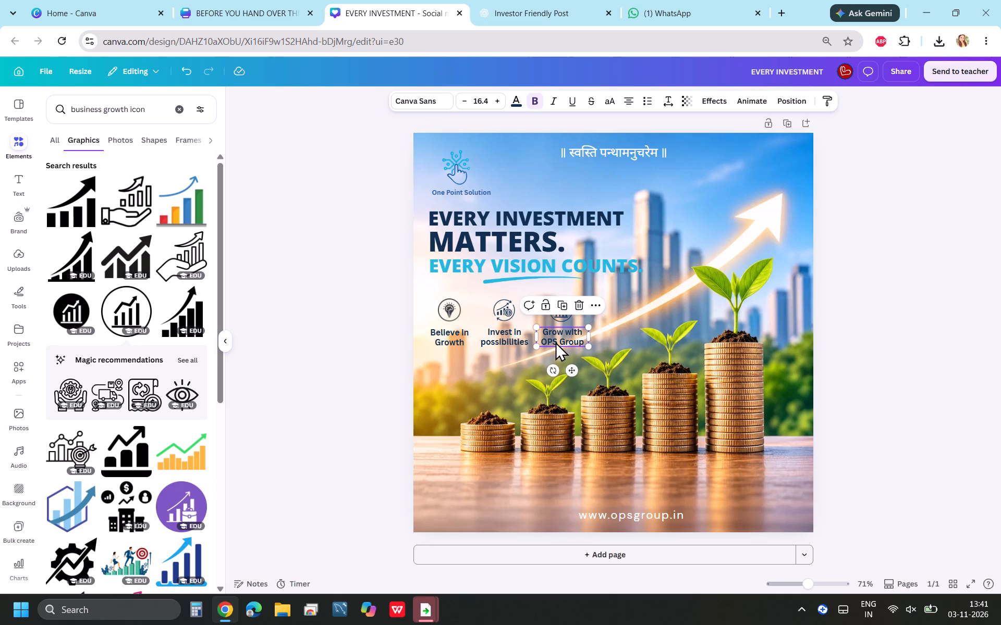
pyautogui.press('Right')
pyautogui.press('Right')
pyautogui.press('Right')
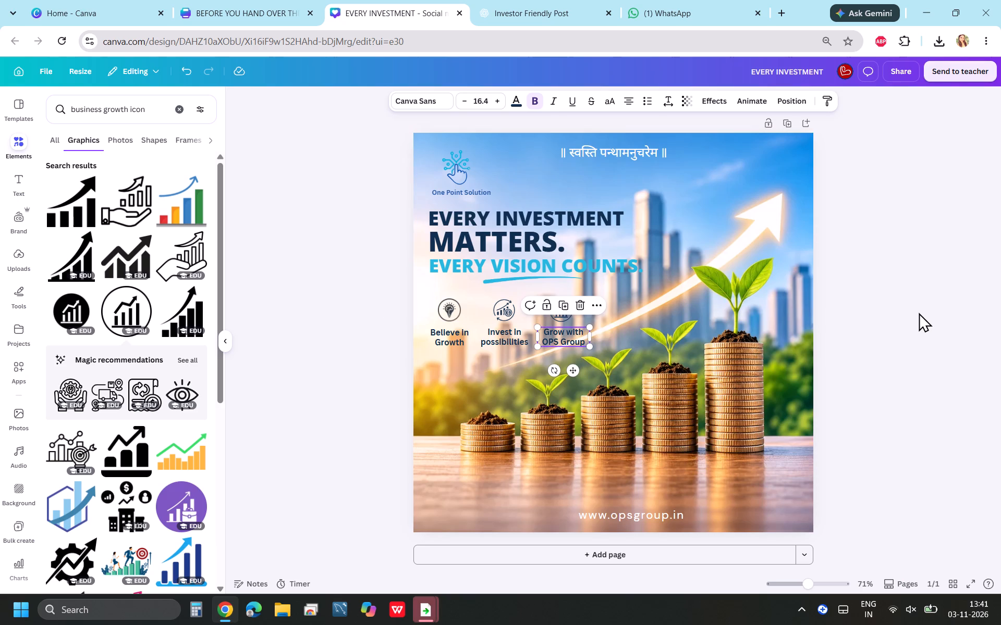
pyautogui.click(919, 312)
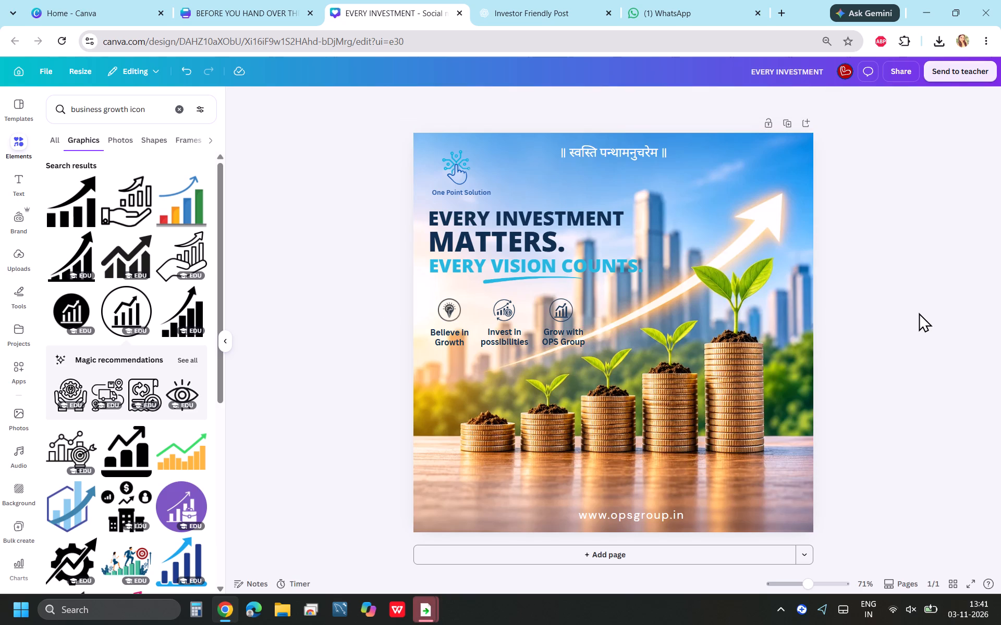
# Move the three headline lines and their blue underline together slightly down, closer to the icon row.
pyautogui.moveTo(626, 197); pyautogui.dragTo(570, 259)
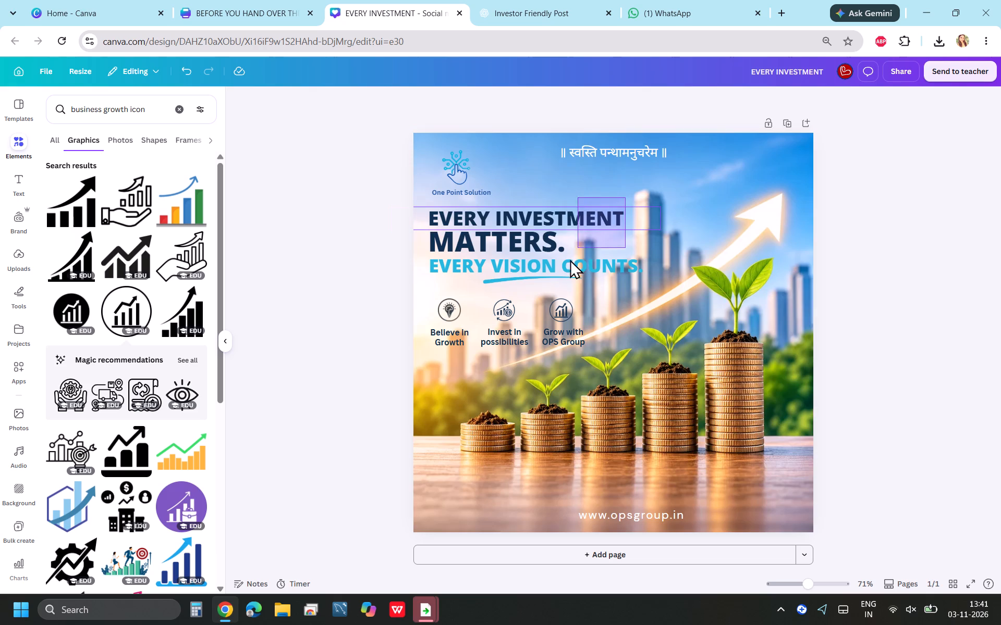
pyautogui.moveTo(570, 259); pyautogui.dragTo(548, 281)
pyautogui.press('Down')
pyautogui.press('Down')
pyautogui.press('Down')
pyautogui.press('Down')
pyautogui.press('Down')
pyautogui.press('Down')
pyautogui.press('Down')
pyautogui.press('Down')
pyautogui.press('Down')
pyautogui.press('Down')
pyautogui.press('Down')
pyautogui.press('Down')
pyautogui.press('Down')
pyautogui.press('Down')
pyautogui.press('Down')
pyautogui.press('Down')
pyautogui.press('Down')
pyautogui.press('Down')
pyautogui.press('Down')
pyautogui.press('Down')
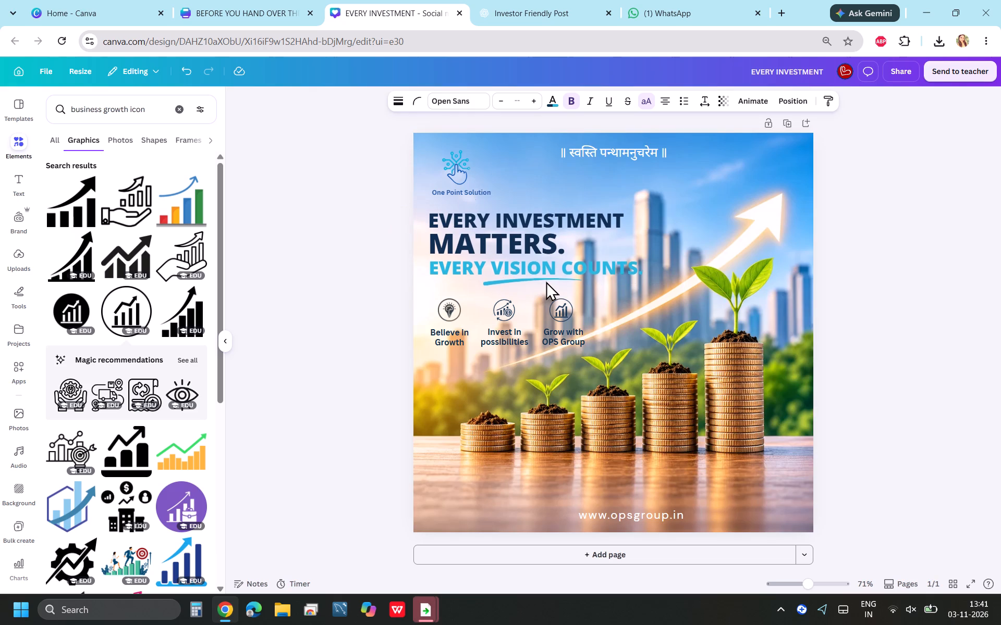
pyautogui.press('Up')
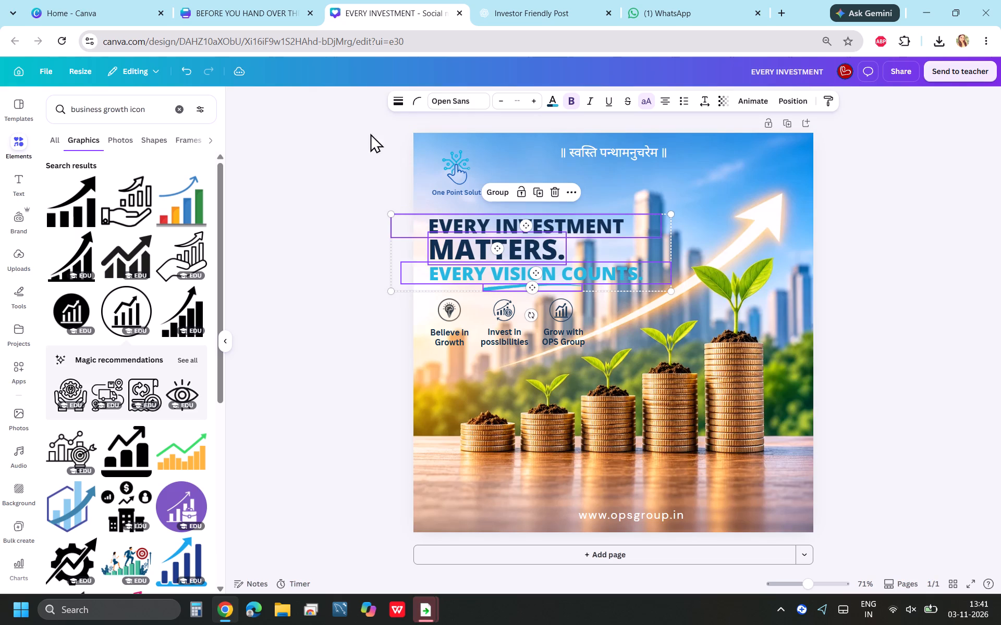
pyautogui.click(896, 282)
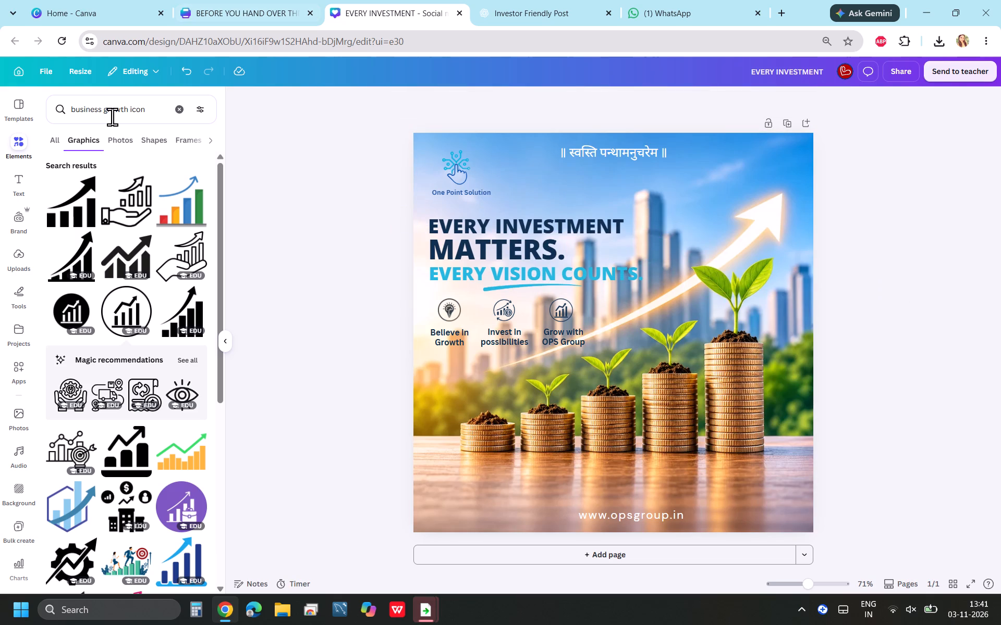
# Search the graphics for "blue line" and add a thin horizontal line with faded ends to the design.
pyautogui.moveTo(151, 116); pyautogui.dragTo(72, 114)
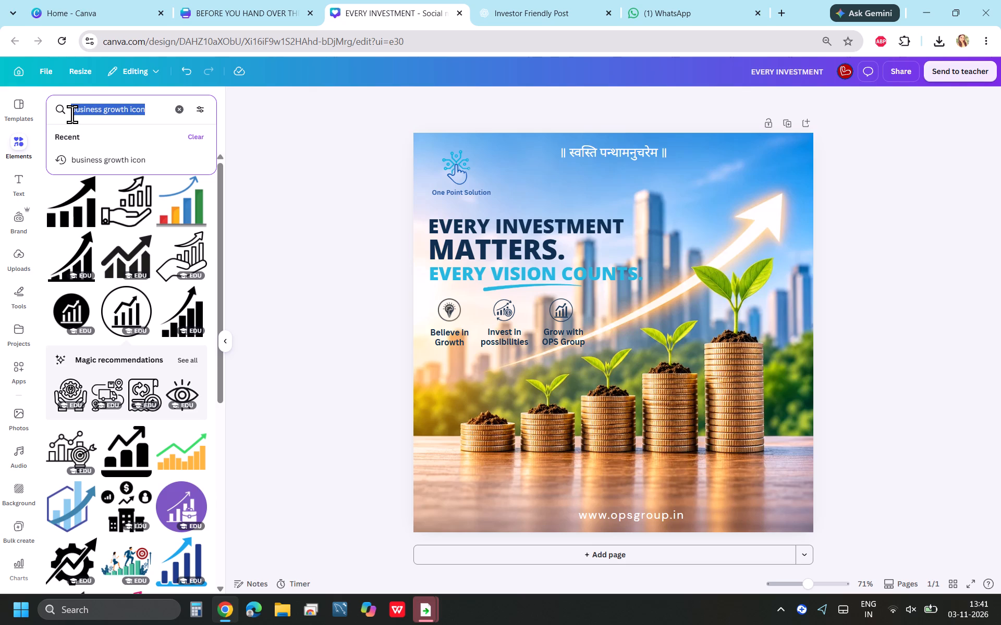
pyautogui.press('BackSpace')
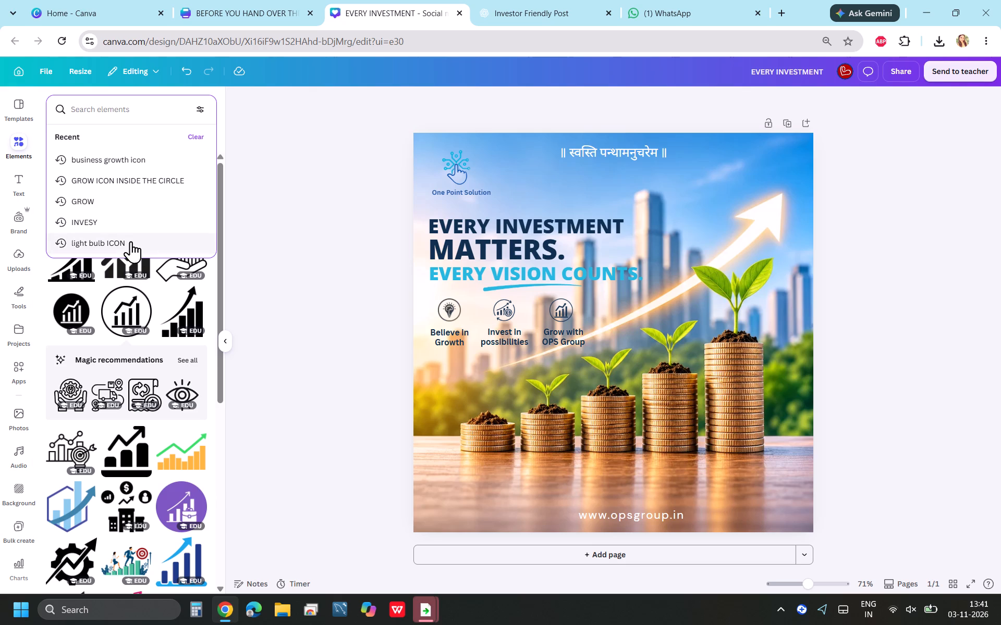
pyautogui.scroll(-3, 121, 221)
pyautogui.write('blu')
pyautogui.click(97, 201)
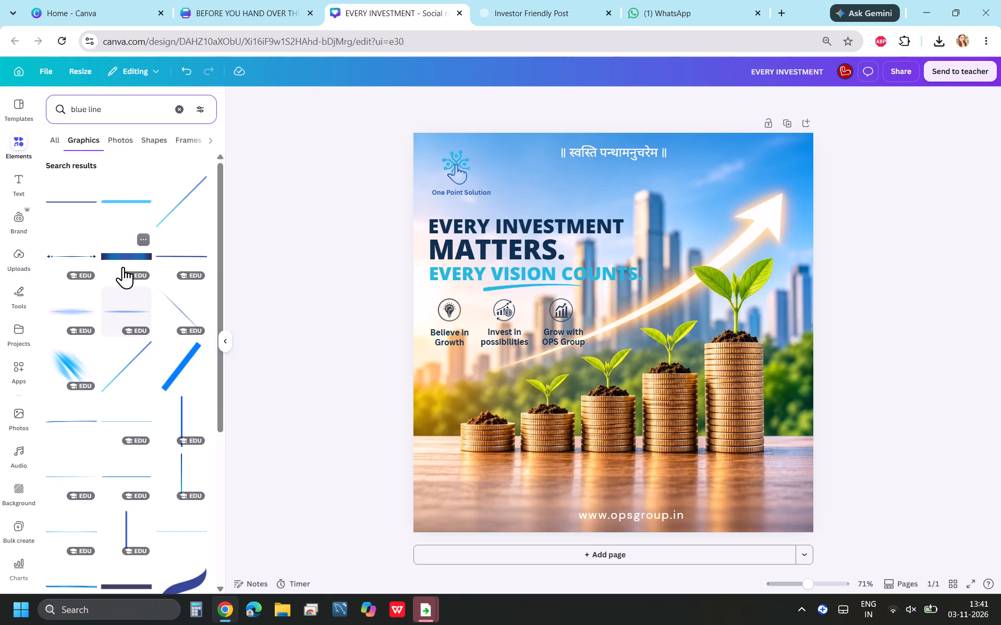
pyautogui.scroll(-1, 133, 310)
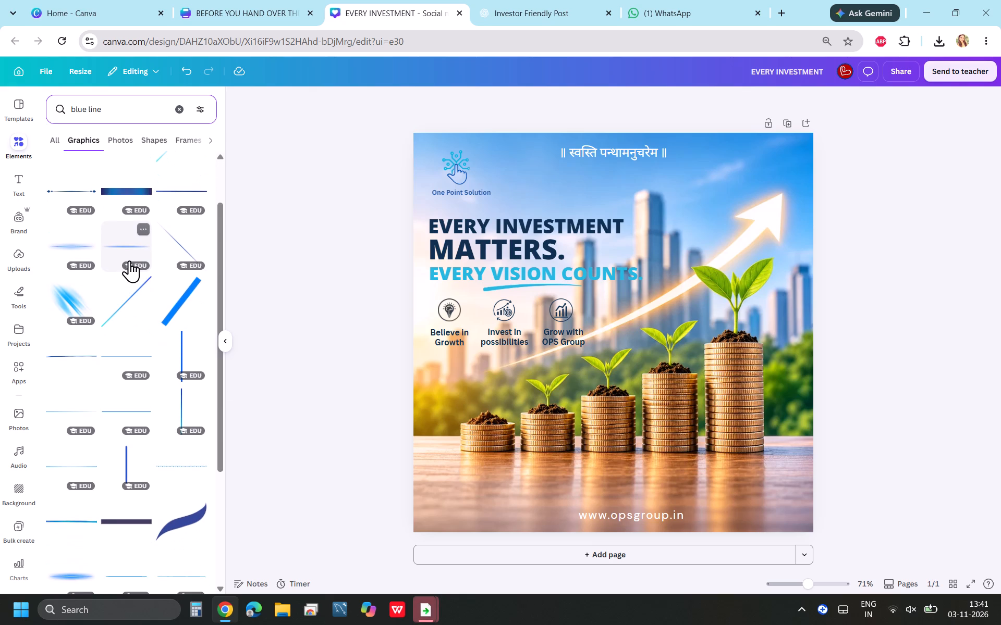
pyautogui.scroll(-2, 143, 362)
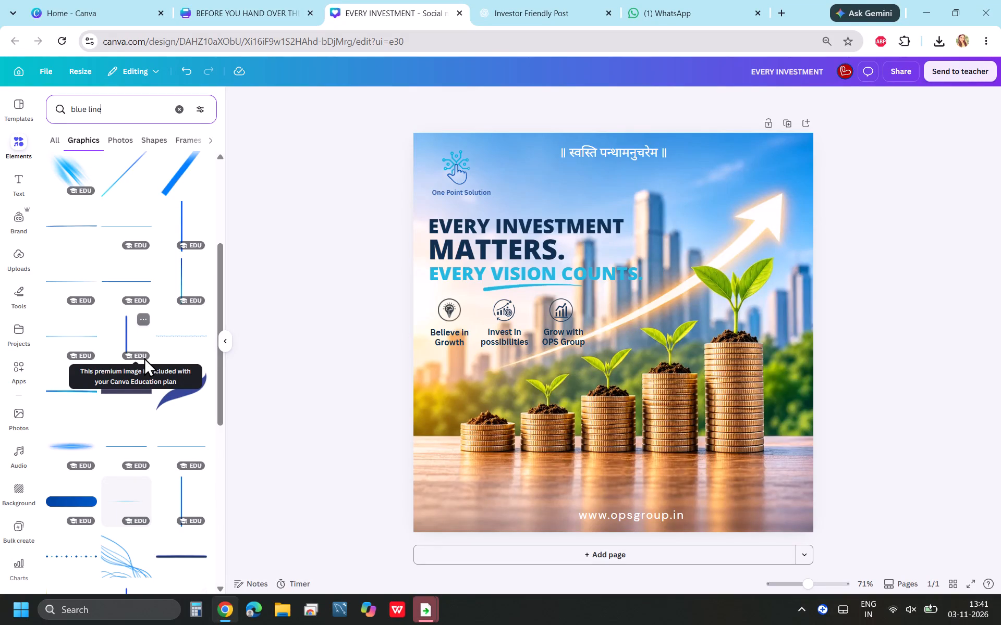
pyautogui.click(128, 497)
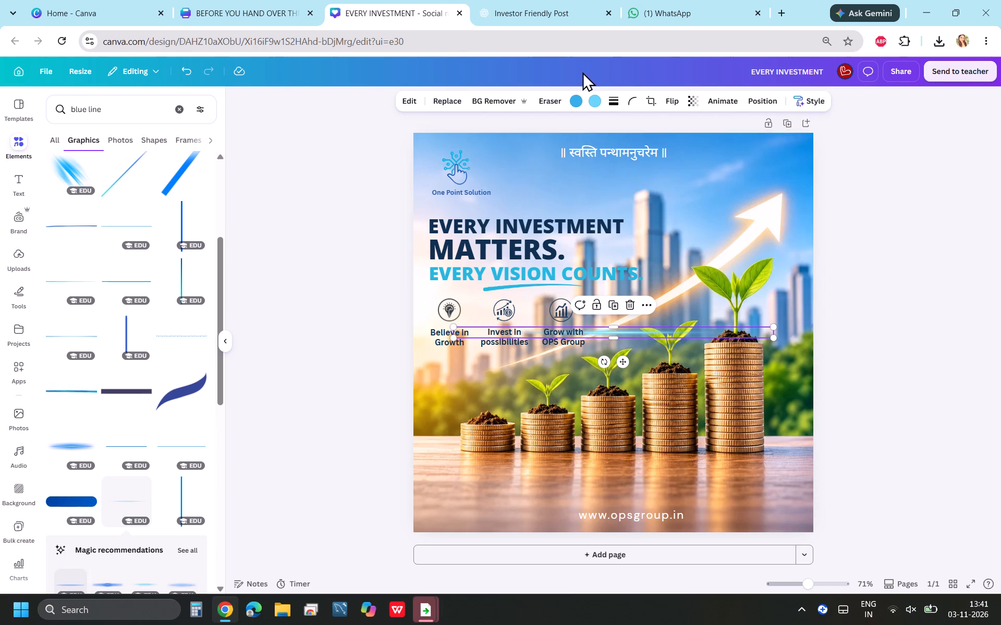
# Recolour both blue shades of the added line to the design's dark blue #0f2f50.
pyautogui.click(572, 98)
pyautogui.click(176, 180)
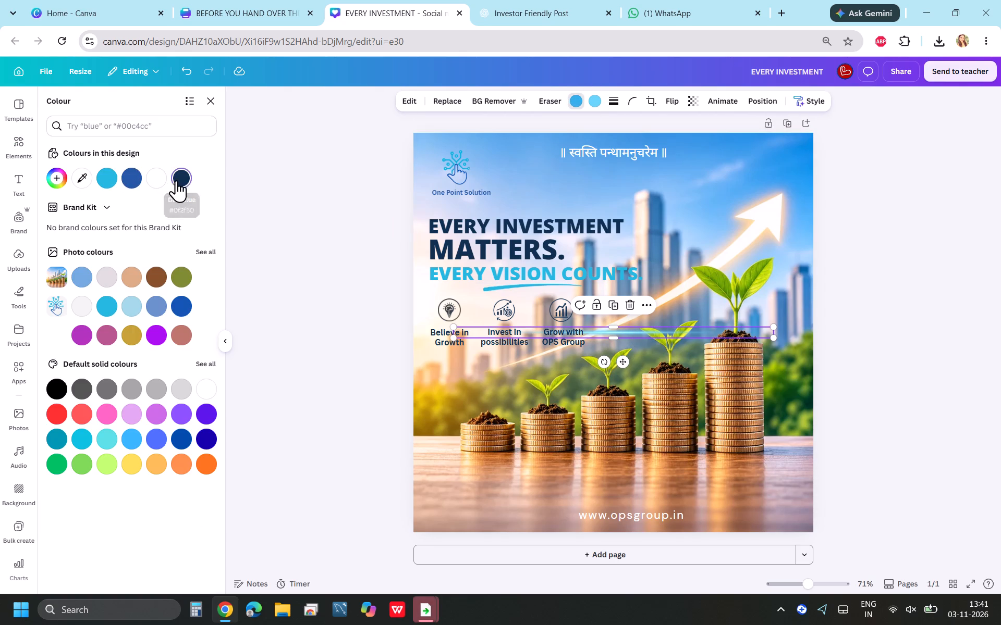
pyautogui.click(590, 101)
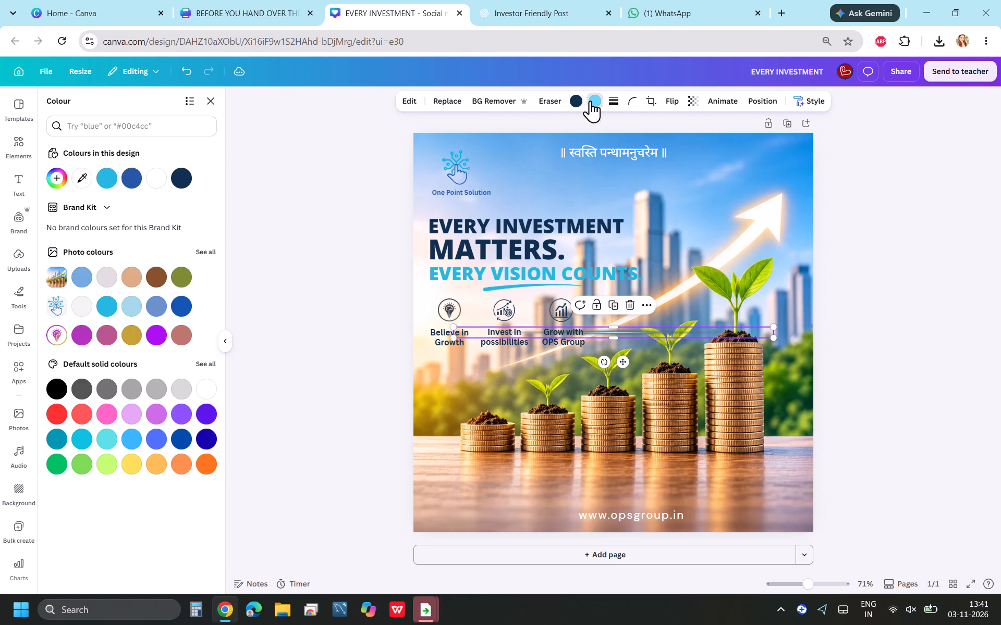
pyautogui.click(178, 173)
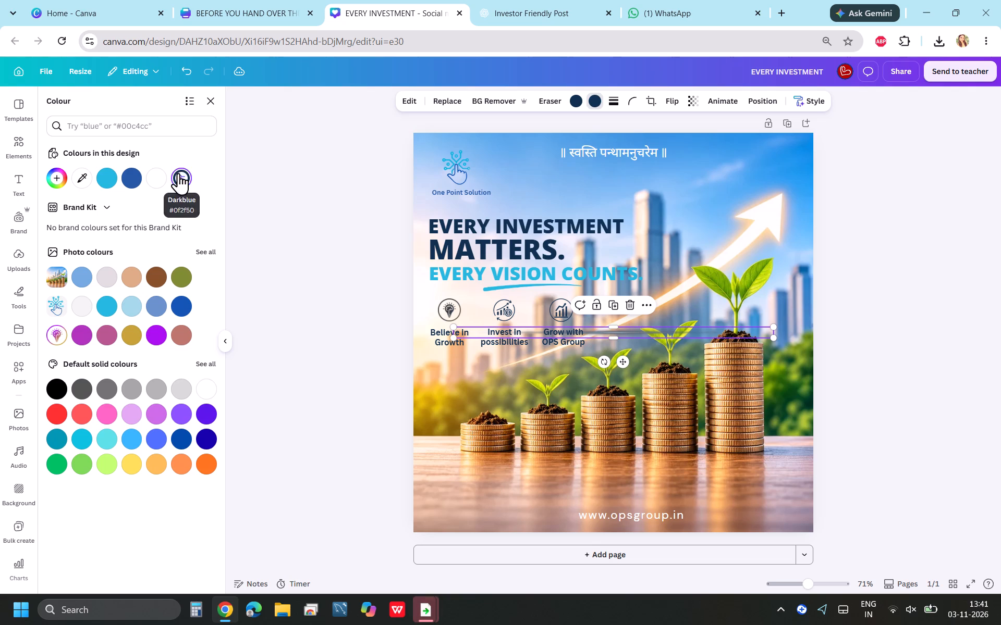
pyautogui.click(293, 312)
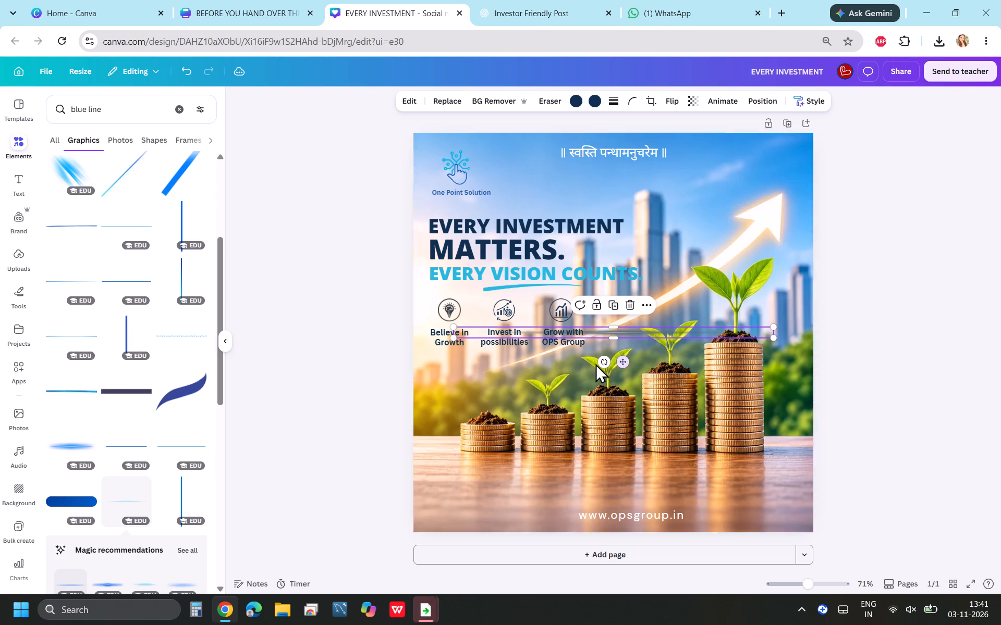
# Rotate the dark blue line to vertical and scale it down to a little over a third of its length.
pyautogui.moveTo(603, 360); pyautogui.dragTo(759, 392)
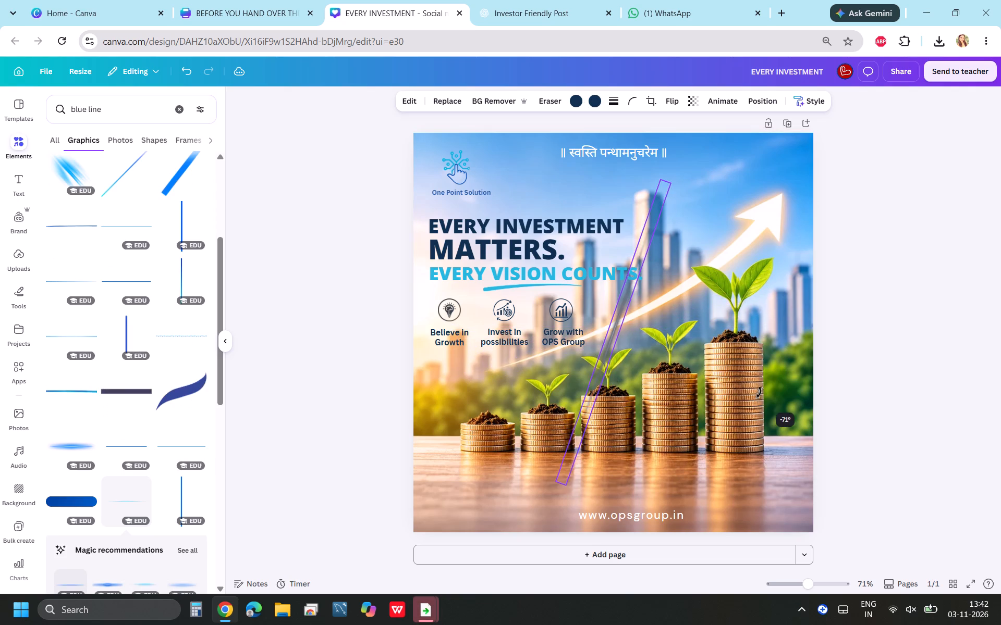
pyautogui.moveTo(759, 392); pyautogui.dragTo(744, 340)
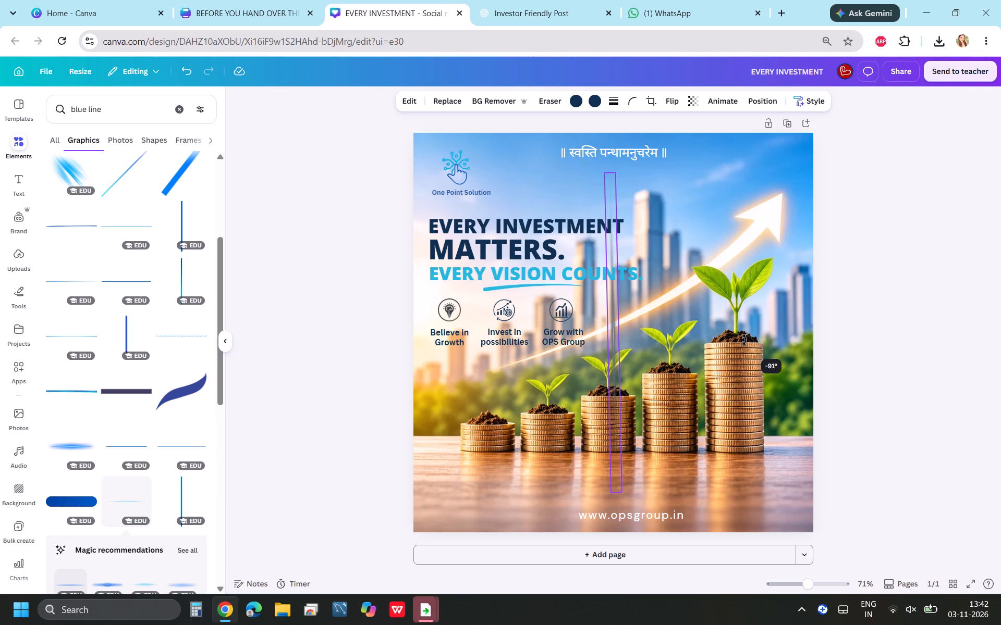
pyautogui.moveTo(744, 340); pyautogui.dragTo(744, 341)
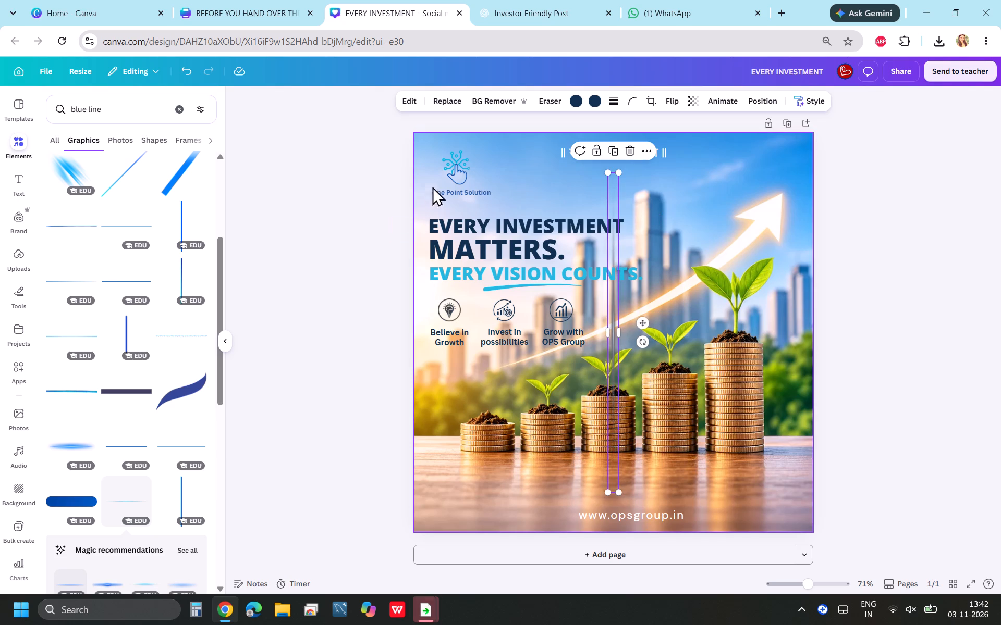
pyautogui.moveTo(609, 174); pyautogui.dragTo(614, 217)
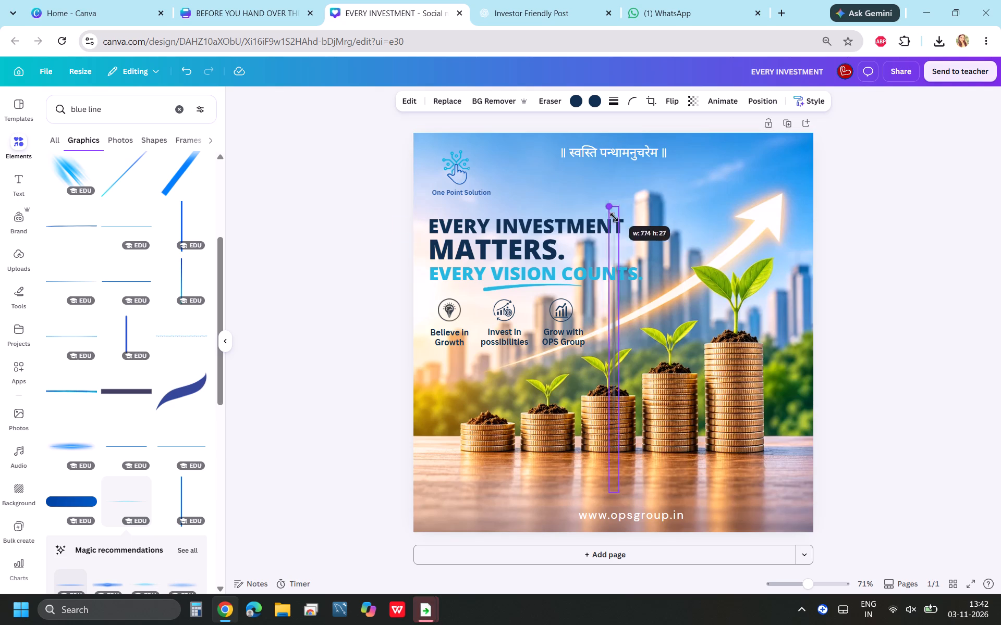
pyautogui.moveTo(614, 217); pyautogui.dragTo(601, 381)
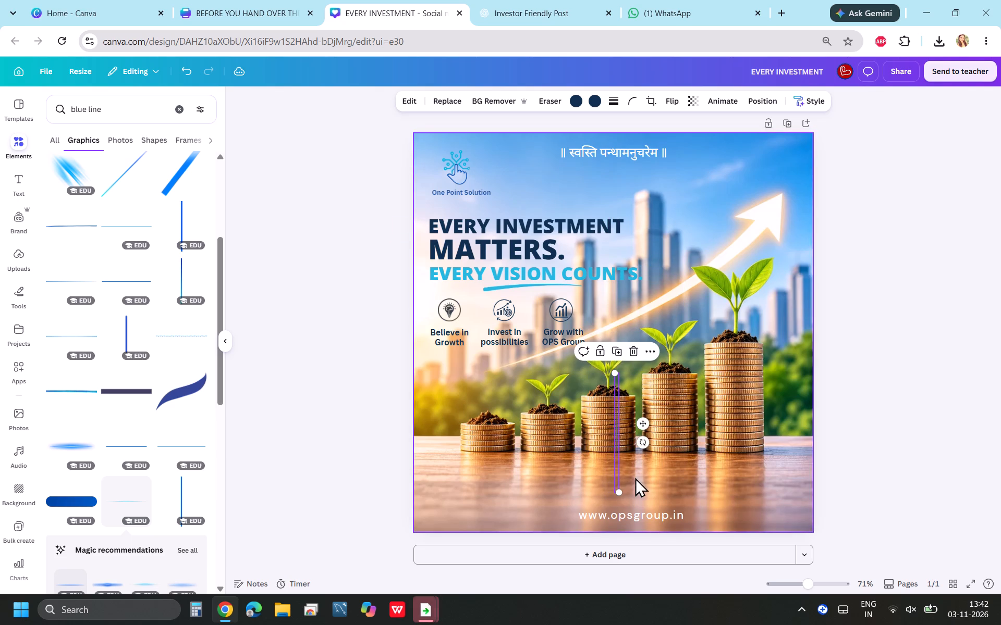
# Place the vertical line as a divider between the "Believe in Growth" and "Invest in possibilities" columns.
pyautogui.moveTo(641, 423); pyautogui.dragTo(504, 340)
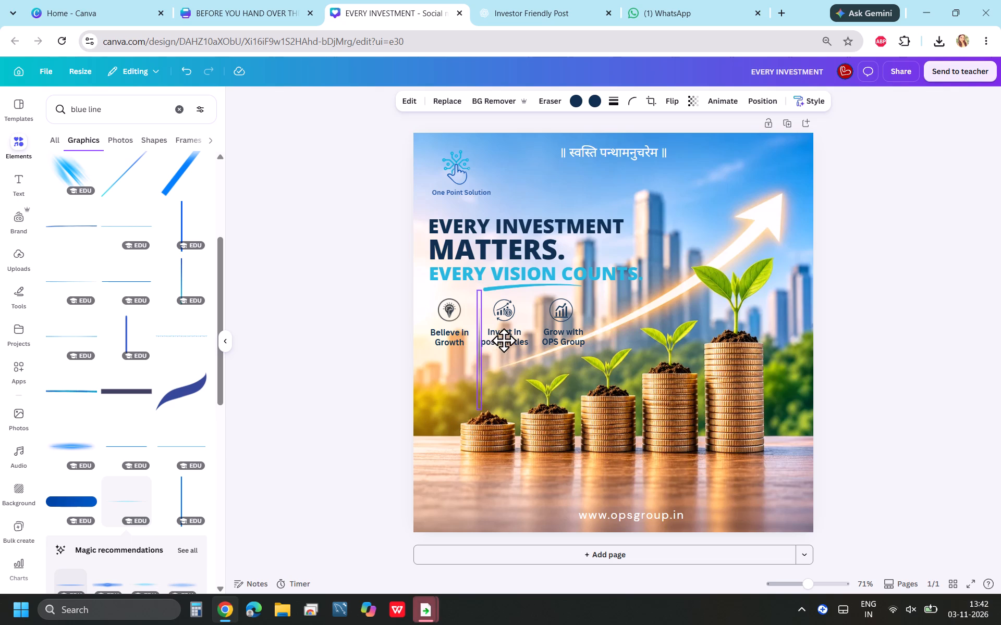
pyautogui.moveTo(504, 340); pyautogui.dragTo(506, 348)
pyautogui.click(448, 376)
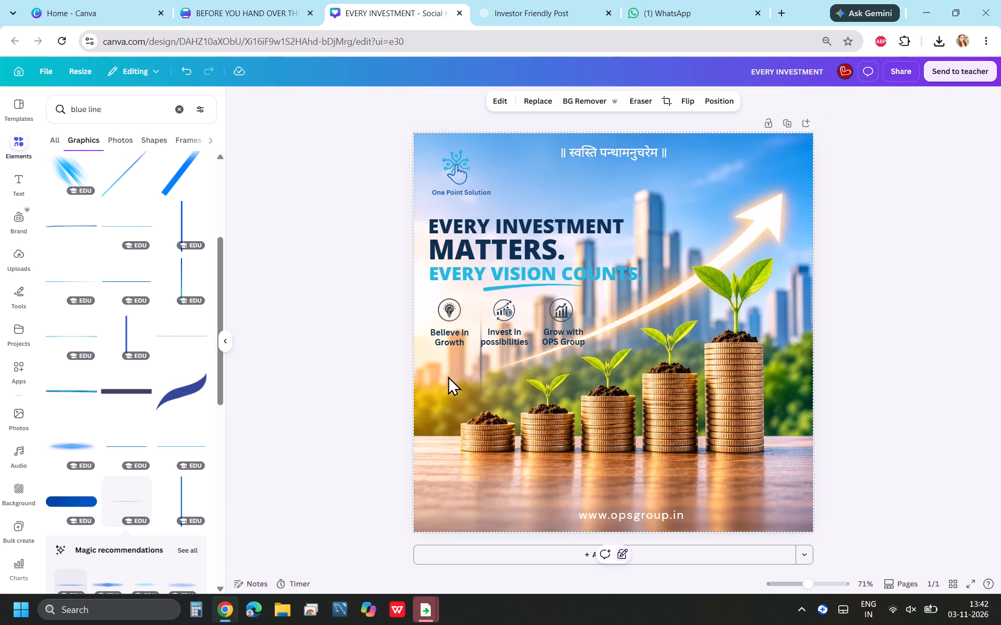
pyautogui.moveTo(480, 371); pyautogui.dragTo(477, 370)
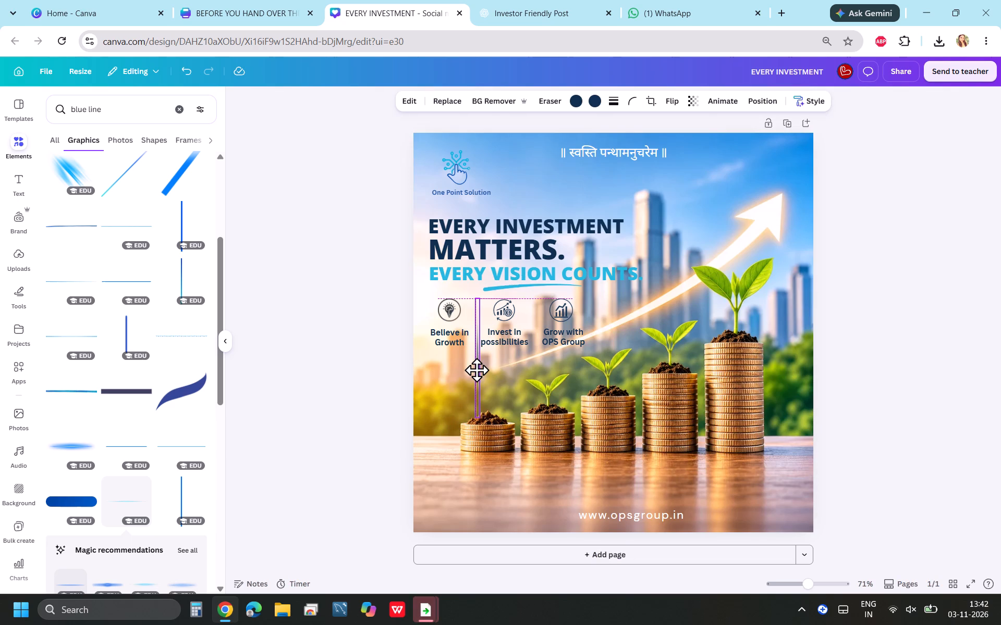
pyautogui.moveTo(477, 370); pyautogui.dragTo(477, 351)
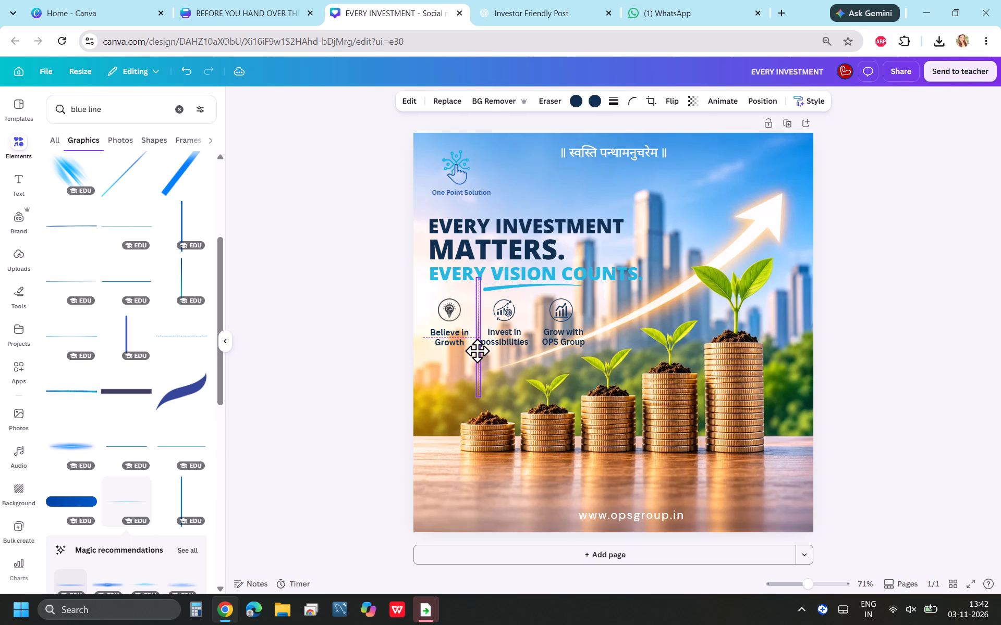
pyautogui.moveTo(477, 351); pyautogui.dragTo(477, 343)
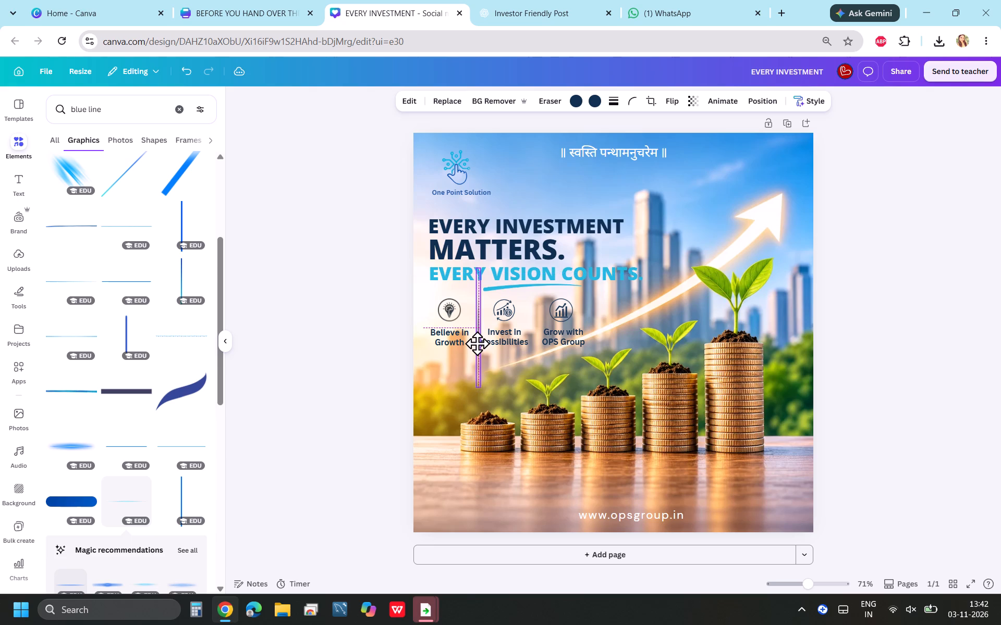
pyautogui.moveTo(477, 343); pyautogui.dragTo(477, 342)
pyautogui.click(433, 390)
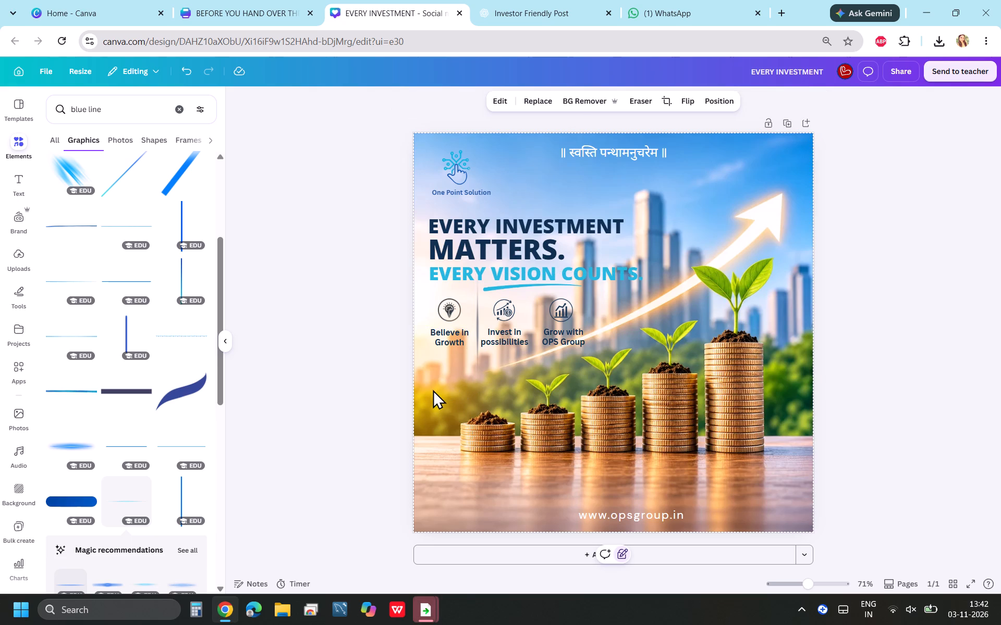
# Duplicate the vertical divider and place the copy between the "Invest in possibilities" and "Grow with OPS Group" columns.
pyautogui.click(478, 353)
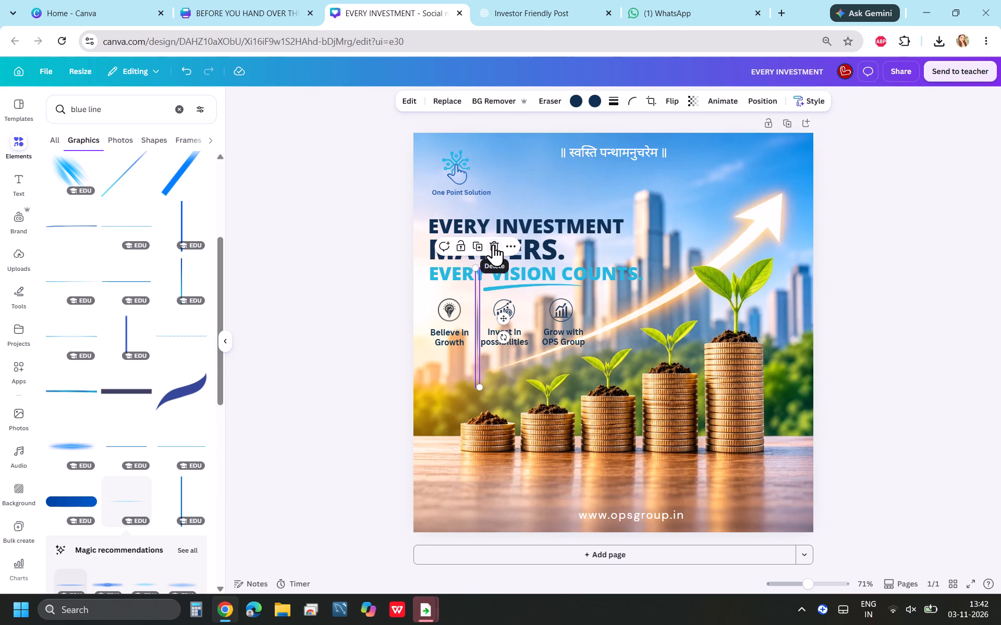
pyautogui.click(479, 244)
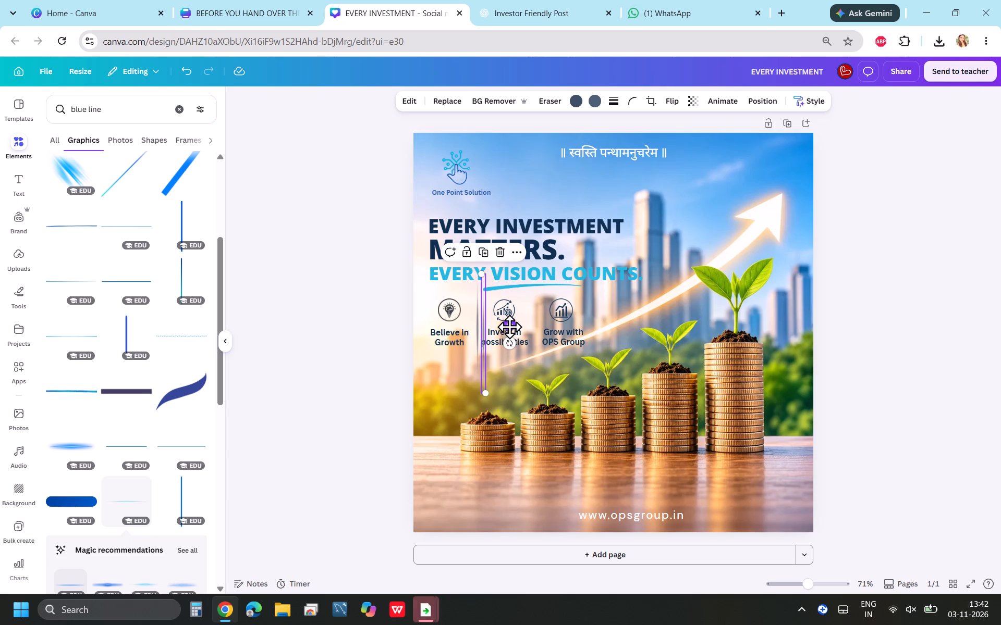
pyautogui.moveTo(509, 327); pyautogui.dragTo(562, 321)
pyautogui.click(910, 295)
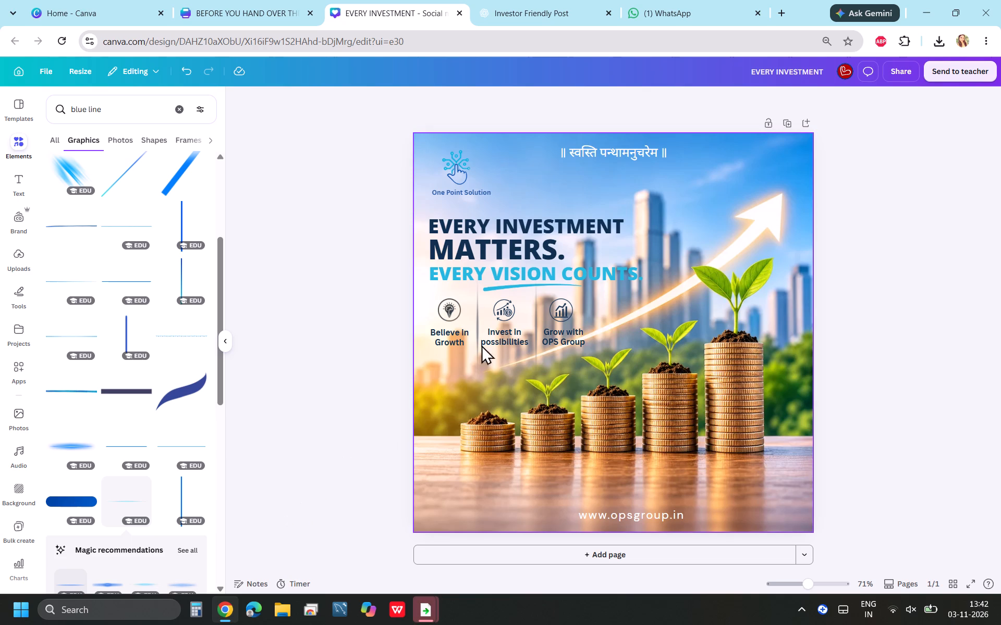
# Crop the upper end of the first divider so it starts beside the icons, below the headline's underline.
pyautogui.click(477, 315)
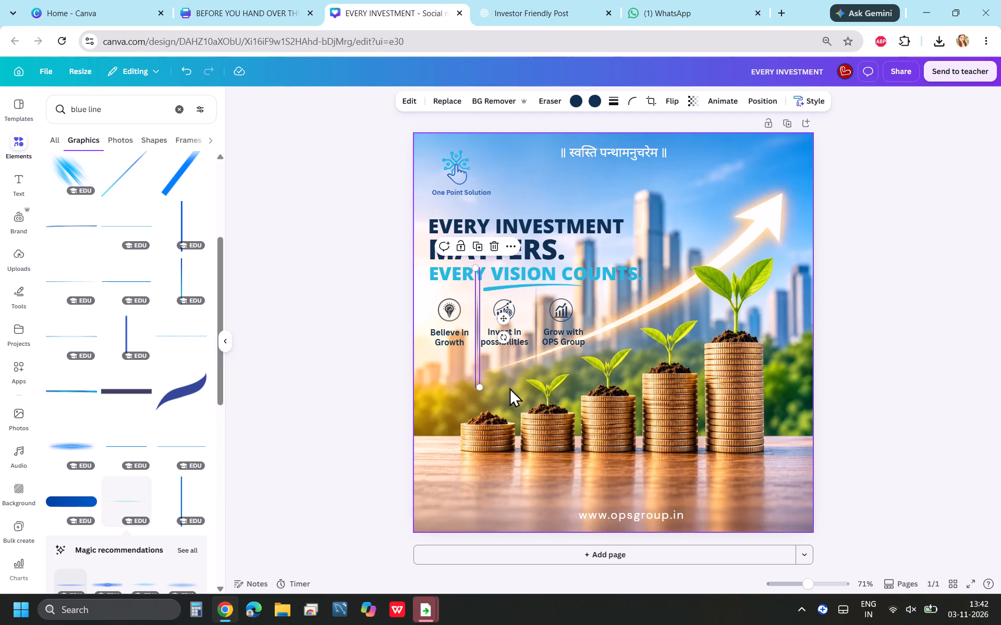
pyautogui.click(653, 98)
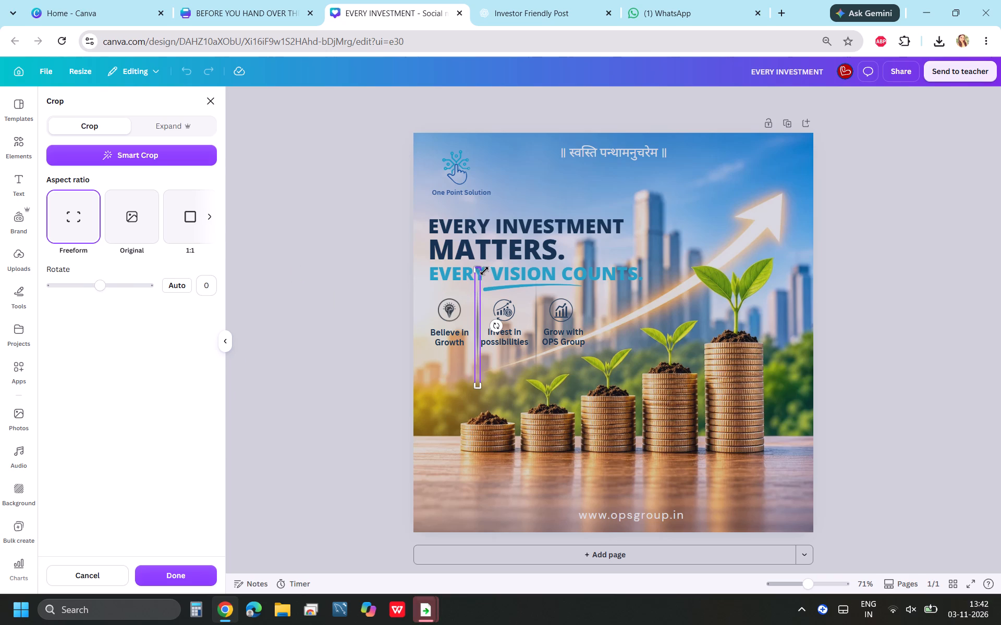
pyautogui.moveTo(481, 268); pyautogui.dragTo(484, 292)
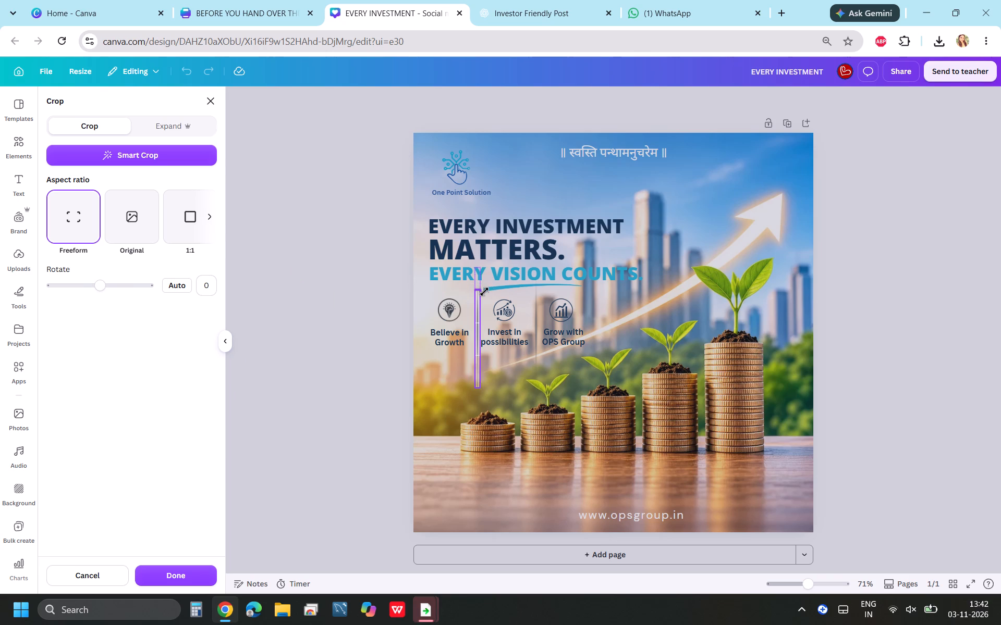
pyautogui.moveTo(484, 292); pyautogui.dragTo(489, 307)
pyautogui.click(180, 576)
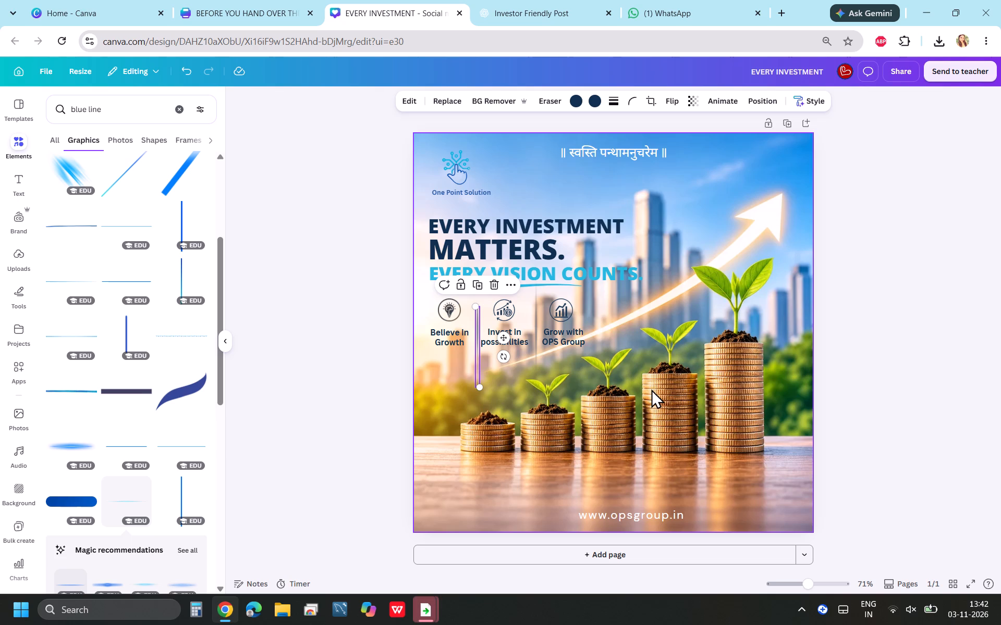
pyautogui.press('Up')
pyautogui.press('Up')
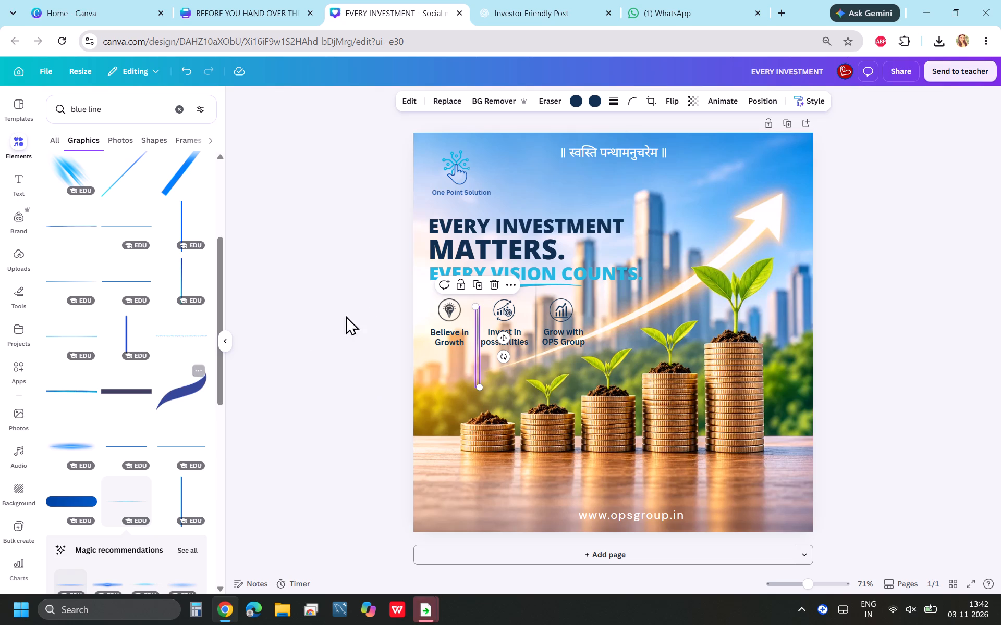
pyautogui.click(367, 307)
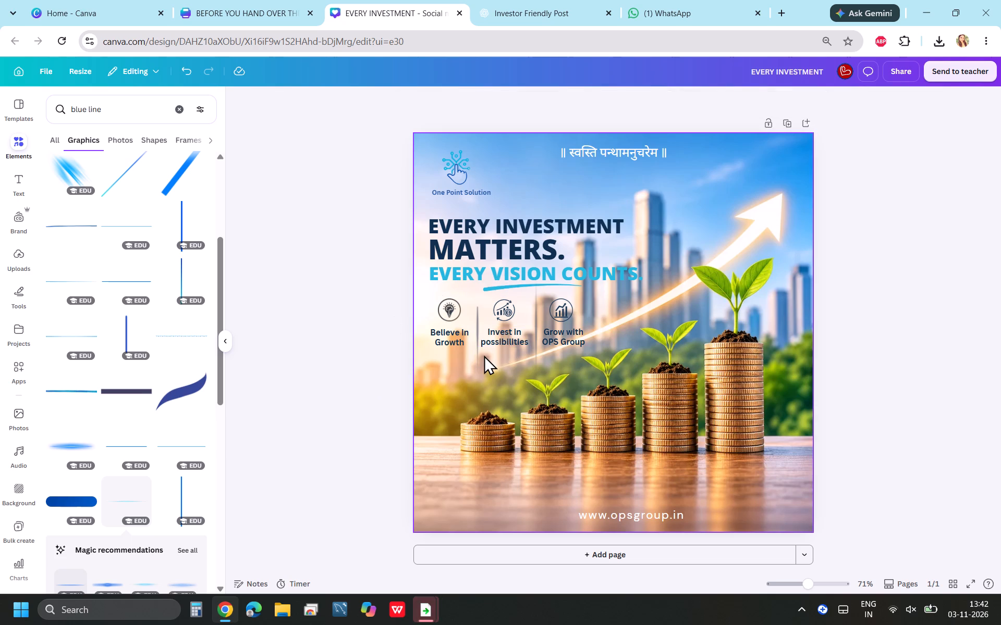
# Nudge the first divider up so it sits just below the headline's underline, centred between the "Believe in Growth" and "Invest in possibilities" icons.
pyautogui.click(477, 355)
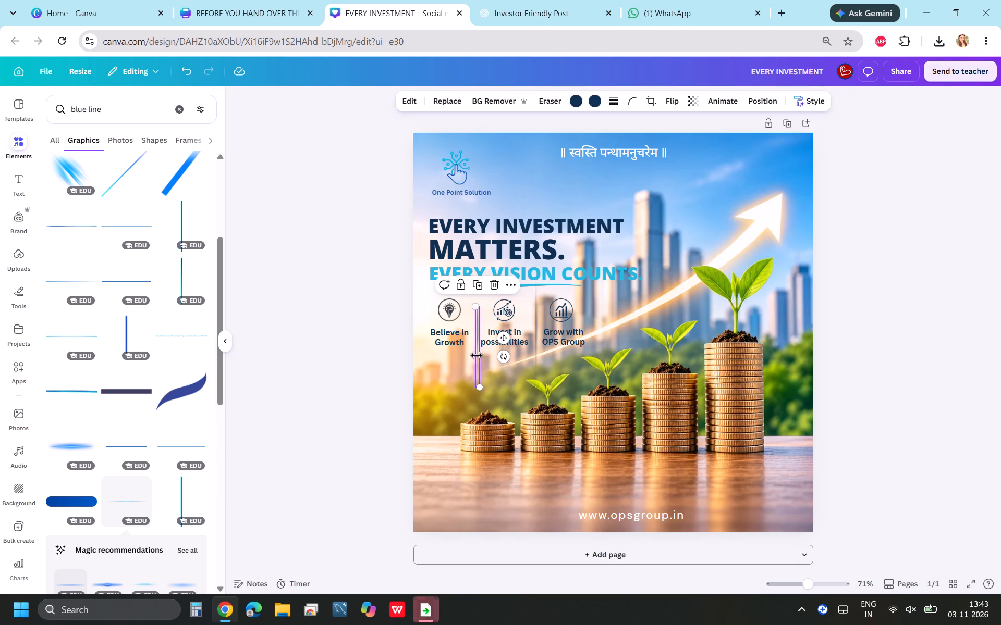
pyautogui.press('Up')
pyautogui.press('Up')
pyautogui.press('Up')
pyautogui.press('Up')
pyautogui.press('Up')
pyautogui.press('Up')
pyautogui.press('Up')
pyautogui.press('Up')
pyautogui.press('Up')
pyautogui.press('Up')
pyautogui.press('Up')
pyautogui.press('Up')
pyautogui.press('Up')
pyautogui.press('Up')
pyautogui.press('Up')
pyautogui.press('Up')
pyautogui.press('Up')
pyautogui.press('Up')
pyautogui.press('Up')
pyautogui.press('Up')
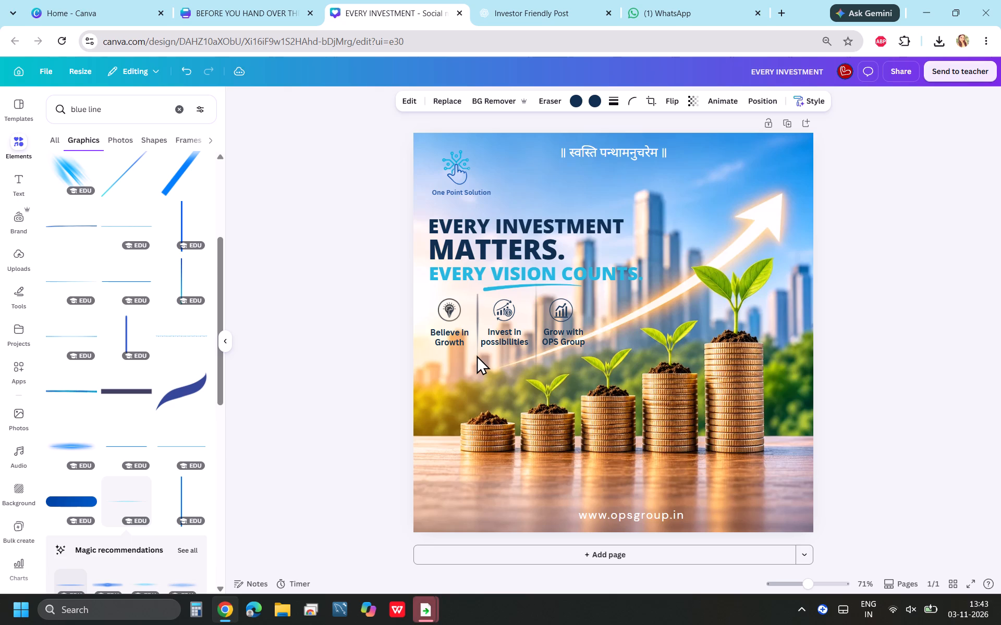
pyautogui.press('Up')
pyautogui.press('Up')
pyautogui.press('Up')
pyautogui.press('Left')
pyautogui.press('Left')
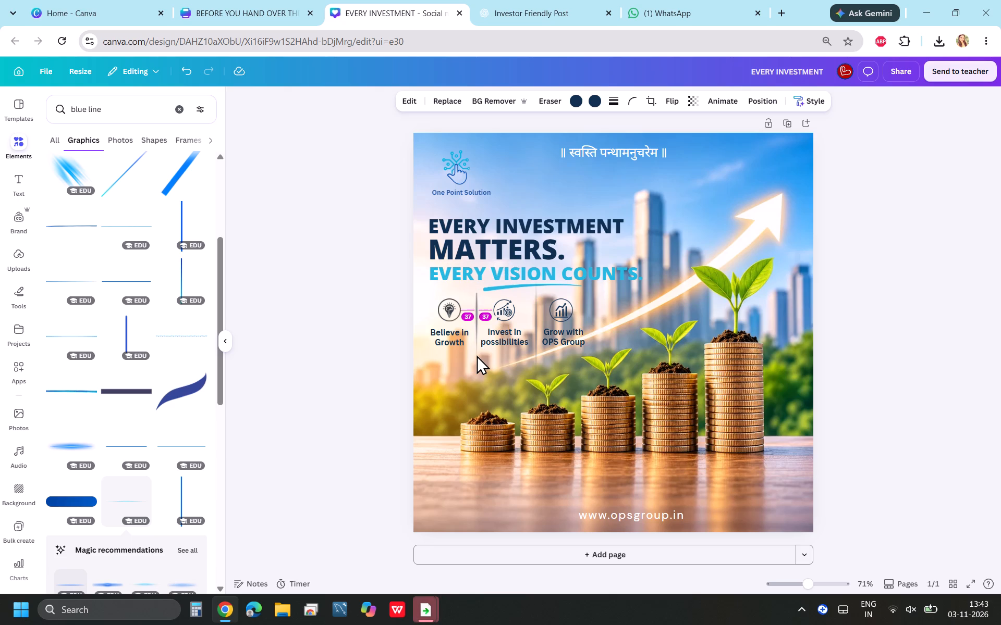
pyautogui.press('Left')
pyautogui.press('Up')
pyautogui.press('Up')
pyautogui.press('Right')
pyautogui.press('Up')
pyautogui.press('Up')
pyautogui.press('Up')
pyautogui.press('Up')
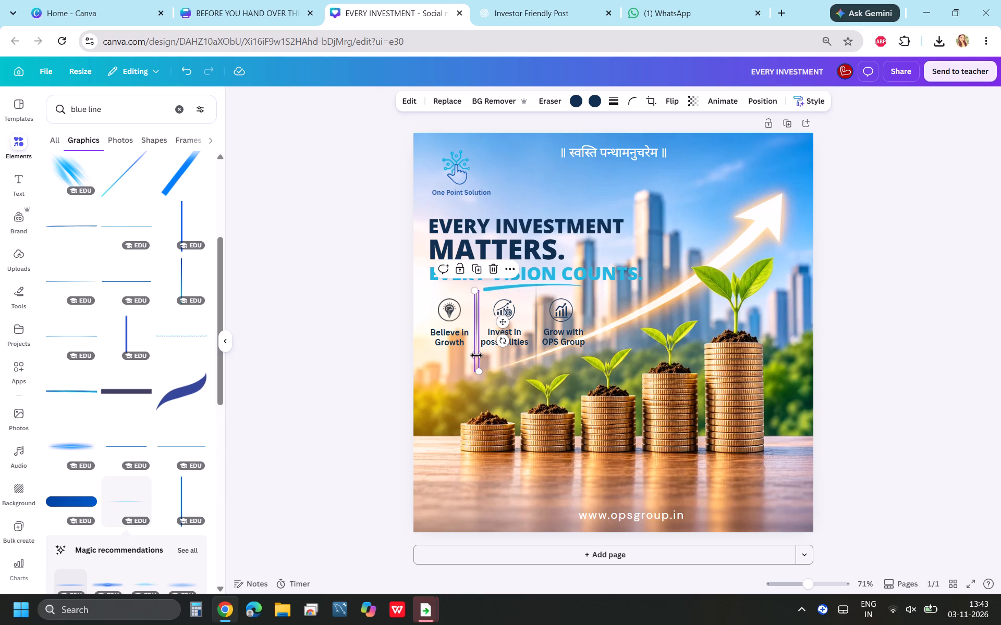
# Replace the longer second divider with a copy of the shortened first one, level with it between "Invest in possibilities" and "Grow with OPS Group".
pyautogui.click(536, 306)
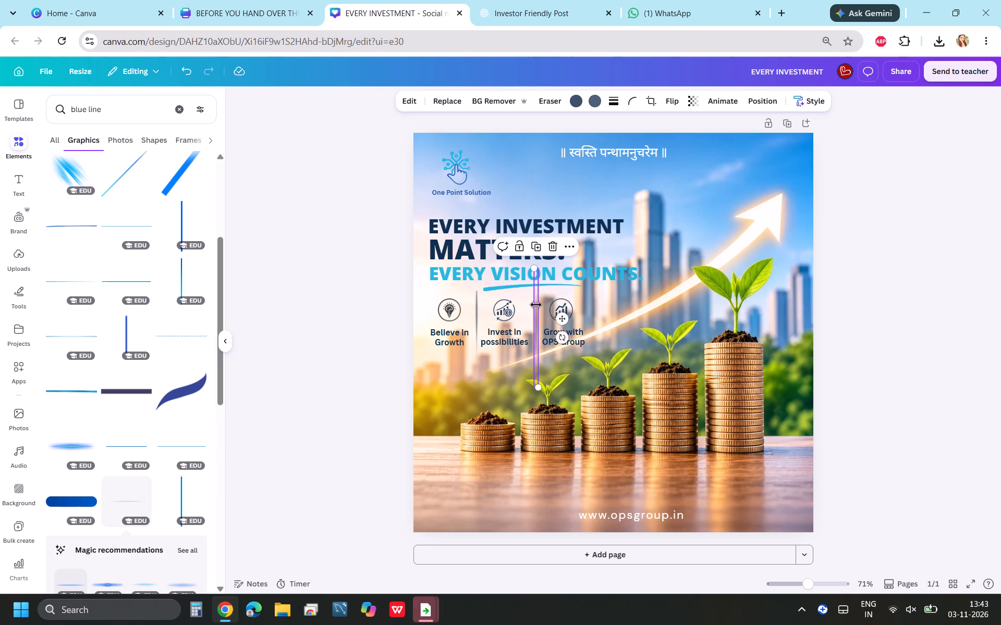
pyautogui.click(551, 242)
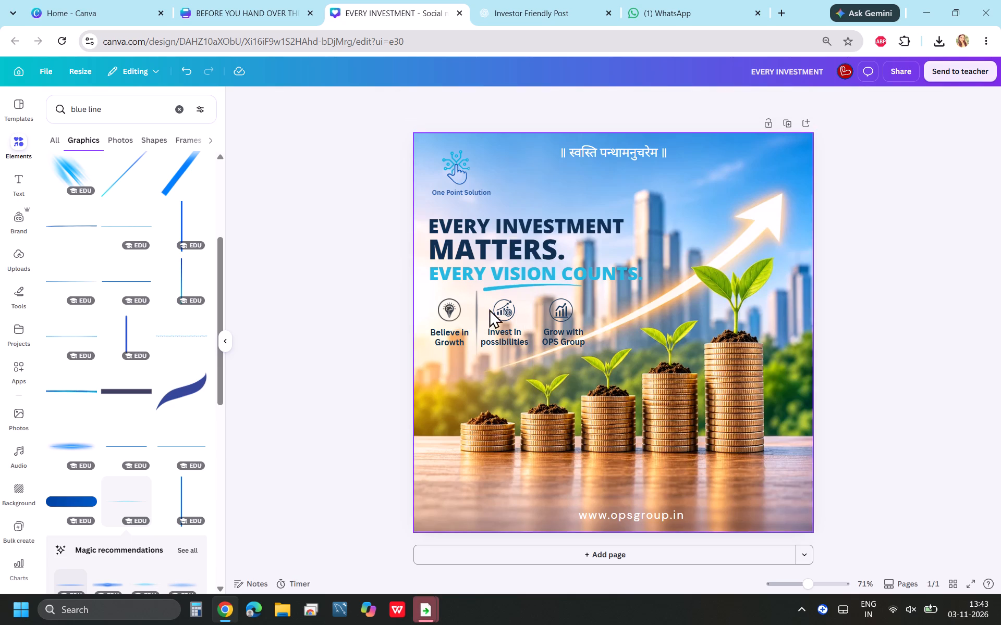
pyautogui.click(474, 317)
pyautogui.click(475, 317)
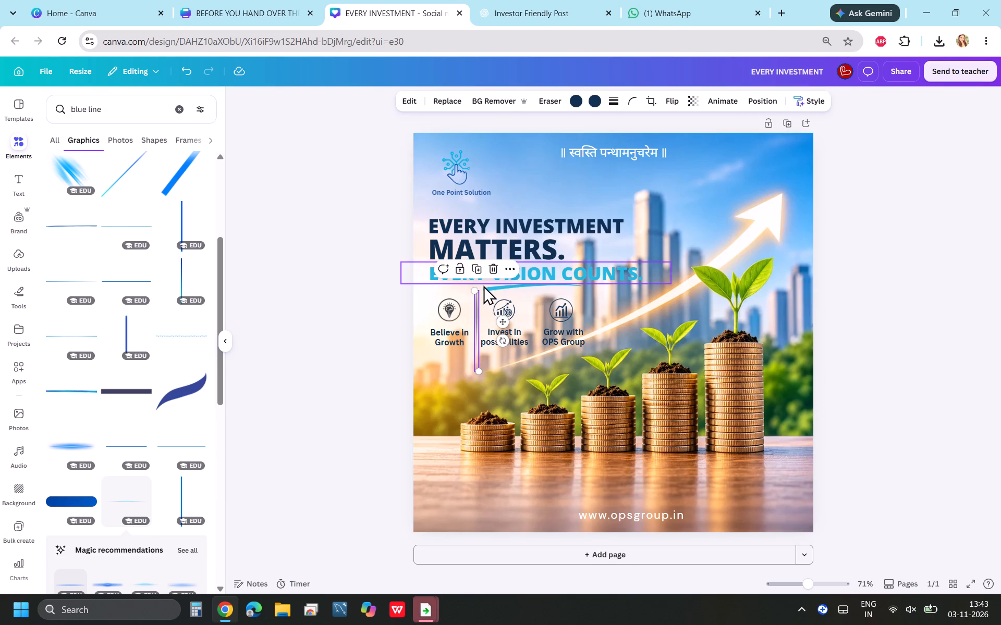
pyautogui.click(480, 270)
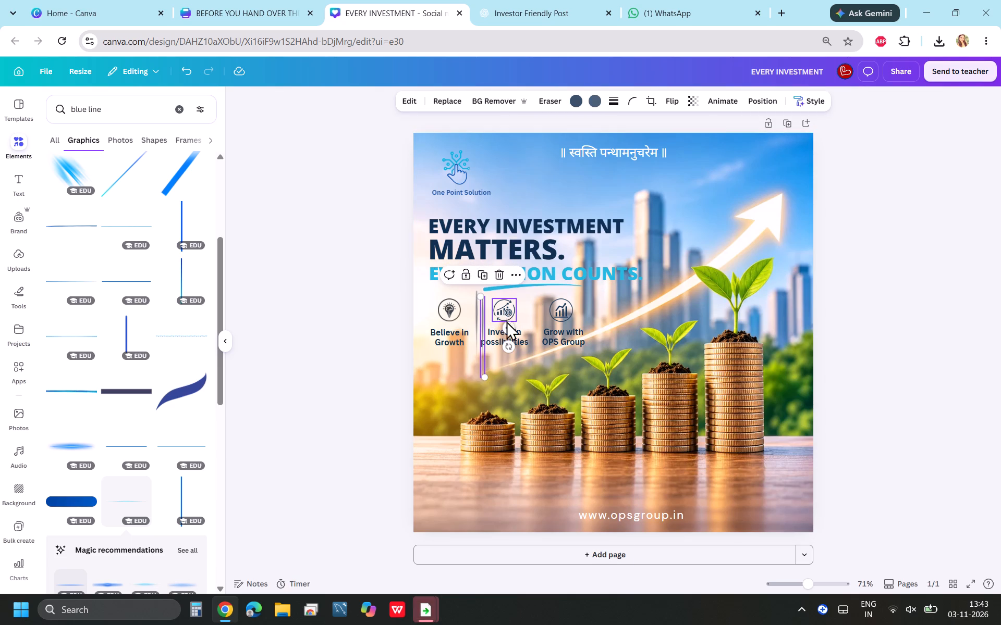
pyautogui.moveTo(507, 326); pyautogui.dragTo(558, 321)
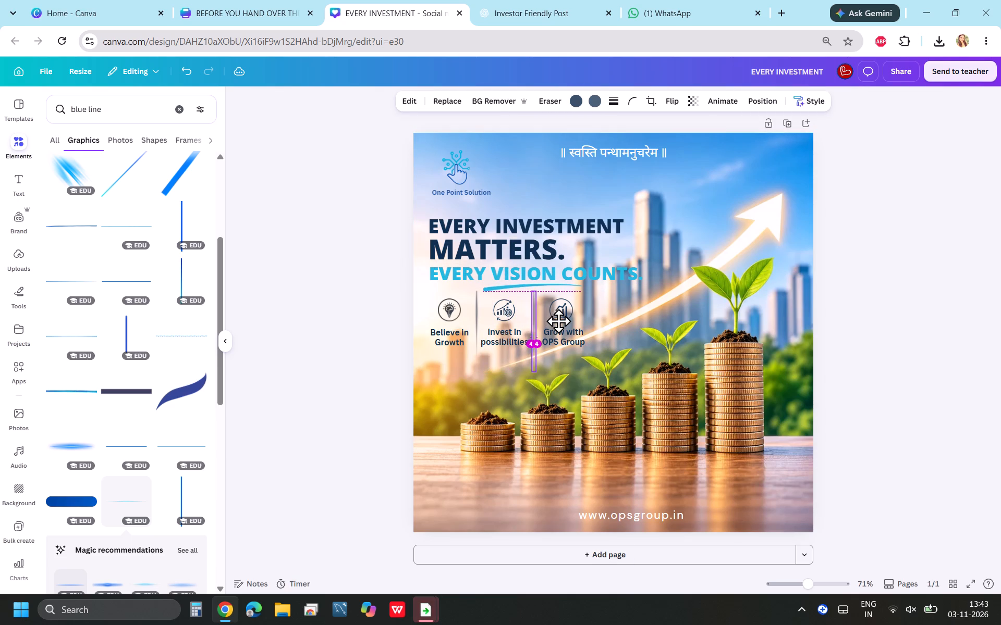
pyautogui.moveTo(558, 321); pyautogui.dragTo(560, 321)
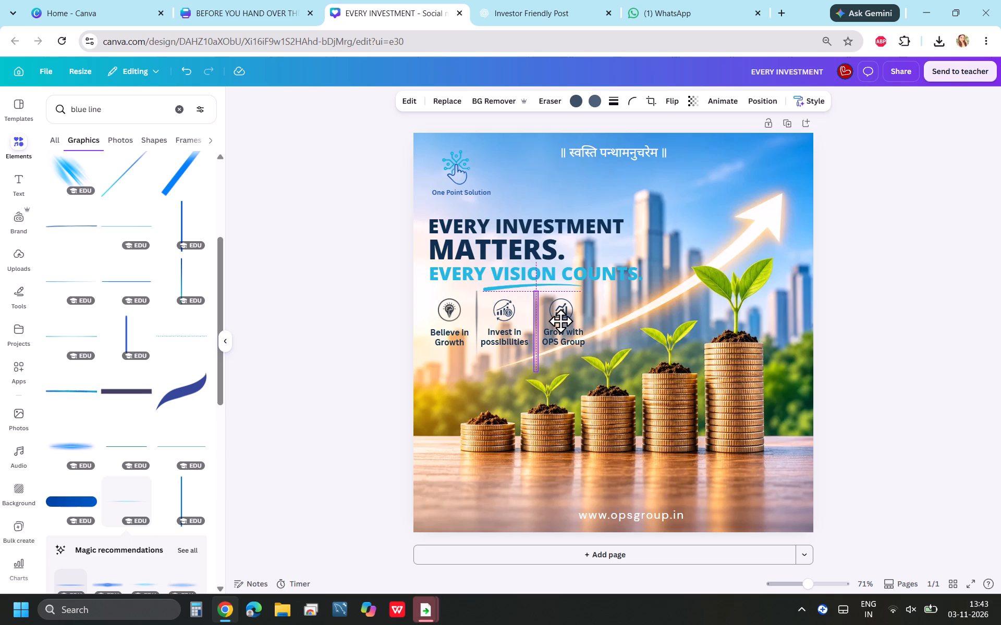
pyautogui.moveTo(560, 321); pyautogui.dragTo(559, 320)
pyautogui.click(960, 345)
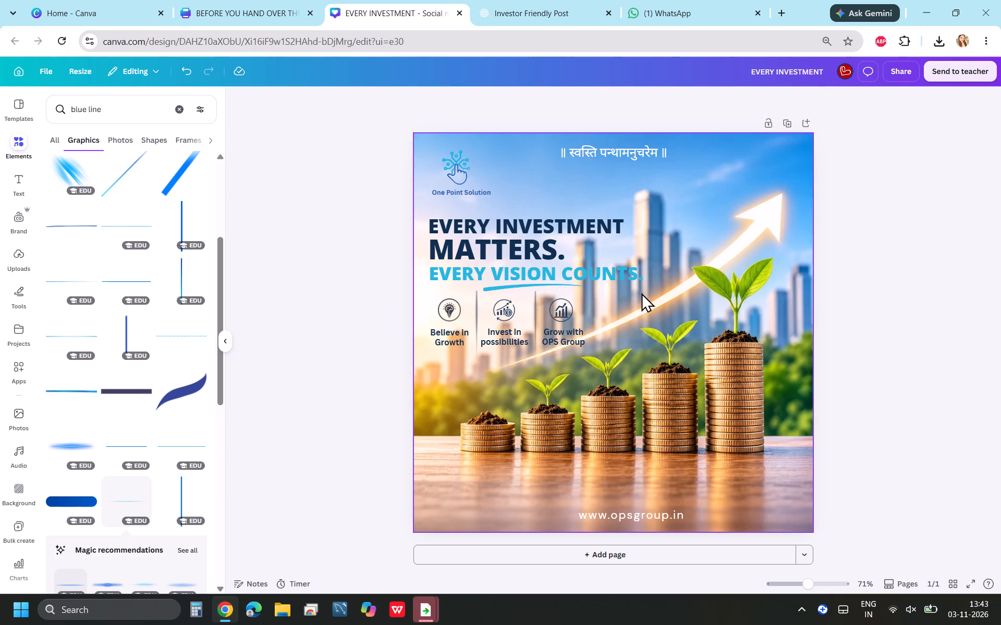
# Shift all three icons with their captions and dividers slightly down, away from the headline's underline.
pyautogui.moveTo(622, 305); pyautogui.dragTo(448, 318)
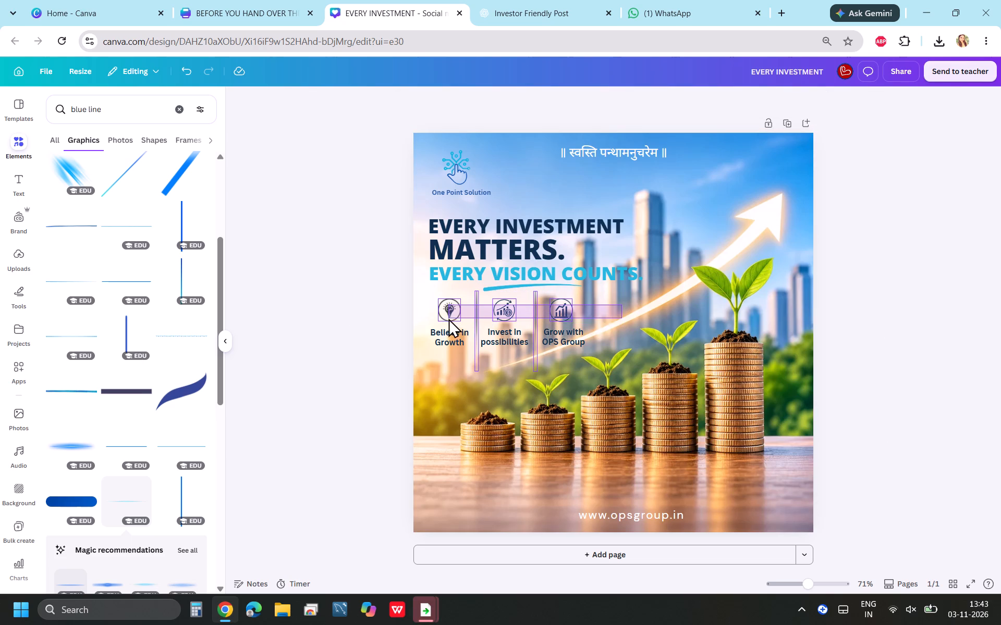
pyautogui.moveTo(448, 318); pyautogui.dragTo(428, 358)
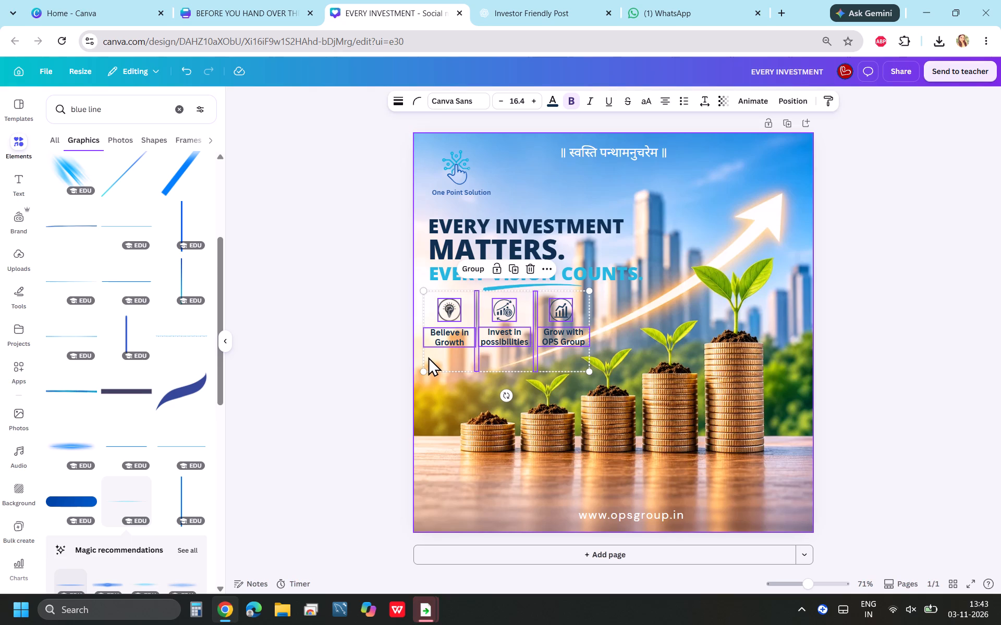
pyautogui.press('Down')
pyautogui.press('Down')
pyautogui.press('Down')
pyautogui.press('Down')
pyautogui.press('Down')
pyautogui.press('Down')
pyautogui.press('Down')
pyautogui.press('Down')
pyautogui.press('Down')
pyautogui.press('Down')
pyautogui.press('Down')
pyautogui.press('Down')
pyautogui.press('Down')
pyautogui.press('Down')
pyautogui.press('Down')
pyautogui.press('Down')
pyautogui.press('Down')
pyautogui.press('Down')
pyautogui.press('Down')
pyautogui.press('Down')
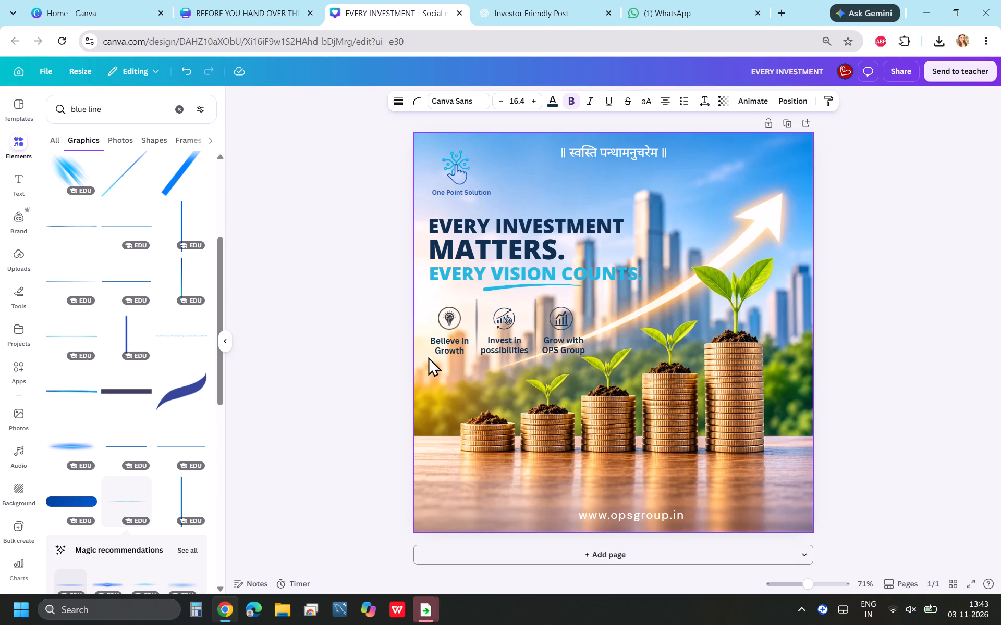
pyautogui.press('Up')
pyautogui.press('Up')
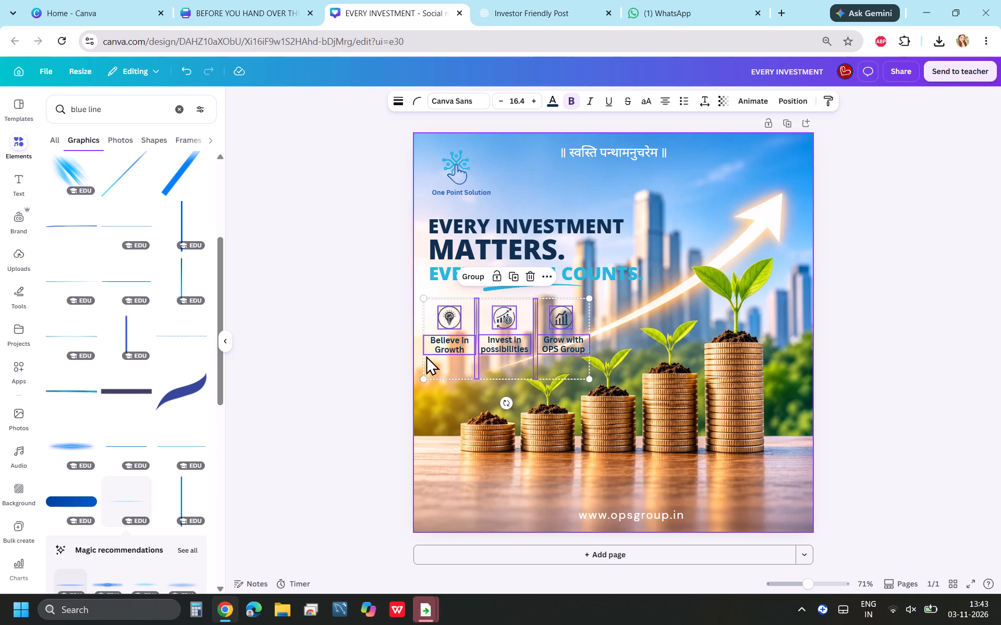
pyautogui.click(904, 286)
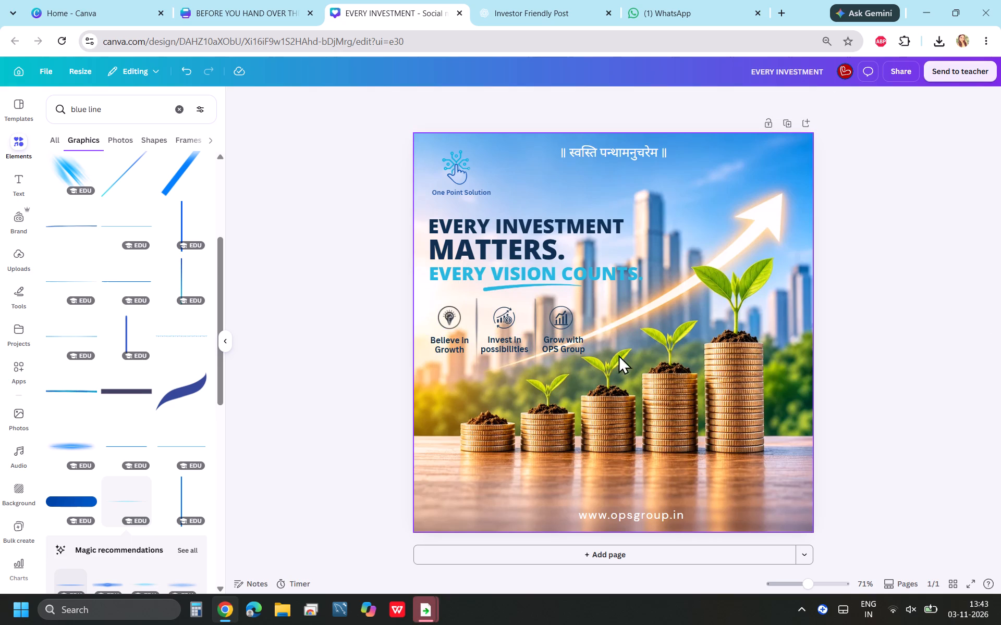
# Shift the whole row of icons, captions and dividers slightly right and a little up, so its captions start just inside the headline's edge.
pyautogui.moveTo(592, 303); pyautogui.dragTo(419, 357)
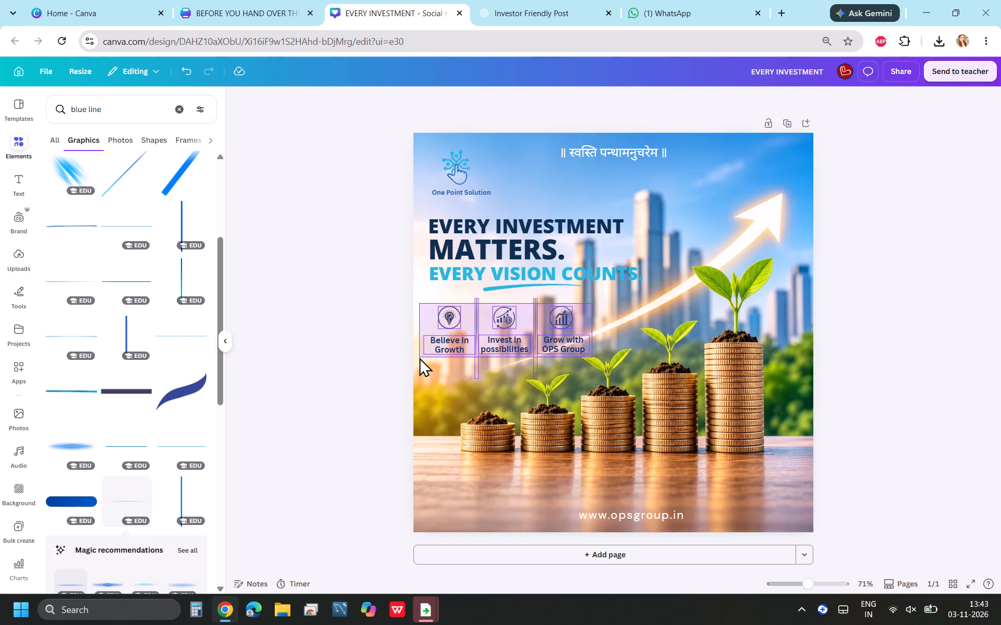
pyautogui.moveTo(419, 357); pyautogui.dragTo(420, 374)
pyautogui.press('Right')
pyautogui.press('Right')
pyautogui.press('Right')
pyautogui.press('Right')
pyautogui.press('Right')
pyautogui.press('Right')
pyautogui.press('Right')
pyautogui.press('Right')
pyautogui.press('Right')
pyautogui.press('Right')
pyautogui.press('Right')
pyautogui.press('Right')
pyautogui.press('Right')
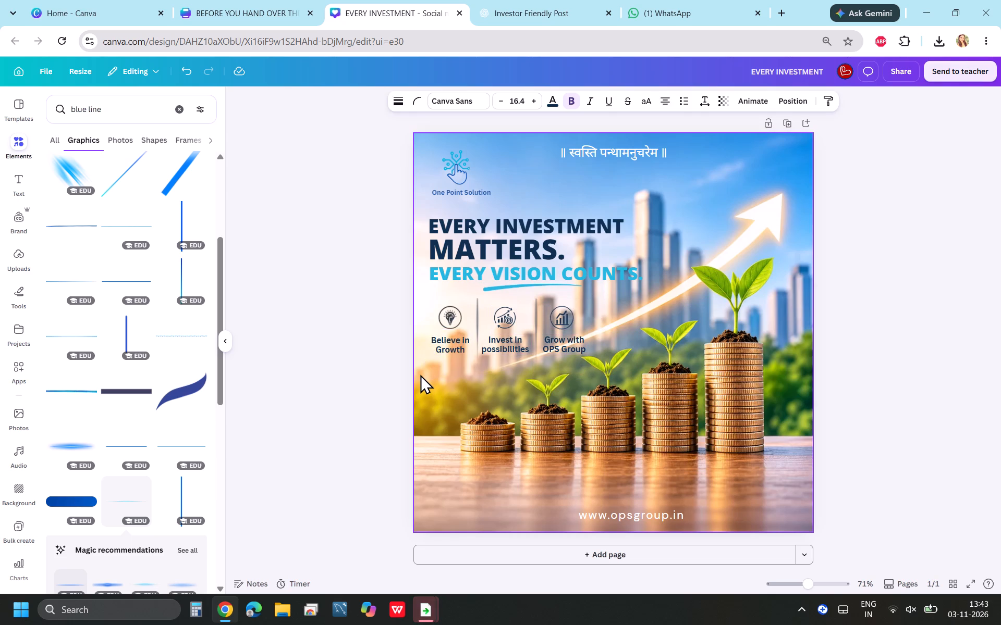
pyautogui.press('Up')
pyautogui.press('Up')
pyautogui.press('Right')
pyautogui.press('Right')
pyautogui.press('Right')
pyautogui.press('Right')
pyautogui.press('Right')
pyautogui.press('Right')
pyautogui.press('Right')
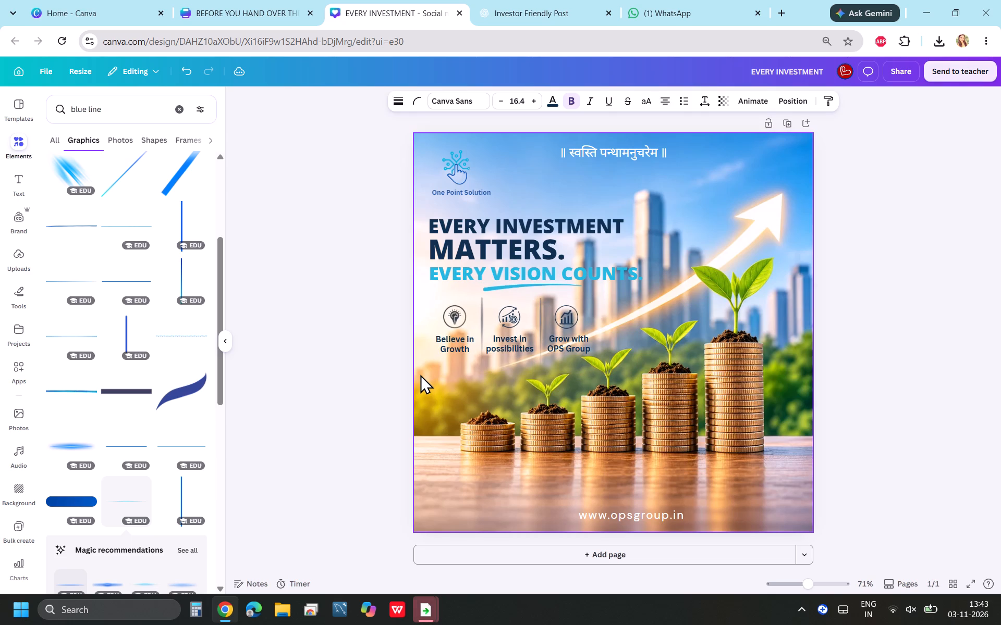
pyautogui.press('Up')
pyautogui.press('Up')
pyautogui.press('Up')
pyautogui.press('Up')
pyautogui.press('Up')
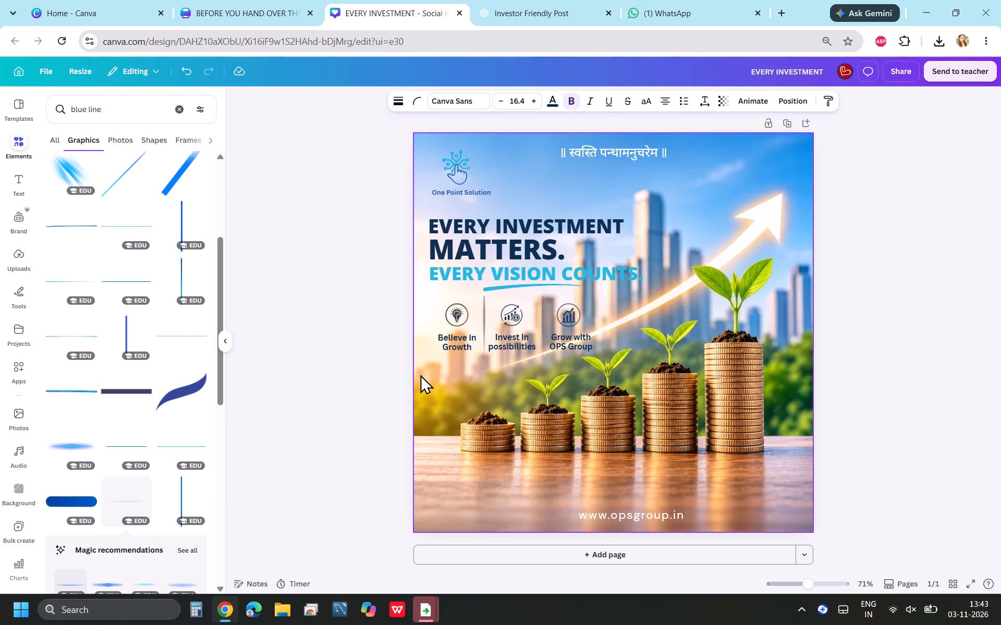
pyautogui.press('Up')
pyautogui.press('Up')
pyautogui.click(904, 311)
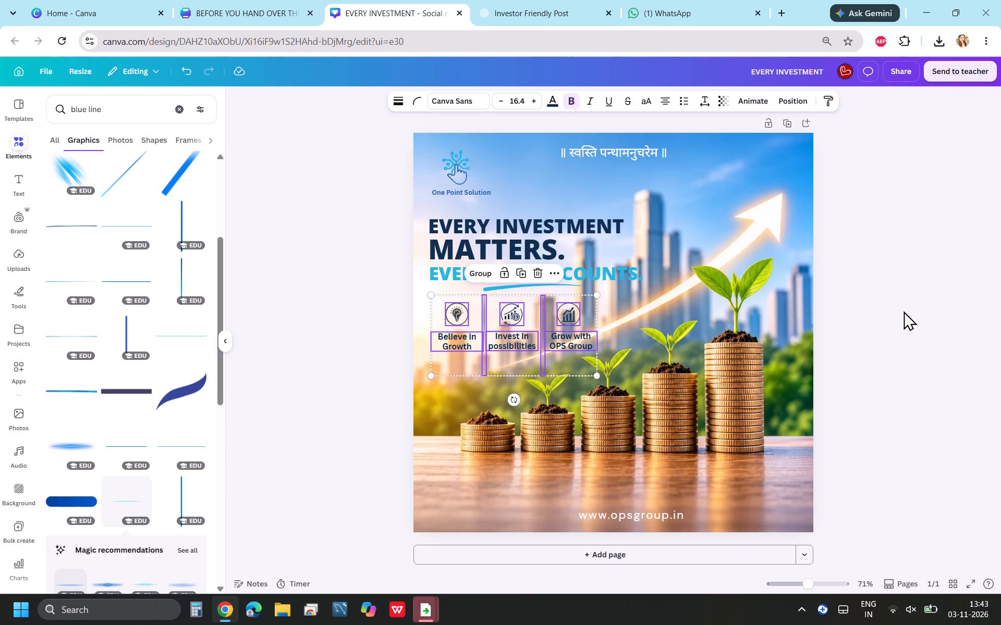
# Move the three headline lines and their underline up together slightly, widening the gap above the icon row.
pyautogui.click(639, 193)
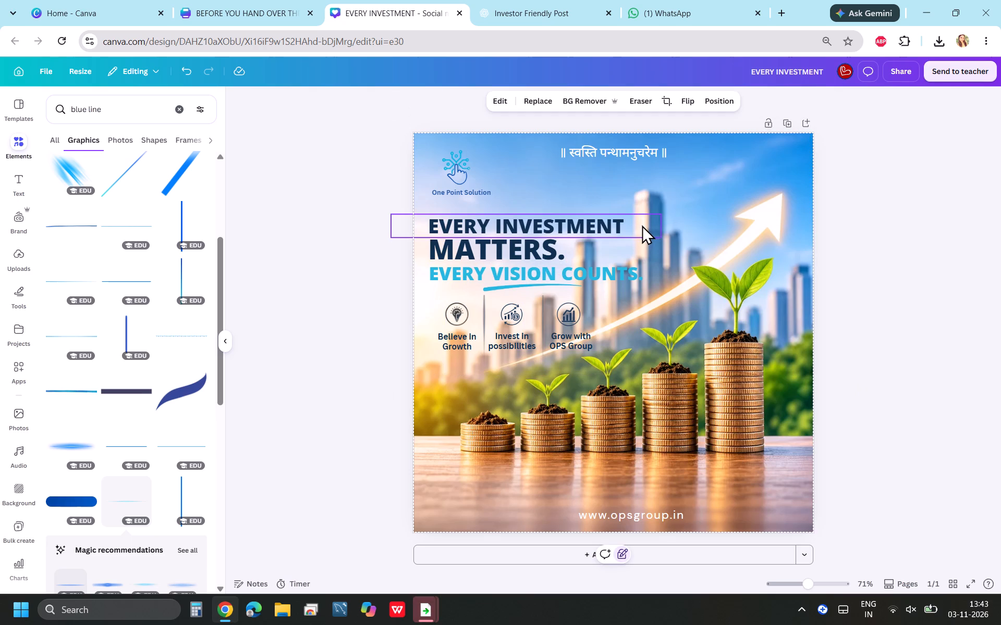
pyautogui.moveTo(646, 208); pyautogui.dragTo(528, 295)
pyautogui.press('Up')
pyautogui.press('Up')
pyautogui.press('Up')
pyautogui.press('Up')
pyautogui.press('Up')
pyautogui.press('Up')
pyautogui.press('Up')
pyautogui.press('Up')
pyautogui.press('Up')
pyautogui.press('Up')
pyautogui.press('Up')
pyautogui.press('Up')
pyautogui.press('Up')
pyautogui.press('Up')
pyautogui.press('Up')
pyautogui.press('Up')
pyautogui.press('Up')
pyautogui.press('Up')
pyautogui.press('Up')
pyautogui.press('Up')
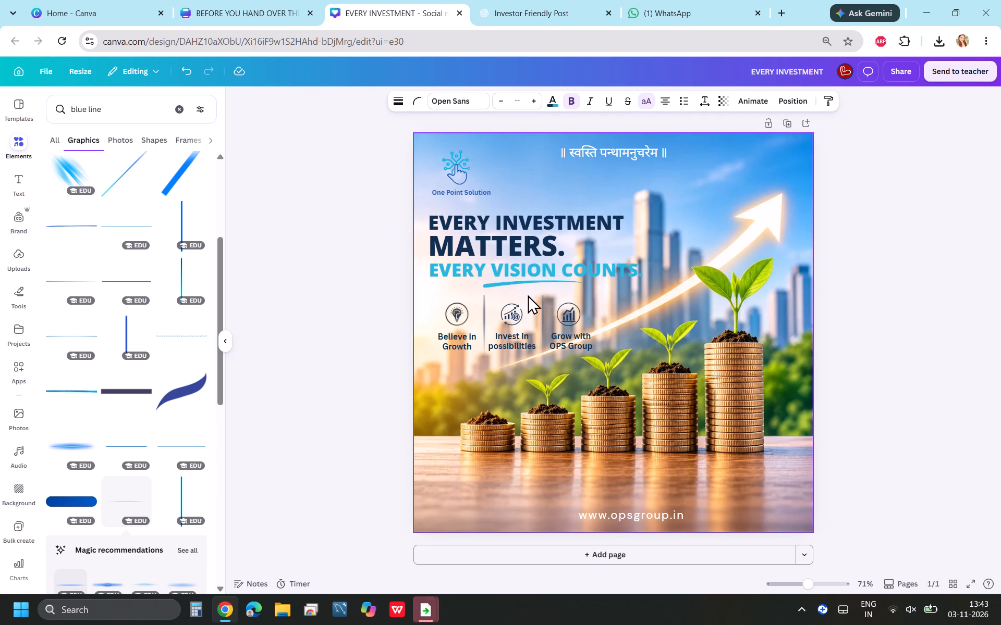
pyautogui.press('Down')
pyautogui.press('Down')
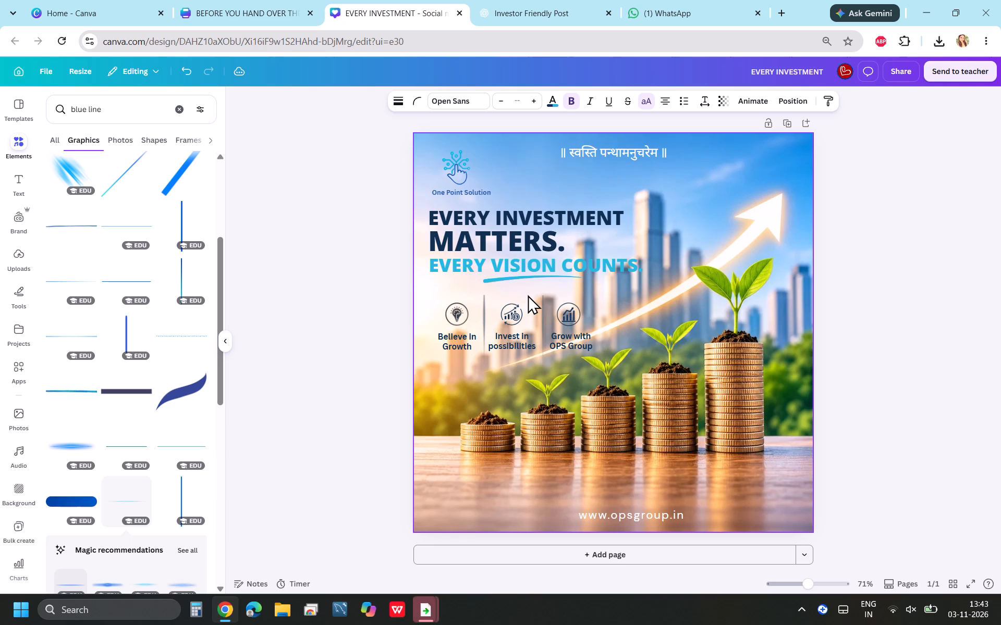
pyautogui.click(947, 242)
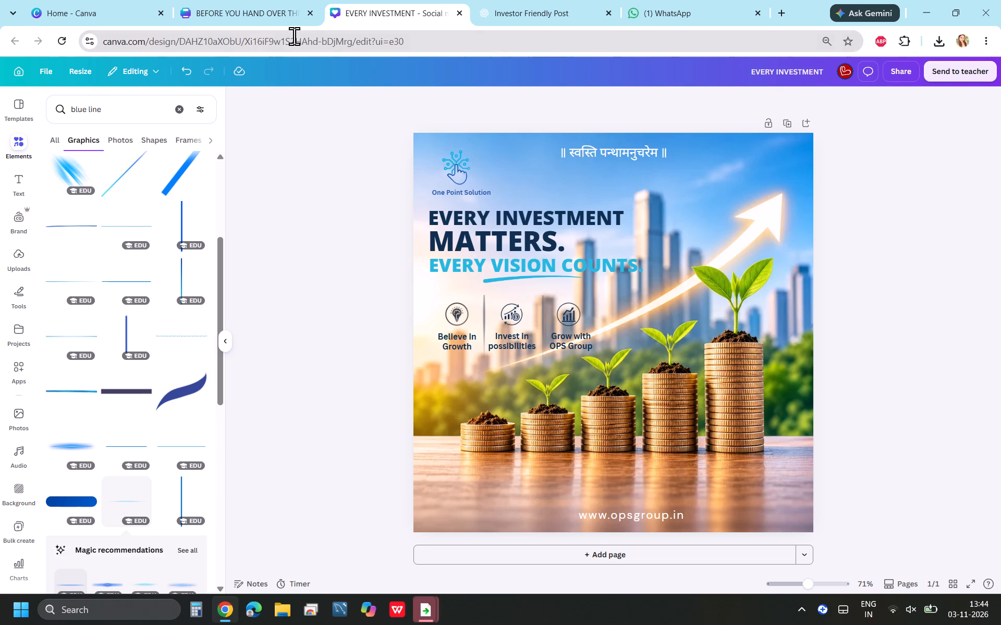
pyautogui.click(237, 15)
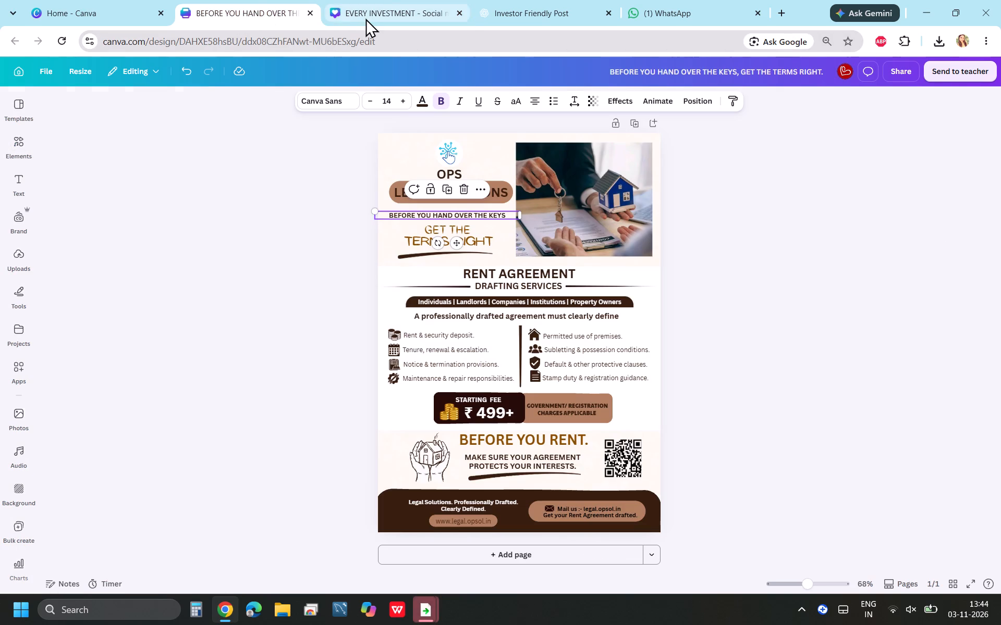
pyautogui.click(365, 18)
# Search the graphics for "cloud" and add a soft white cloud to the post.
pyautogui.moveTo(125, 109); pyautogui.dragTo(64, 108)
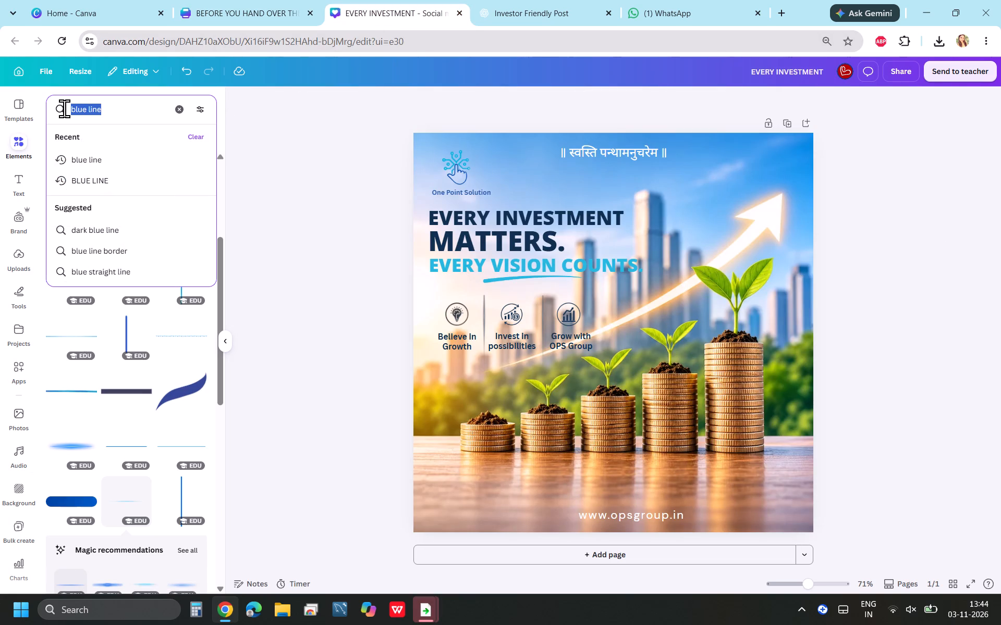
pyautogui.press('BackSpace')
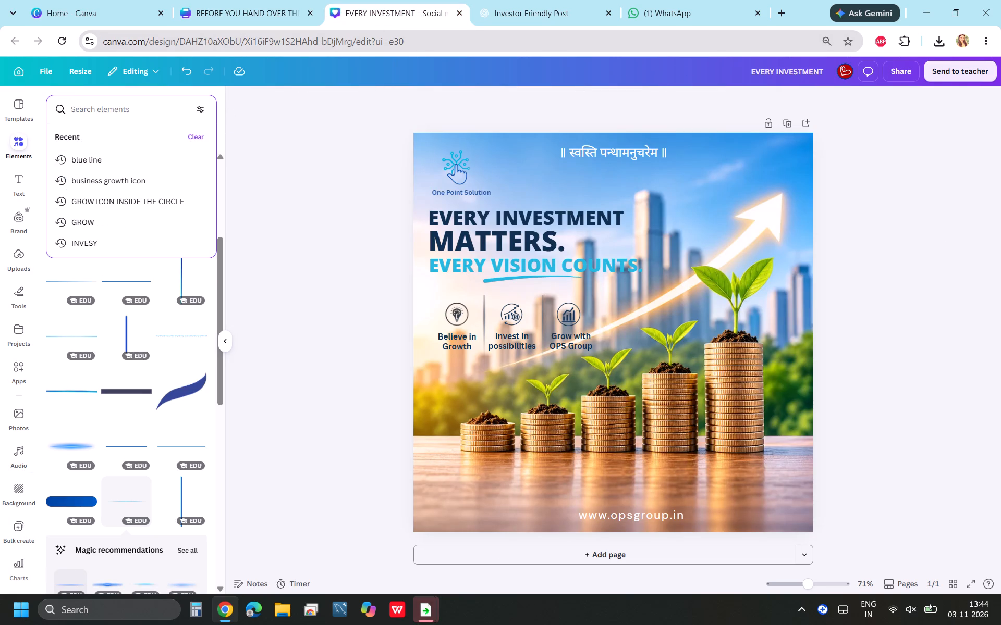
pyautogui.write('cloud')
pyautogui.press('Return')
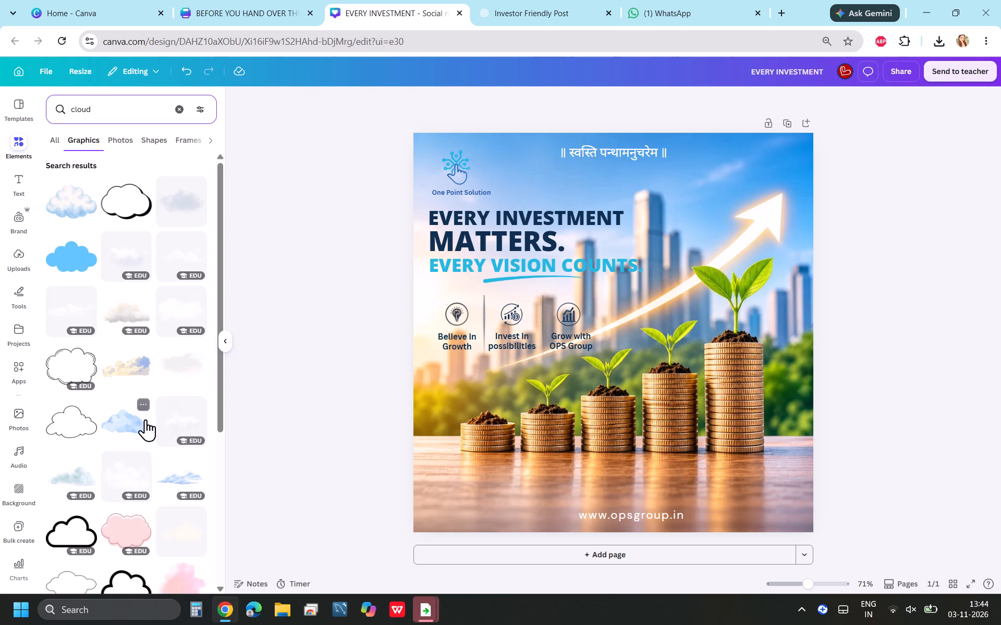
pyautogui.click(186, 311)
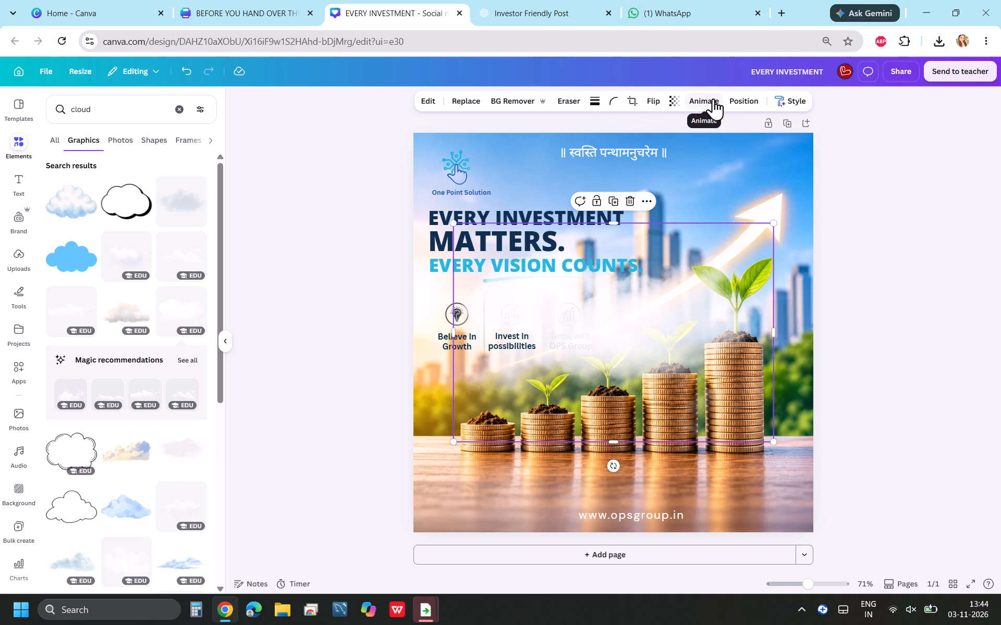
# Lower the cloud's opacity to make it semi-transparent.
pyautogui.click(680, 107)
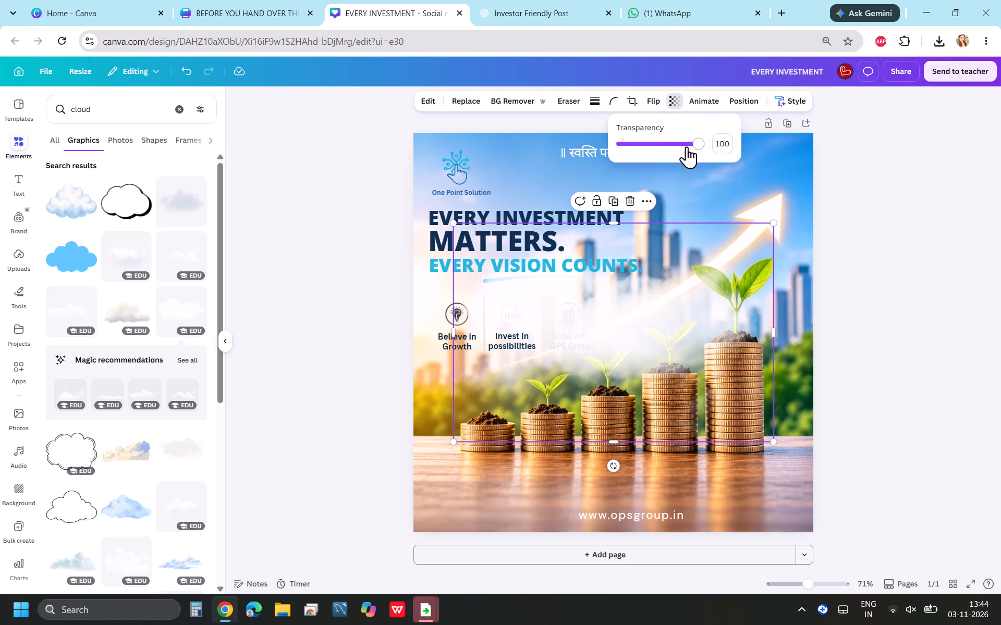
pyautogui.moveTo(698, 144); pyautogui.dragTo(655, 157)
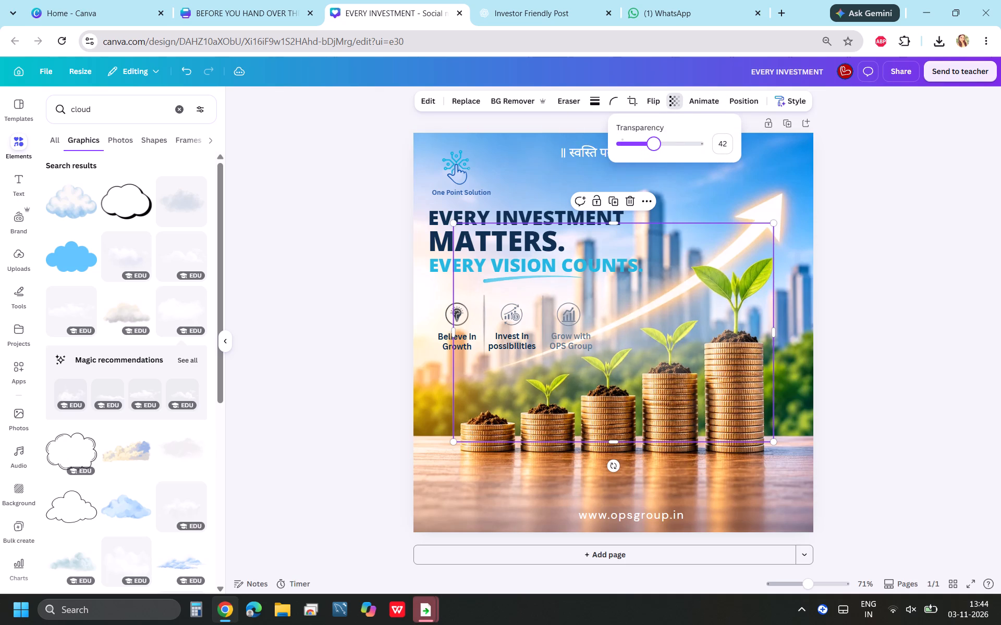
pyautogui.moveTo(655, 157); pyautogui.dragTo(662, 157)
# Move the semi-transparent cloud up so it spans from the logo down past the icon row.
pyautogui.moveTo(703, 370); pyautogui.dragTo(687, 335)
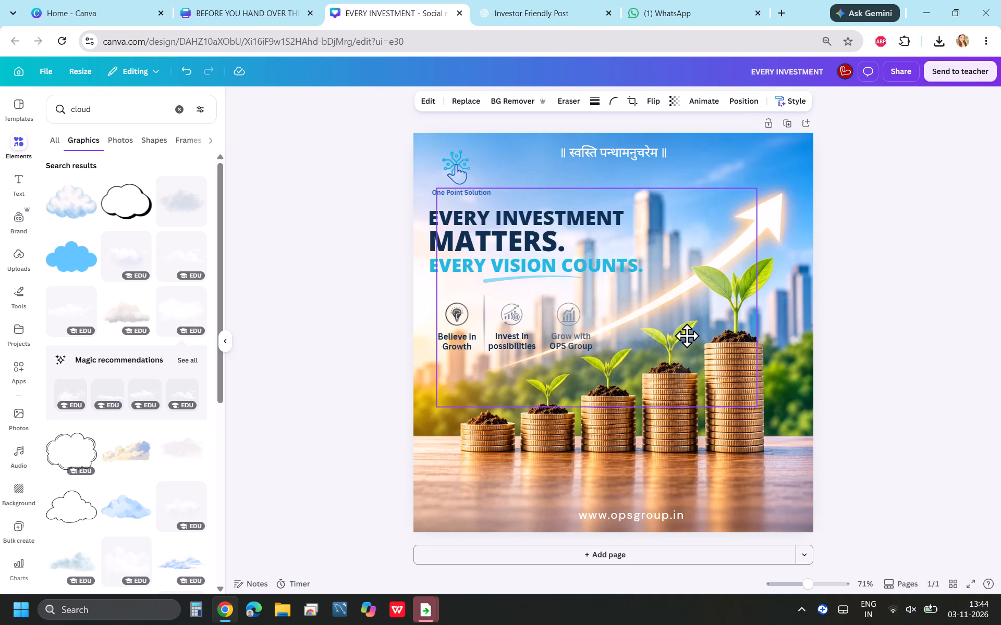
pyautogui.moveTo(687, 335); pyautogui.dragTo(702, 315)
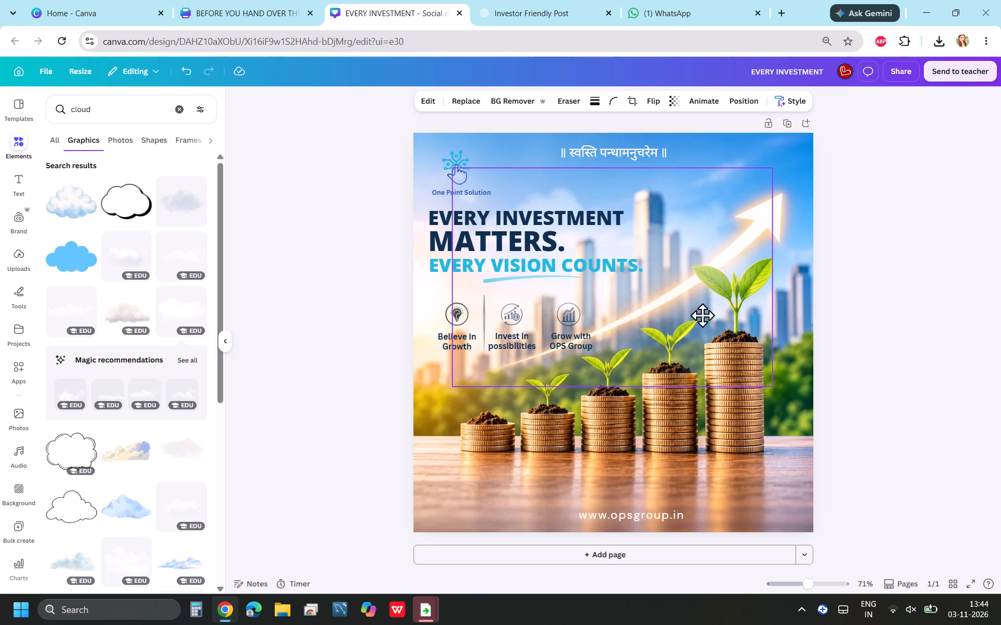
pyautogui.moveTo(702, 315); pyautogui.dragTo(699, 303)
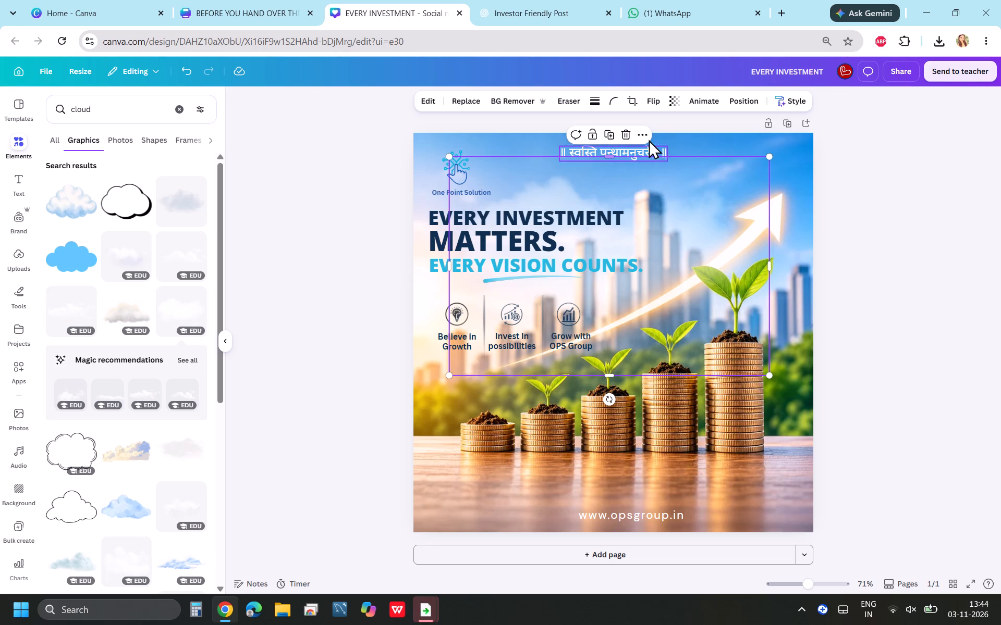
# Send the cloud to the back, behind the headline, icons and captions.
pyautogui.click(647, 136)
pyautogui.click(692, 251)
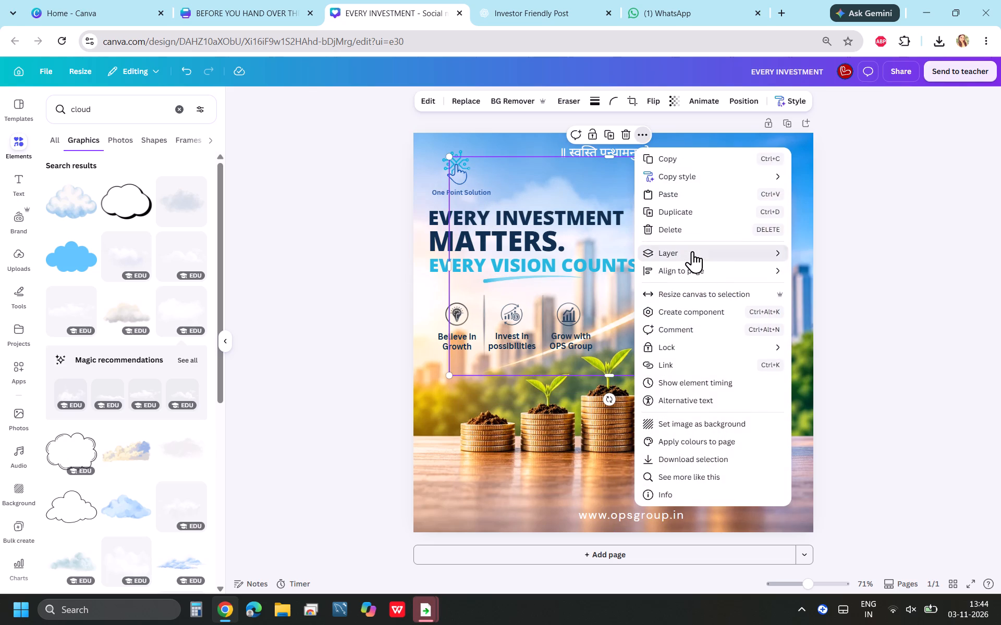
pyautogui.click(824, 289)
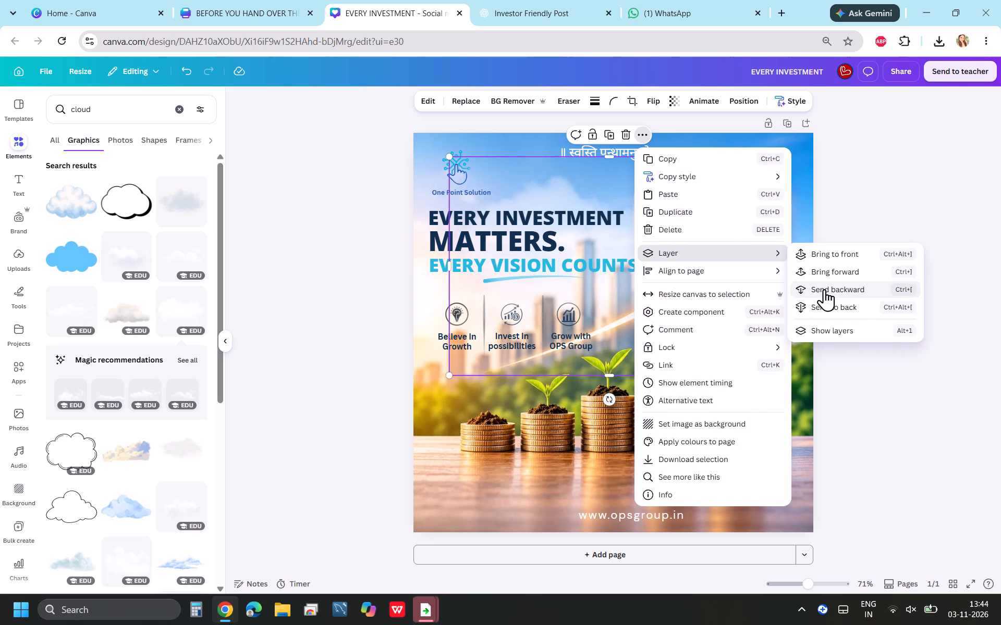
pyautogui.click(826, 305)
pyautogui.click(869, 207)
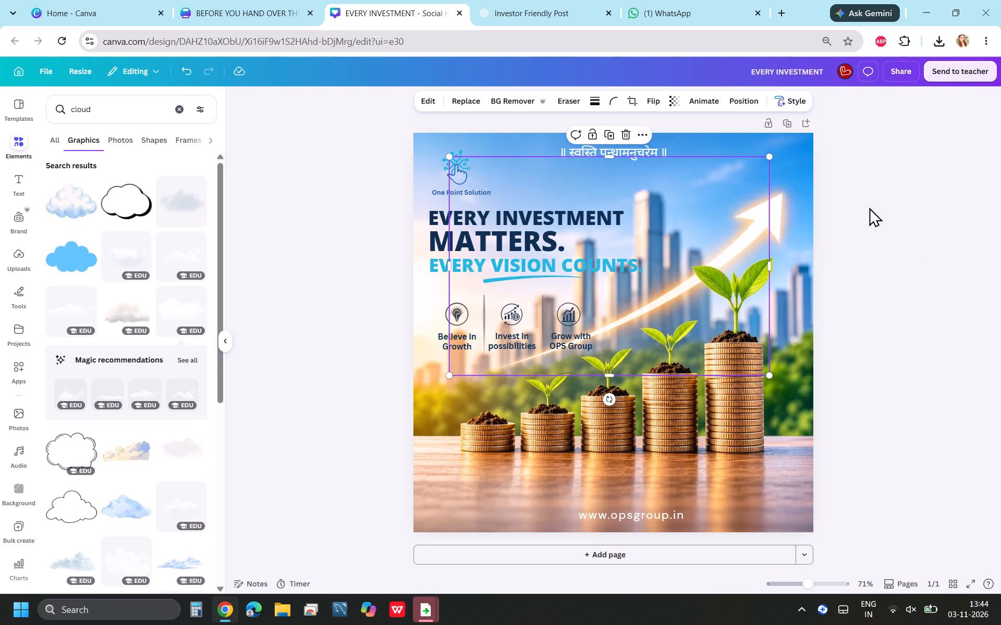
# Try the cloud at the front, then restack it one layer above the back, behind the headline and icons.
pyautogui.moveTo(688, 229); pyautogui.dragTo(691, 241)
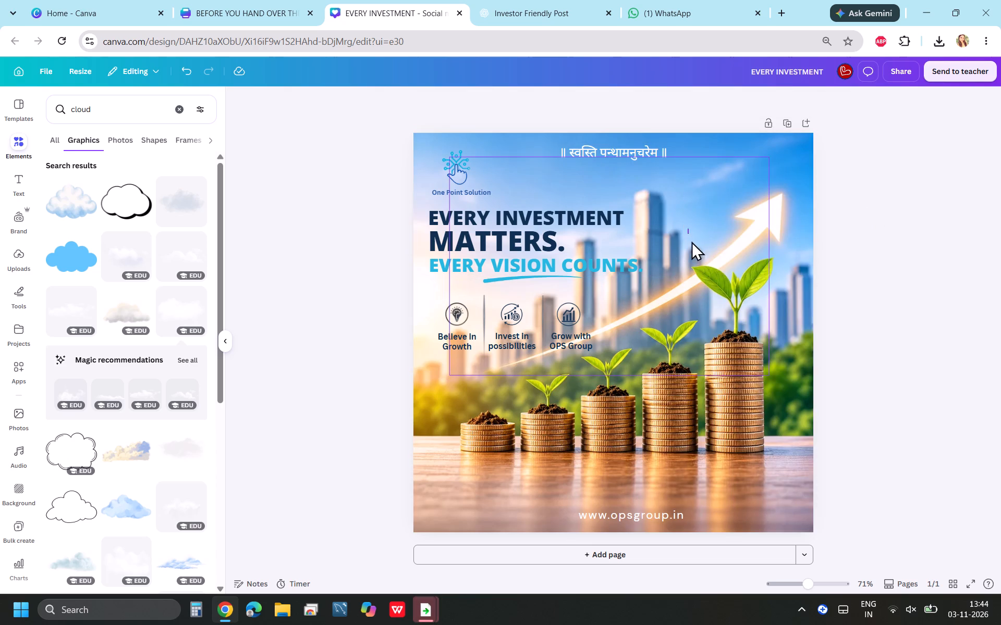
pyautogui.moveTo(691, 241); pyautogui.dragTo(693, 256)
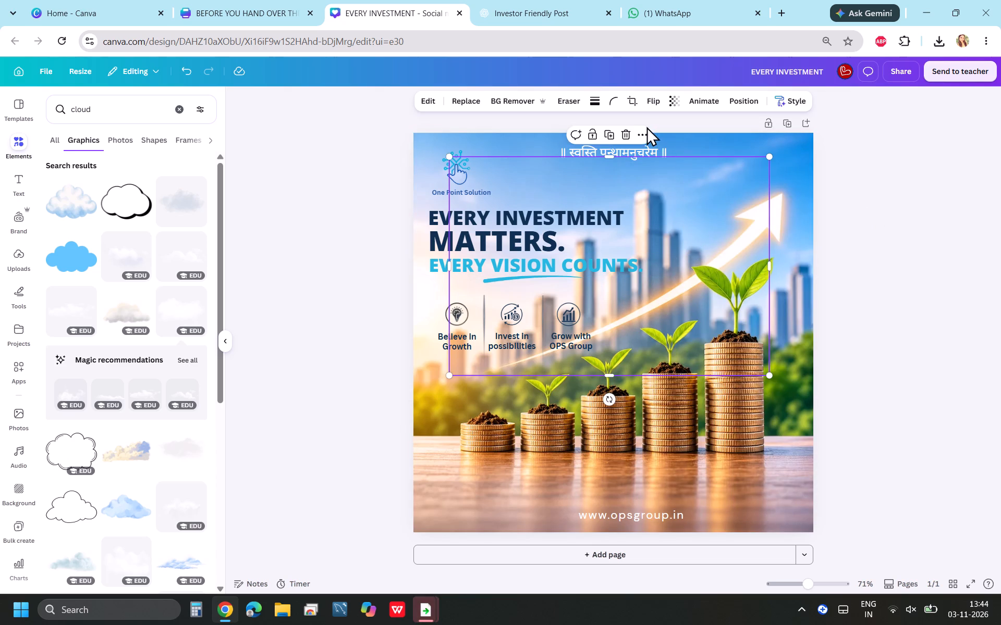
pyautogui.click(643, 131)
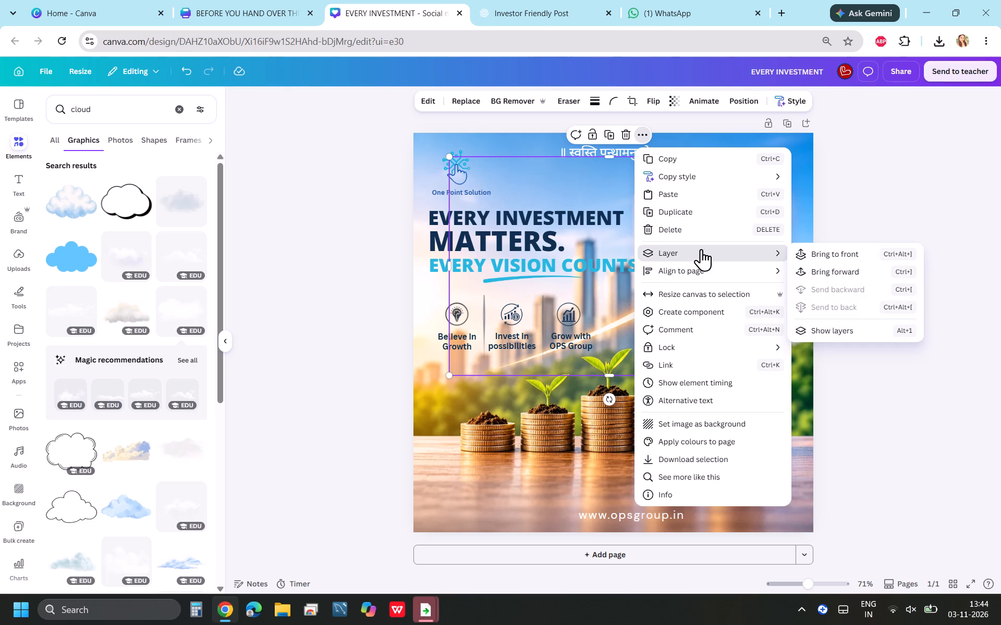
pyautogui.click(805, 257)
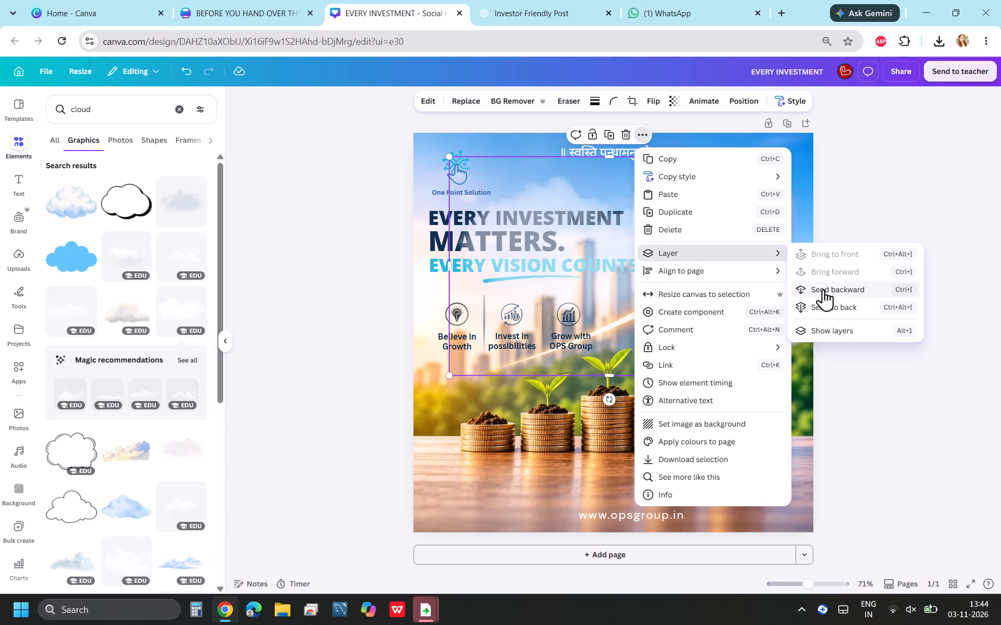
pyautogui.click(823, 288)
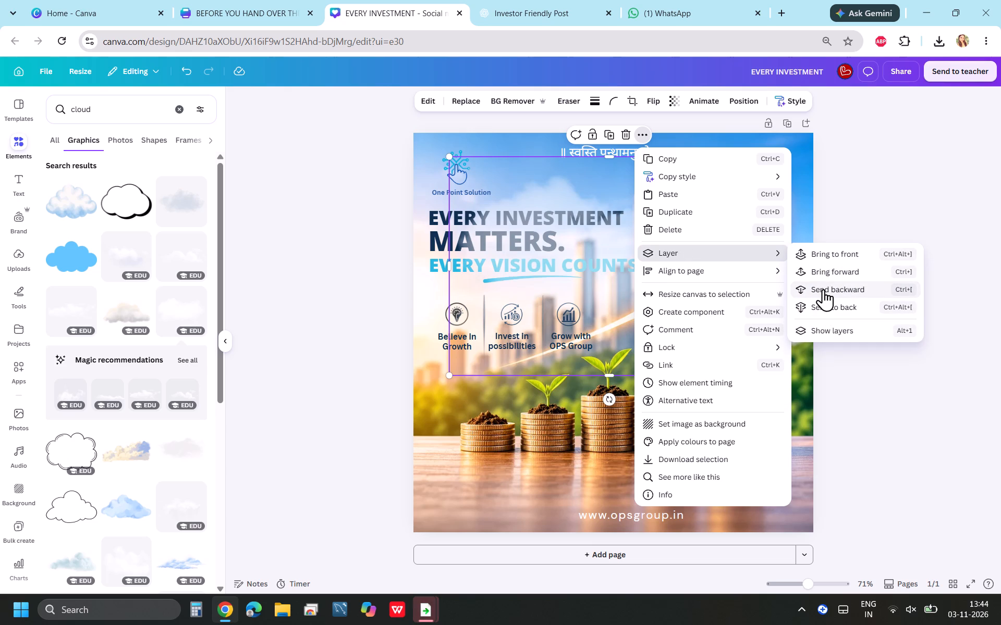
pyautogui.click(823, 289)
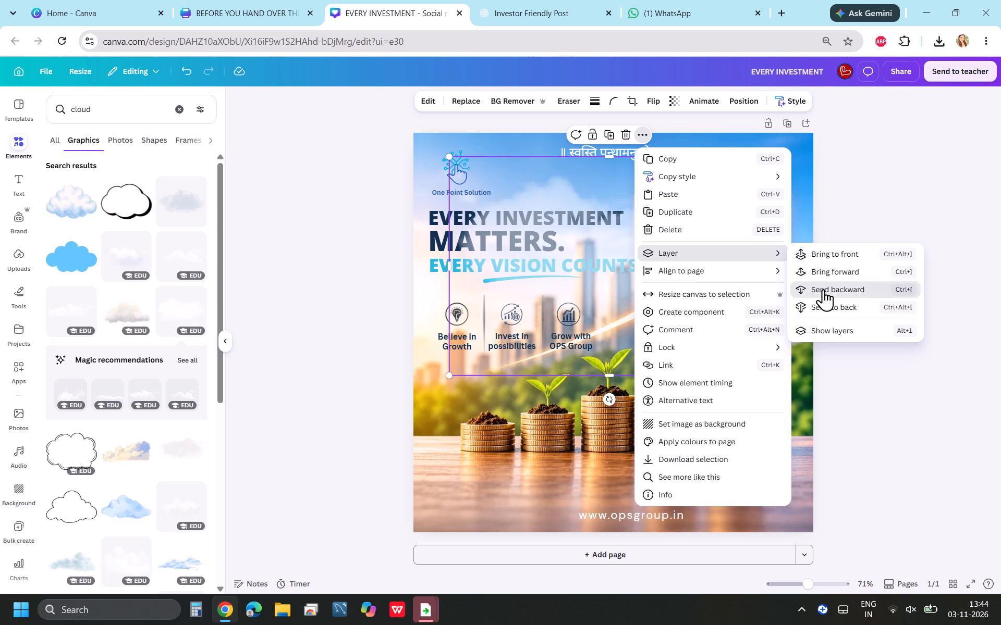
pyautogui.click(830, 307)
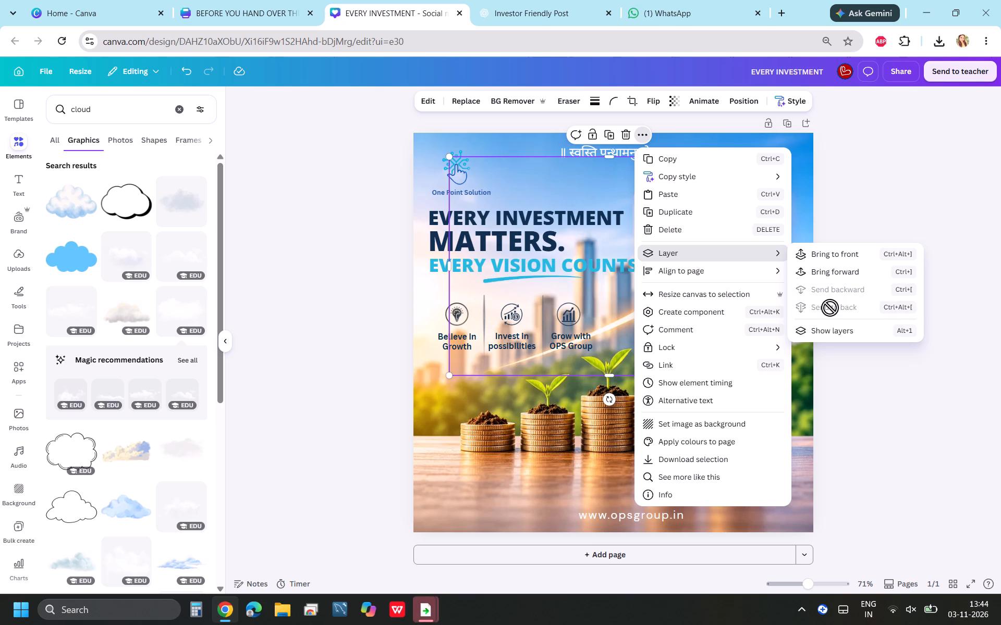
pyautogui.click(829, 270)
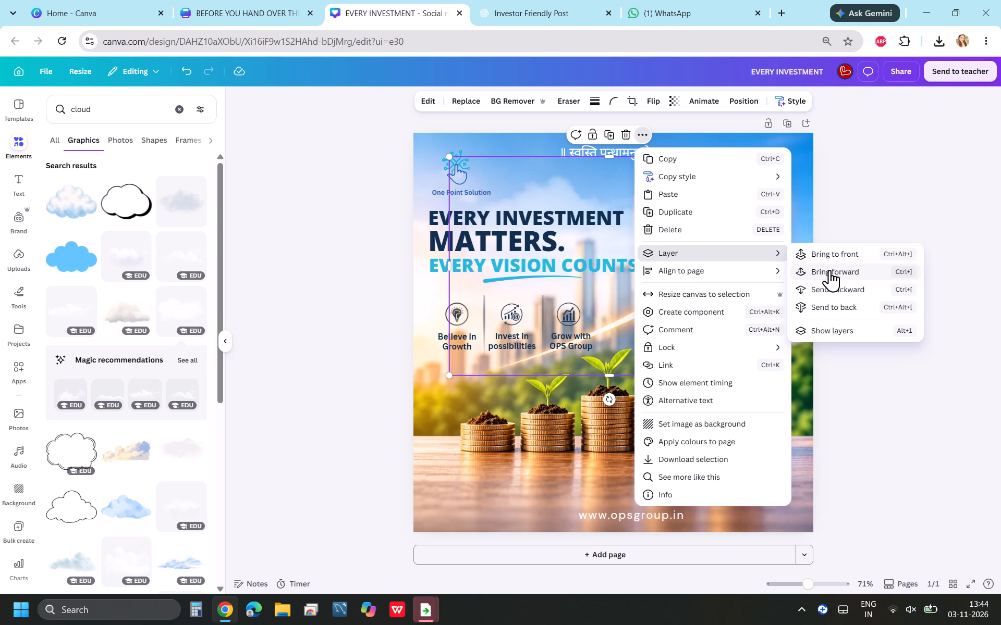
pyautogui.click(907, 194)
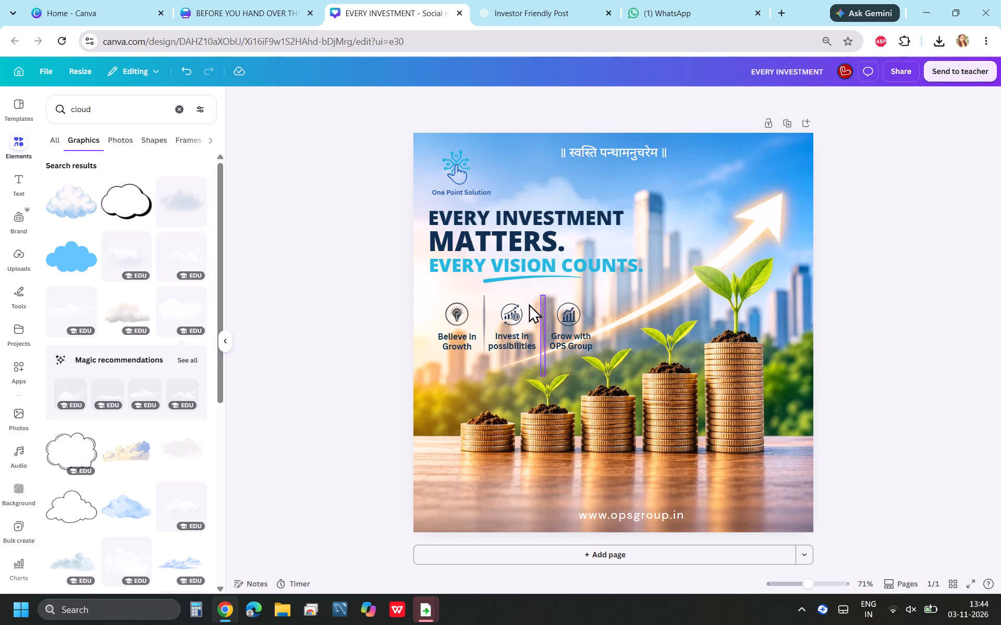
# Move the cloud up and to the right until its top meets the post's top edge.
pyautogui.moveTo(602, 286); pyautogui.dragTo(625, 270)
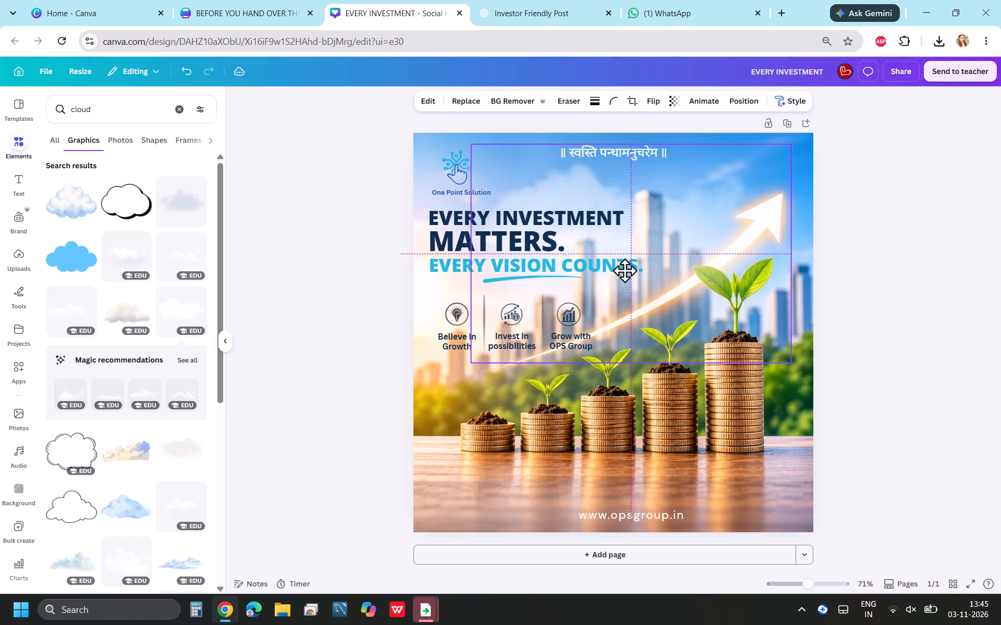
pyautogui.moveTo(625, 270); pyautogui.dragTo(632, 262)
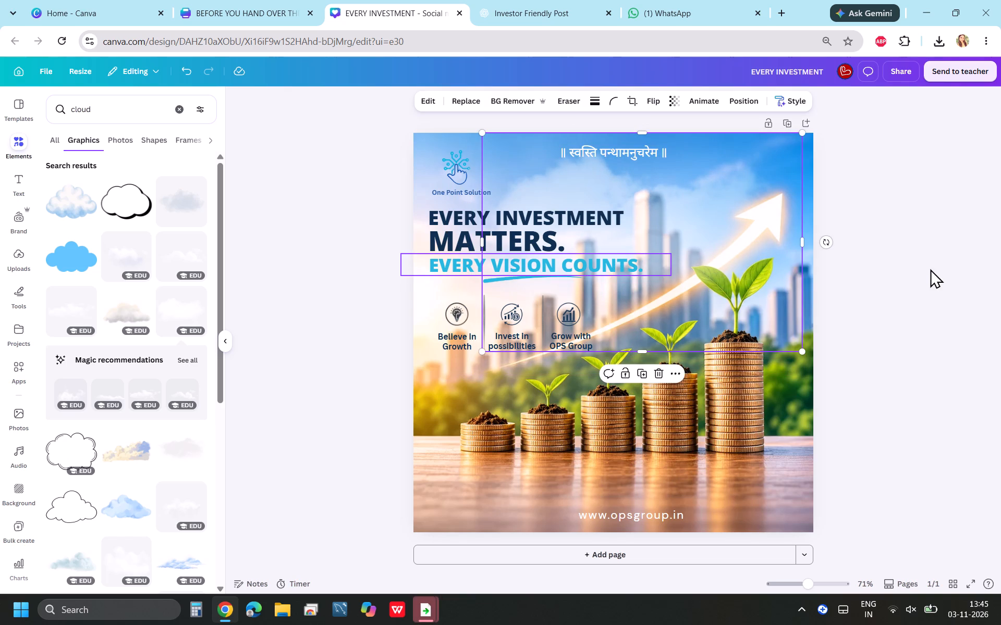
pyautogui.click(1000, 232)
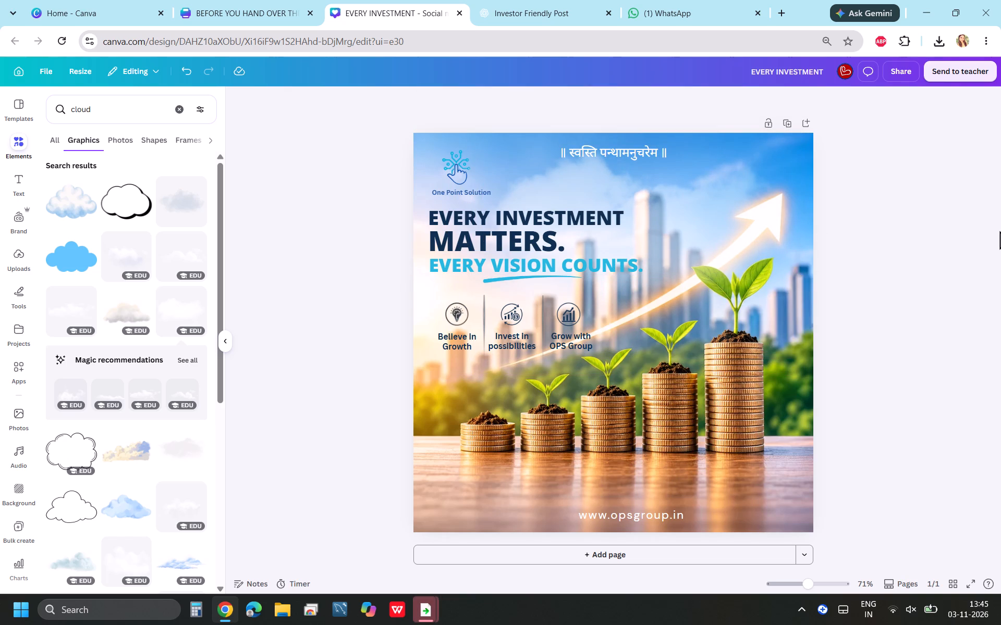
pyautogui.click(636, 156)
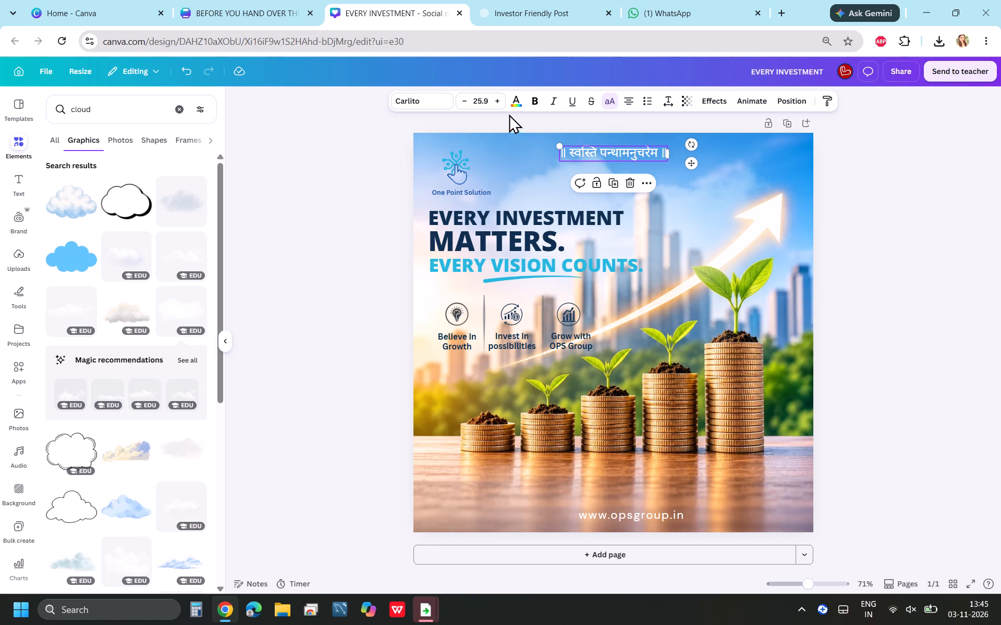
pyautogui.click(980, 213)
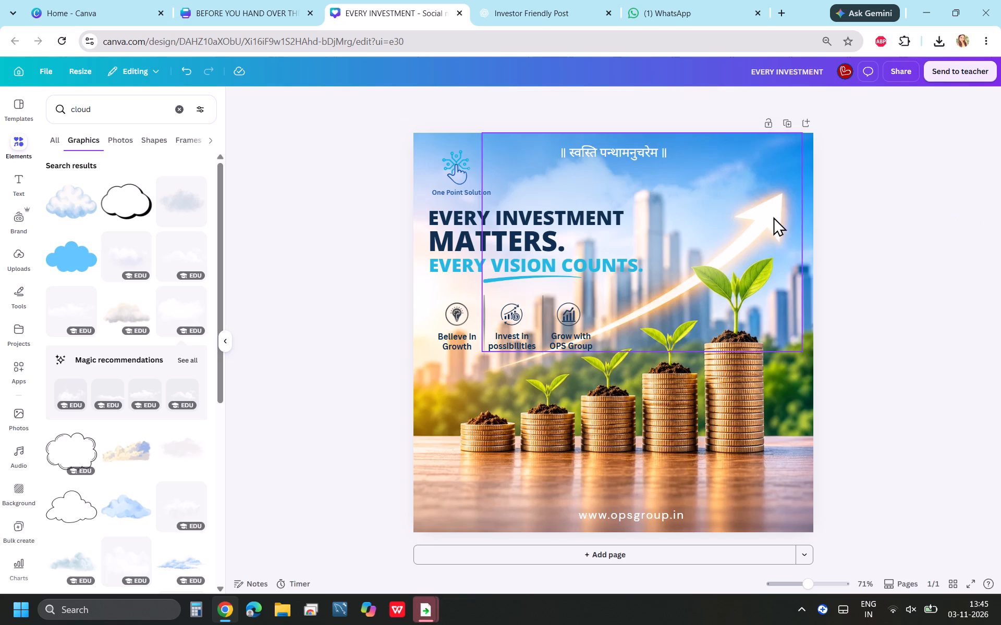
# Nudge the cloud down slightly so its top sits just below the post's top edge.
pyautogui.click(660, 229)
pyautogui.moveTo(700, 217); pyautogui.dragTo(702, 218)
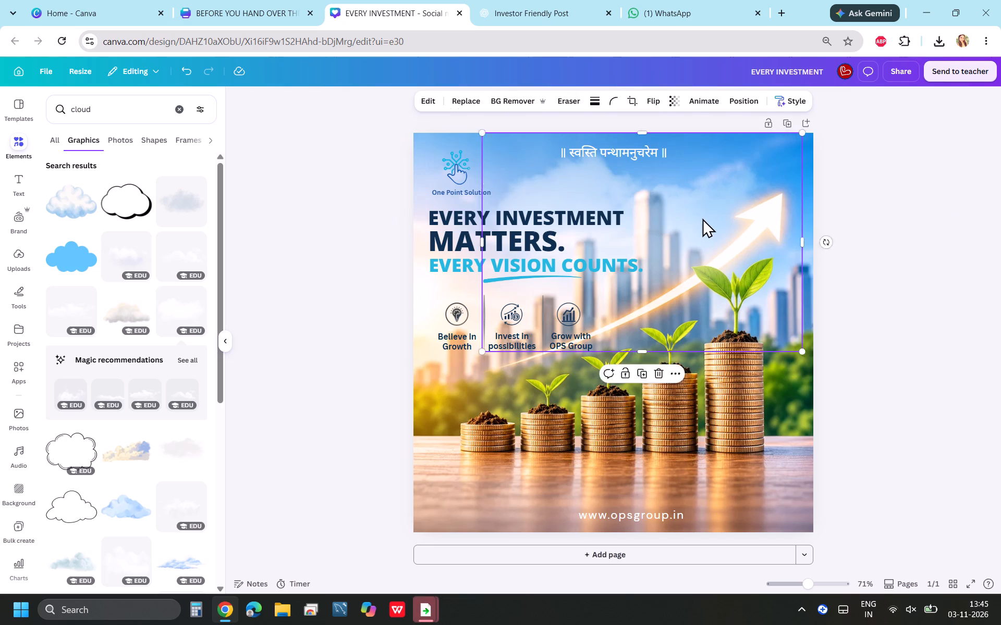
pyautogui.moveTo(702, 218); pyautogui.dragTo(702, 230)
pyautogui.click(880, 186)
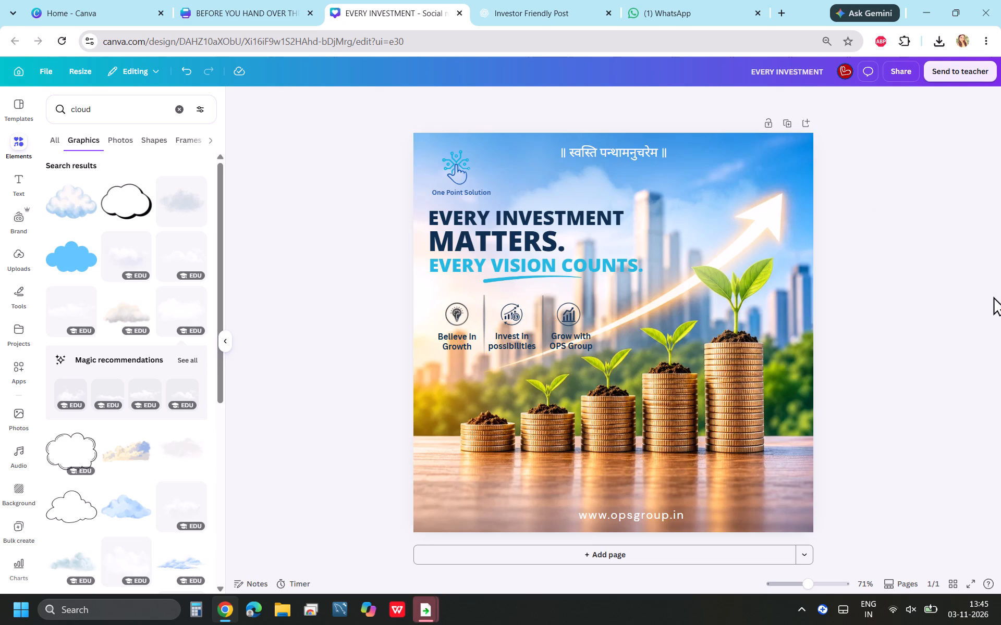
# Lock the cloud in its current position.
pyautogui.click(970, 288)
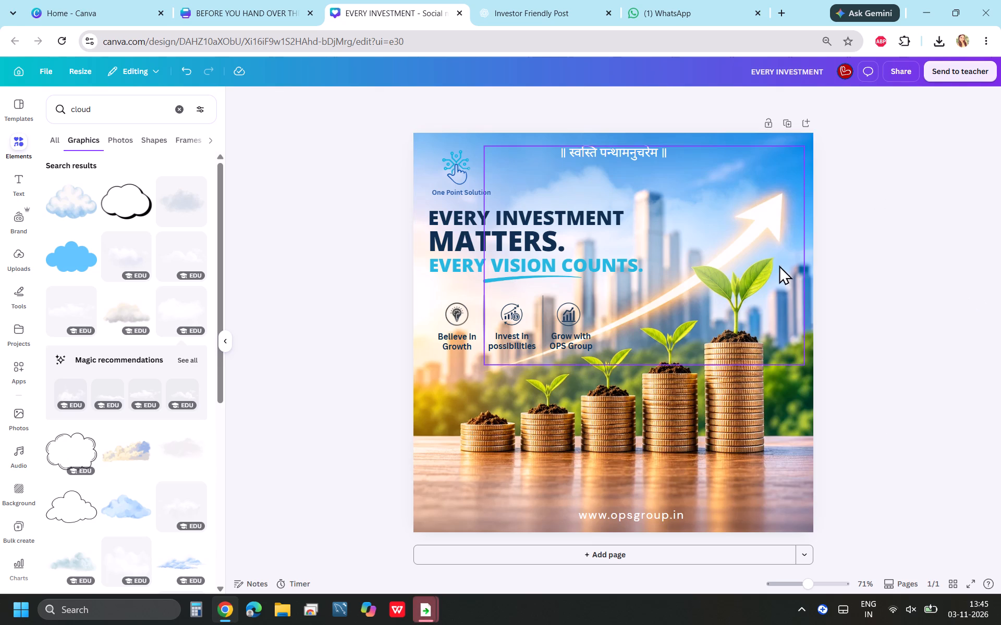
pyautogui.click(771, 261)
pyautogui.click(625, 384)
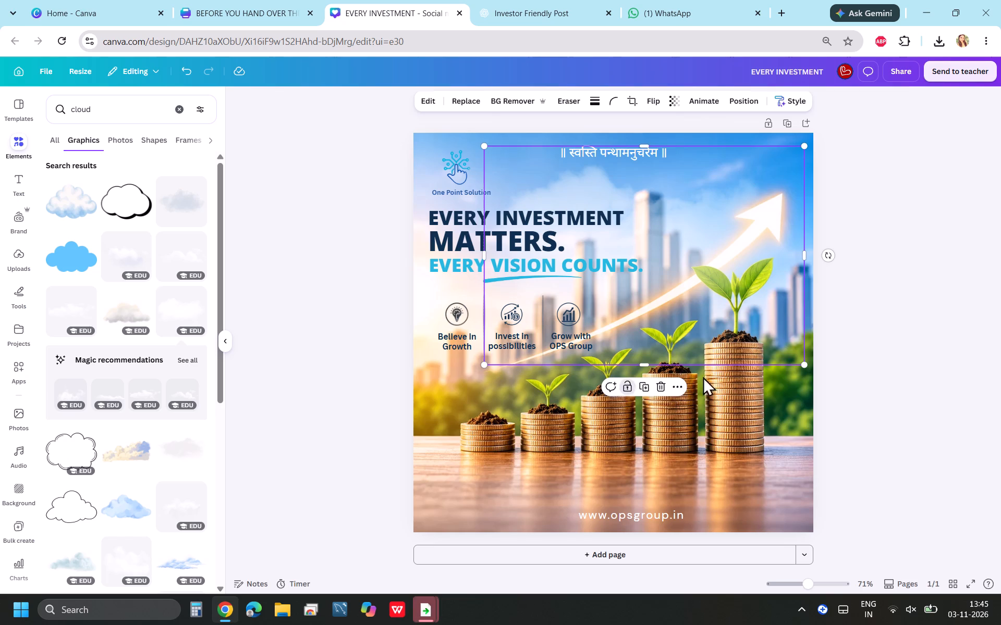
pyautogui.click(958, 383)
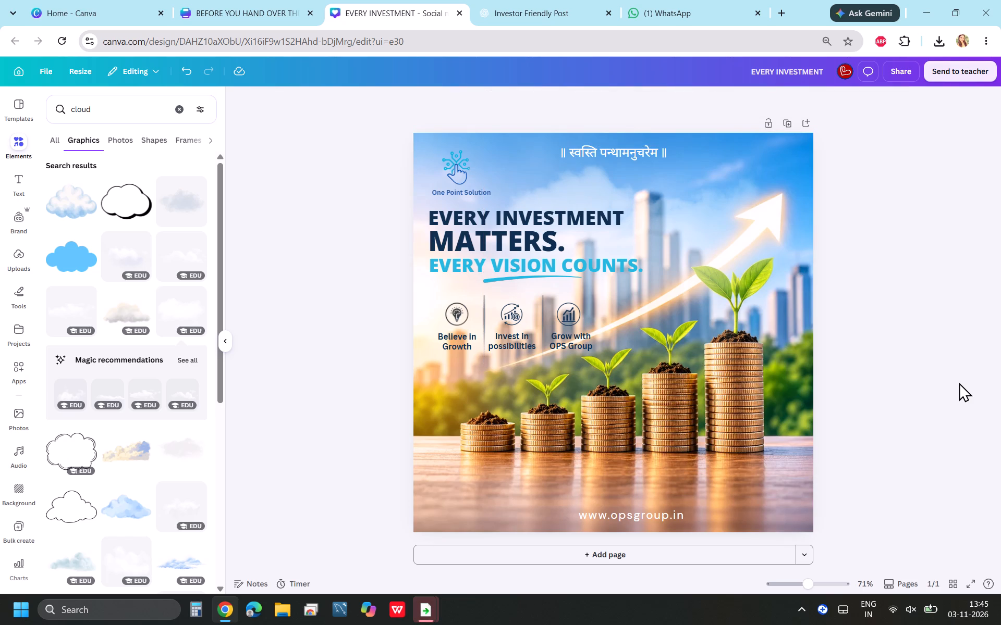
# Add another soft white cloud from the search results and place it across the headline and upper icon row.
pyautogui.scroll(-2, 74, 364)
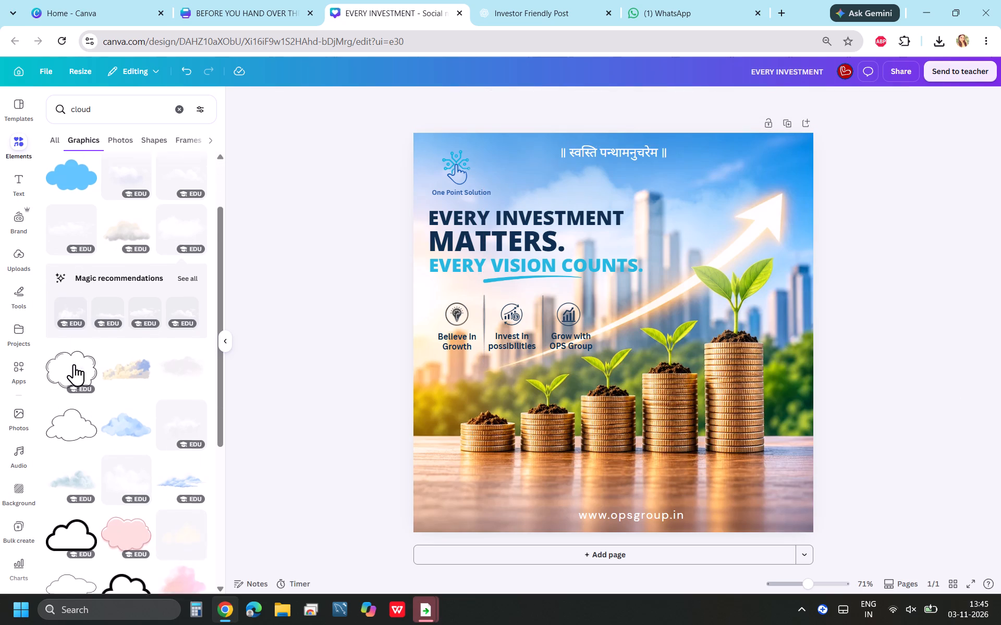
pyautogui.scroll(3, 74, 364)
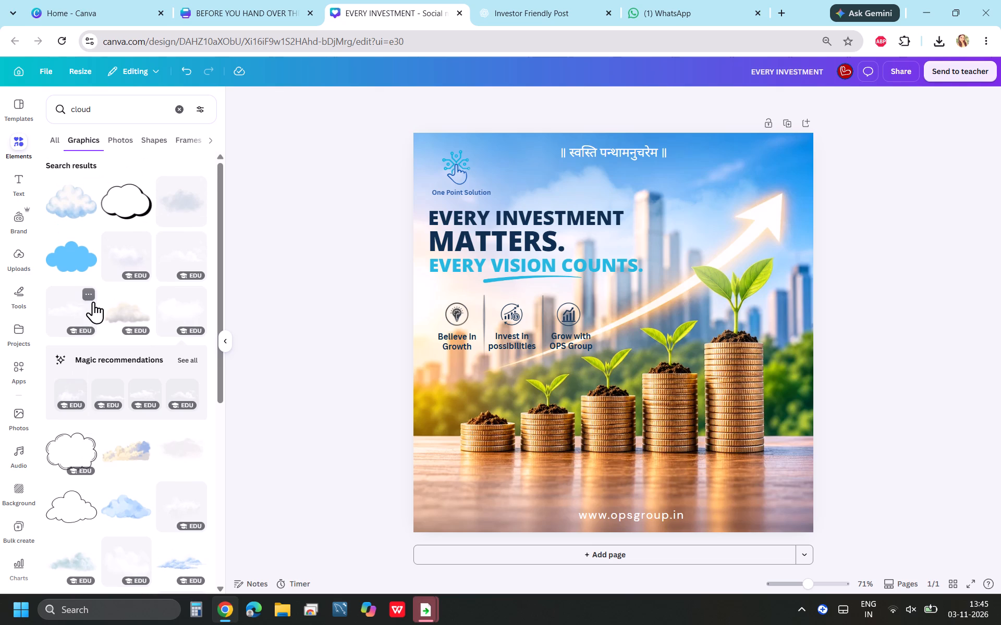
pyautogui.click(67, 305)
pyautogui.moveTo(627, 346); pyautogui.dragTo(595, 278)
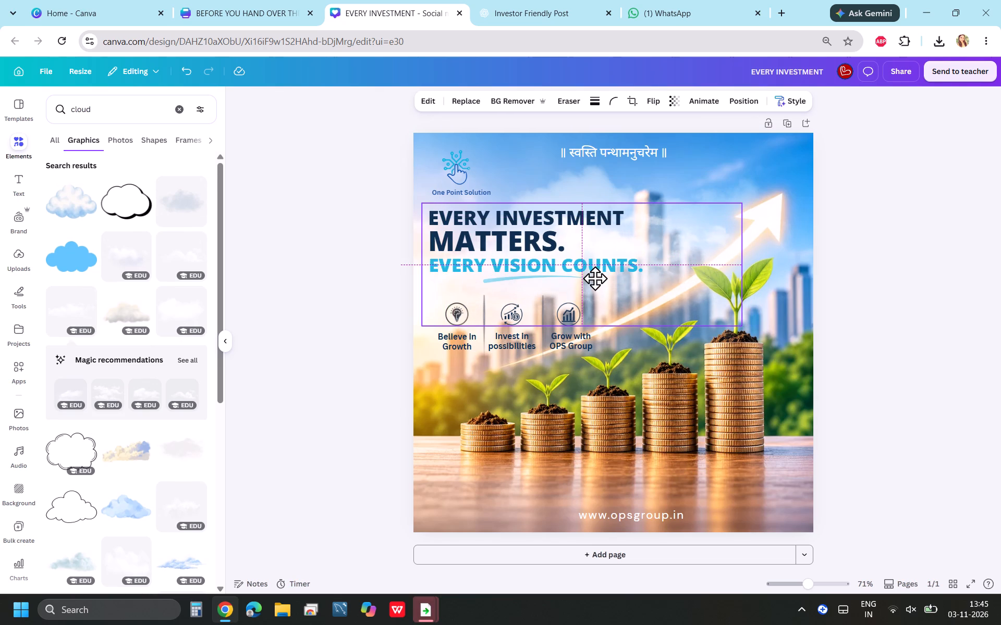
pyautogui.moveTo(595, 278); pyautogui.dragTo(603, 275)
pyautogui.click(998, 282)
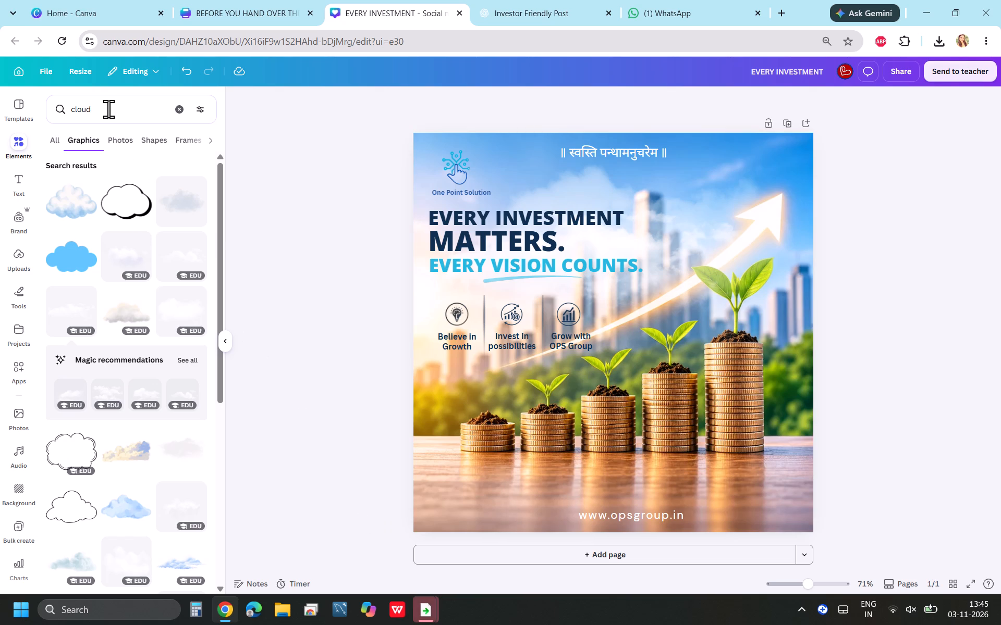
# Search the graphics for "blue box" and add the dark navy rectangle to the post.
pyautogui.moveTo(111, 110); pyautogui.dragTo(68, 108)
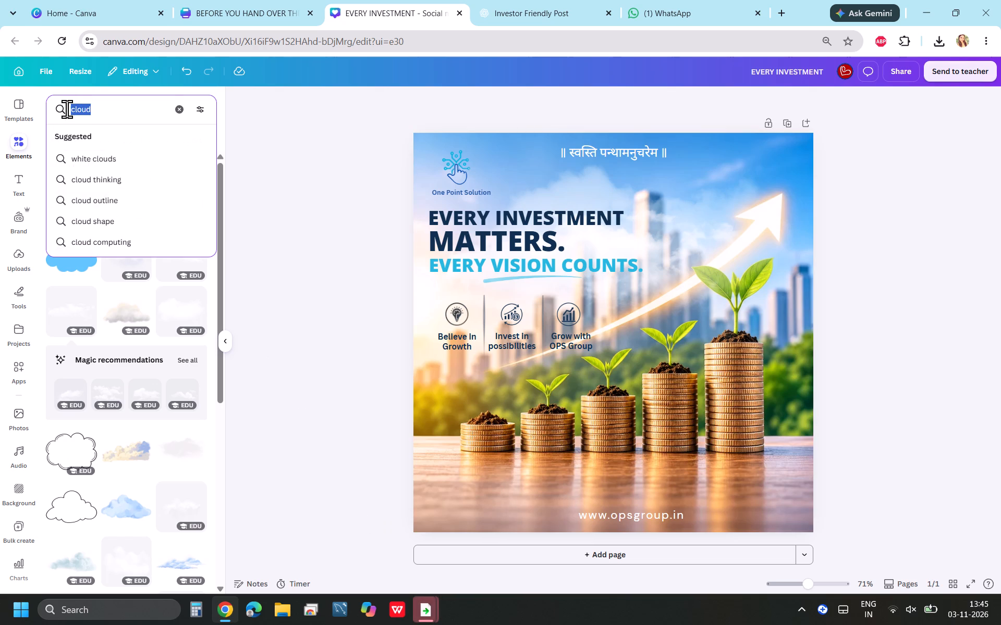
pyautogui.press('BackSpace')
pyautogui.write('bl')
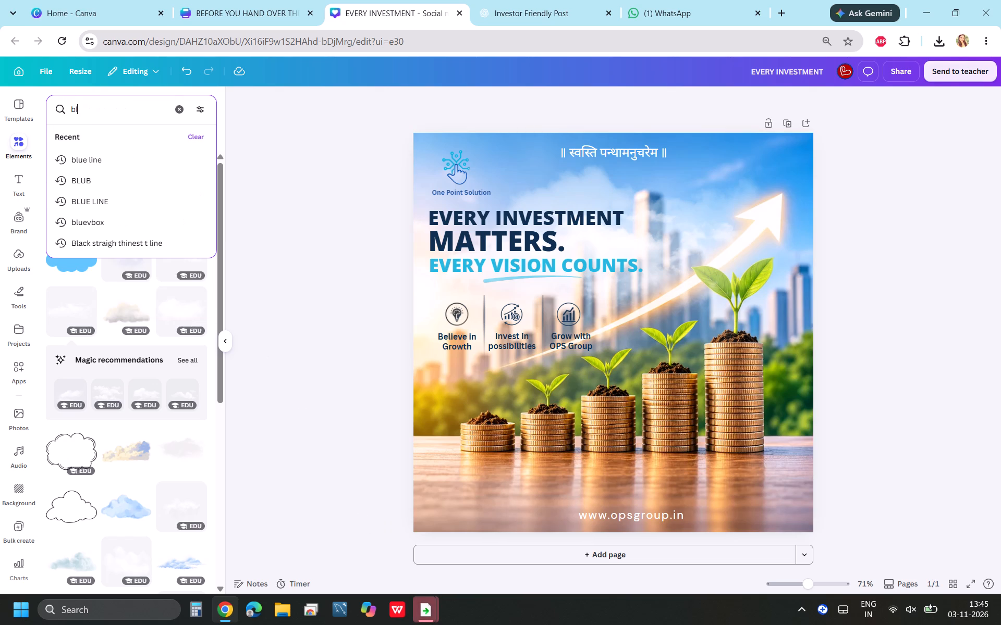
pyautogui.write('ue')
pyautogui.press('space')
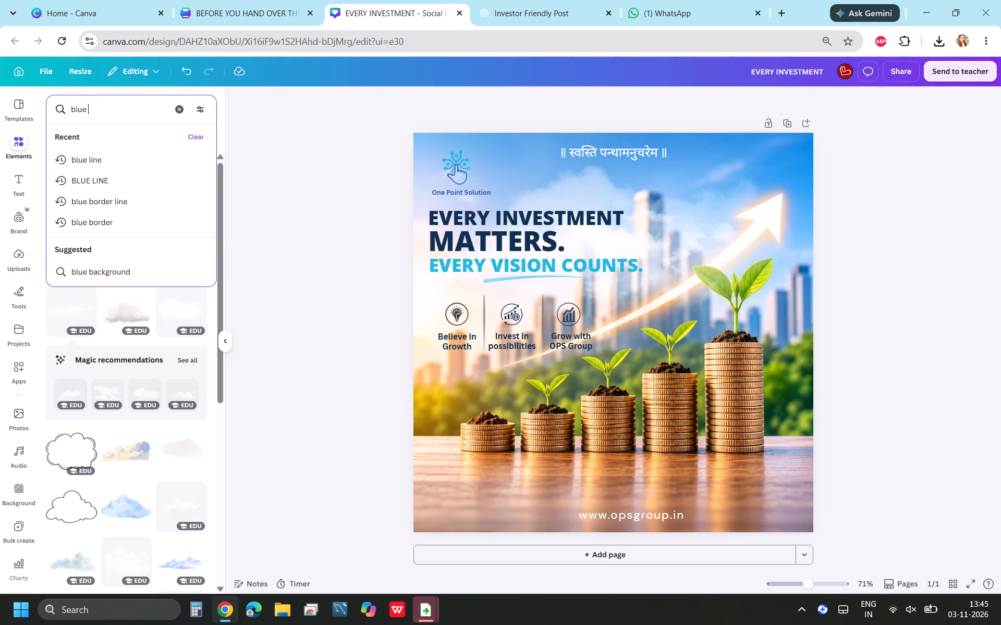
pyautogui.write('box')
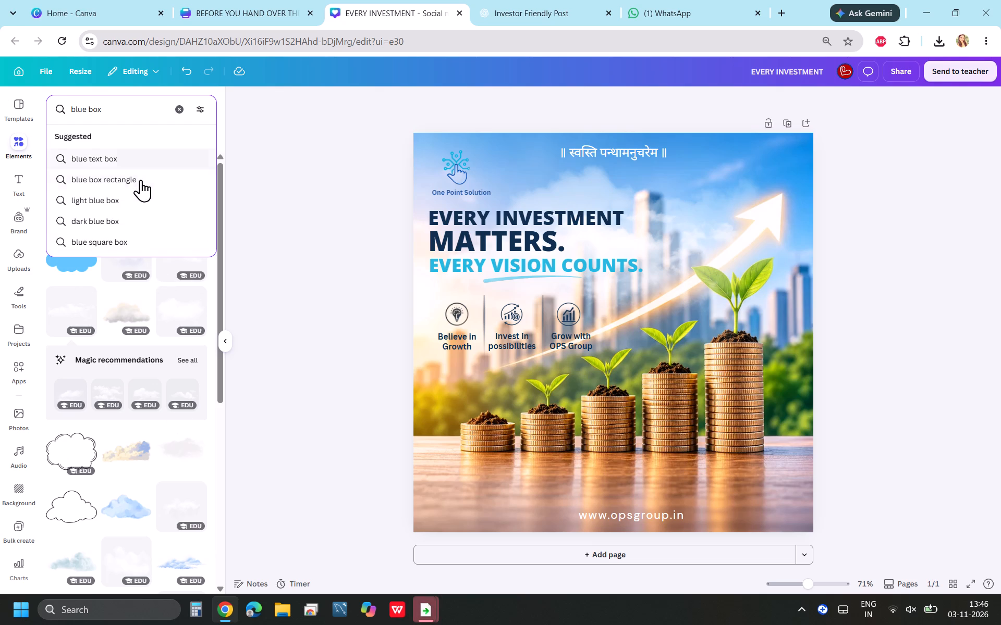
pyautogui.press('Return')
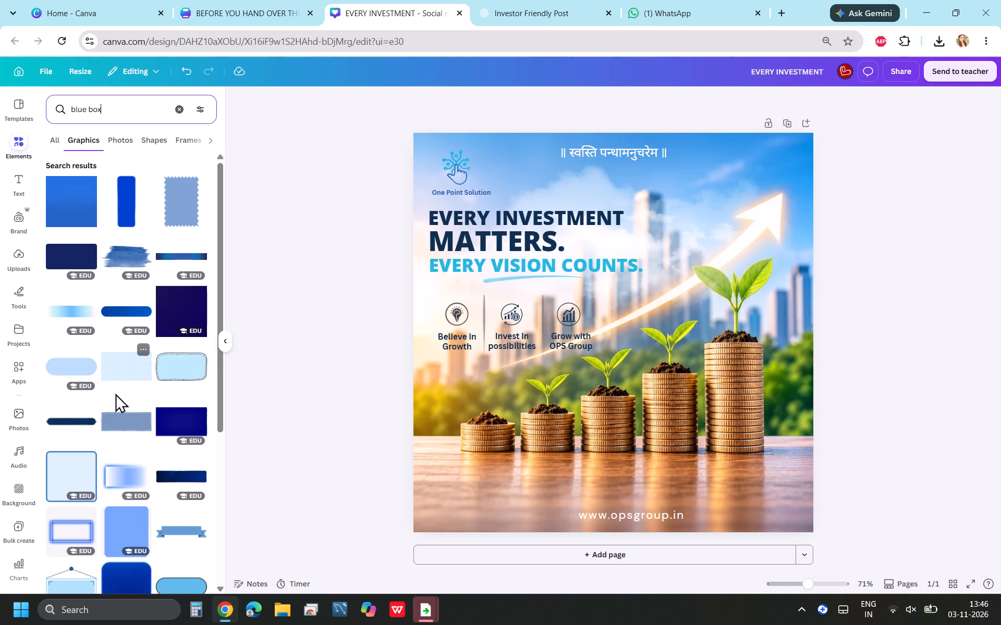
pyautogui.click(59, 258)
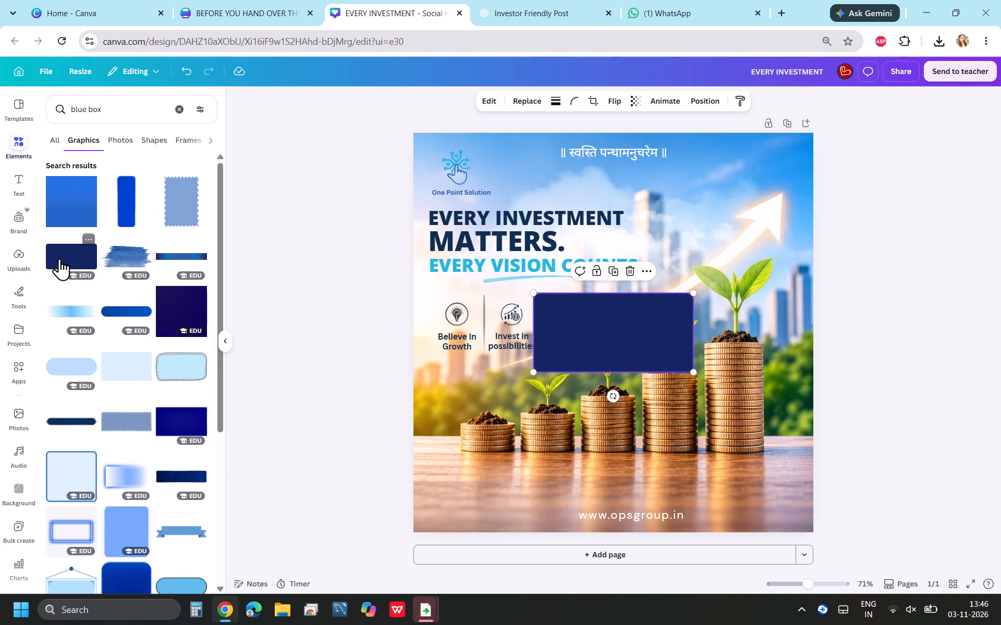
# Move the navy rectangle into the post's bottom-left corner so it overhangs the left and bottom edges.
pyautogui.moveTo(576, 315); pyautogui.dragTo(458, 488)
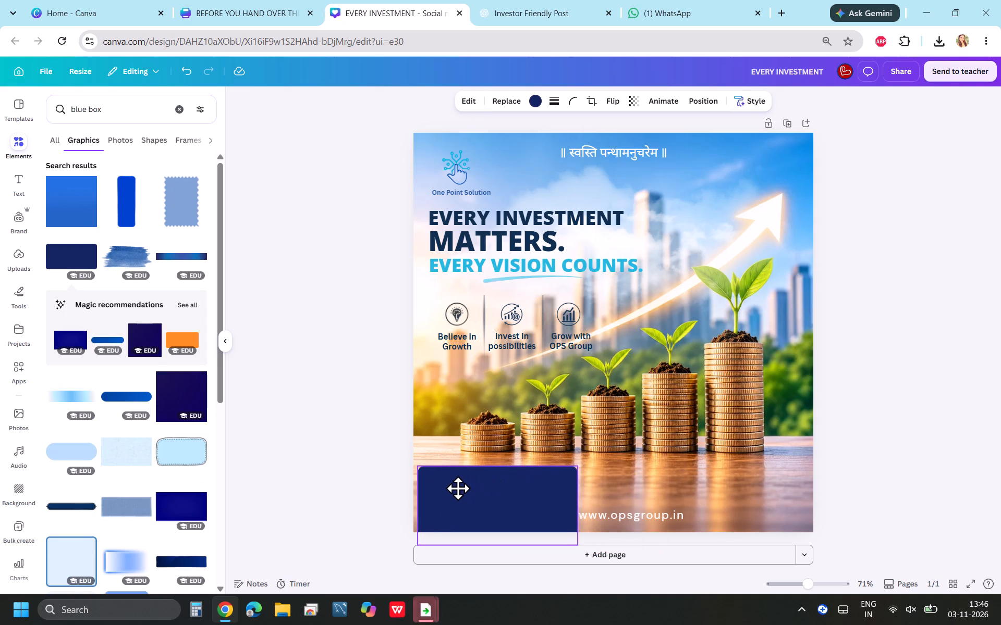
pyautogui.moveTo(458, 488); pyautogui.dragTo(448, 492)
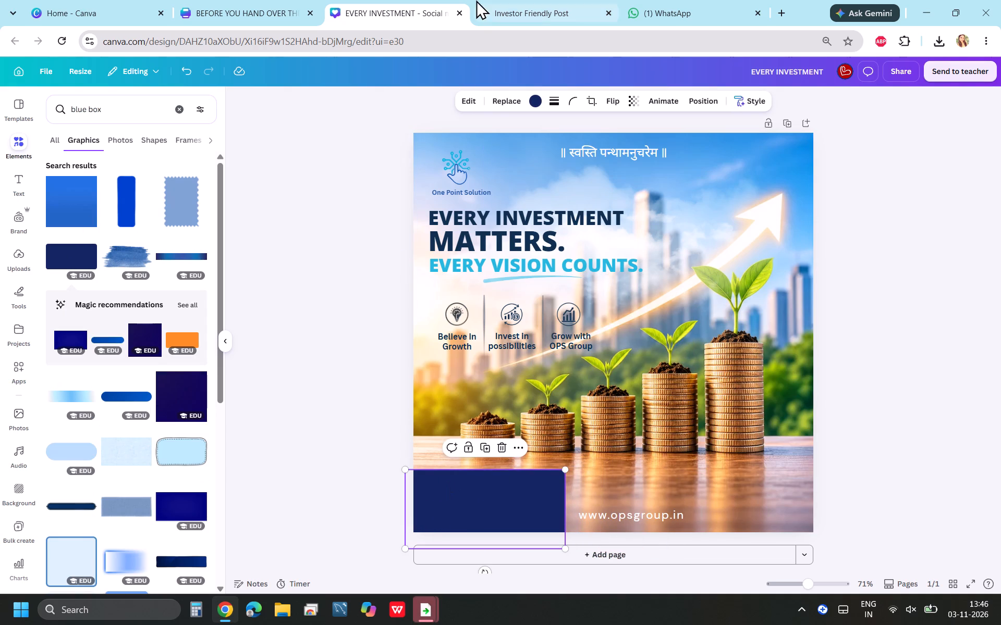
# Check the footer shape in the reference image on the Investor Friendly Post tab and return to the design.
pyautogui.click(510, 7)
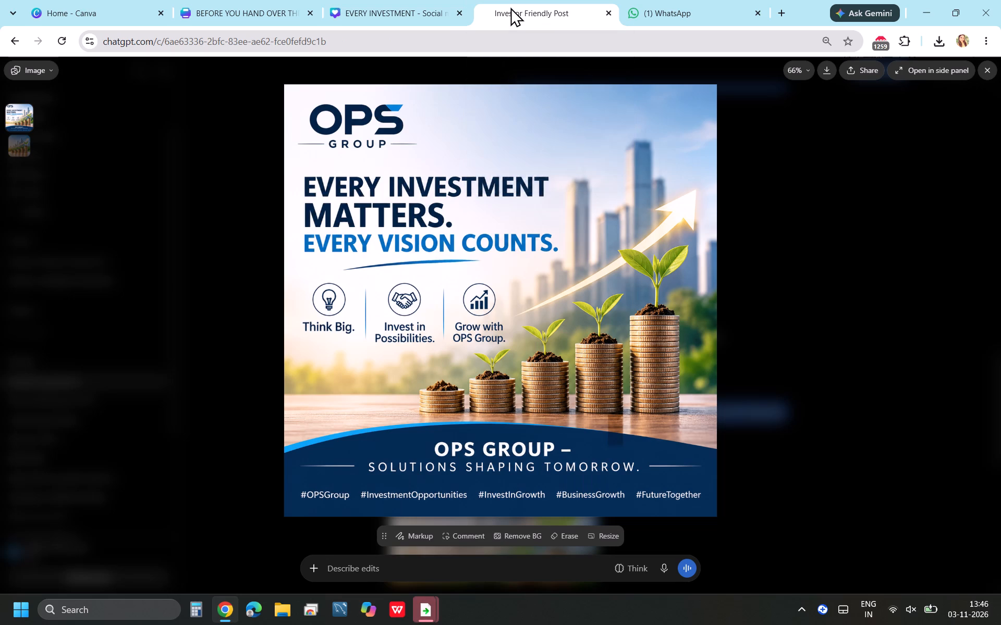
pyautogui.click(388, 11)
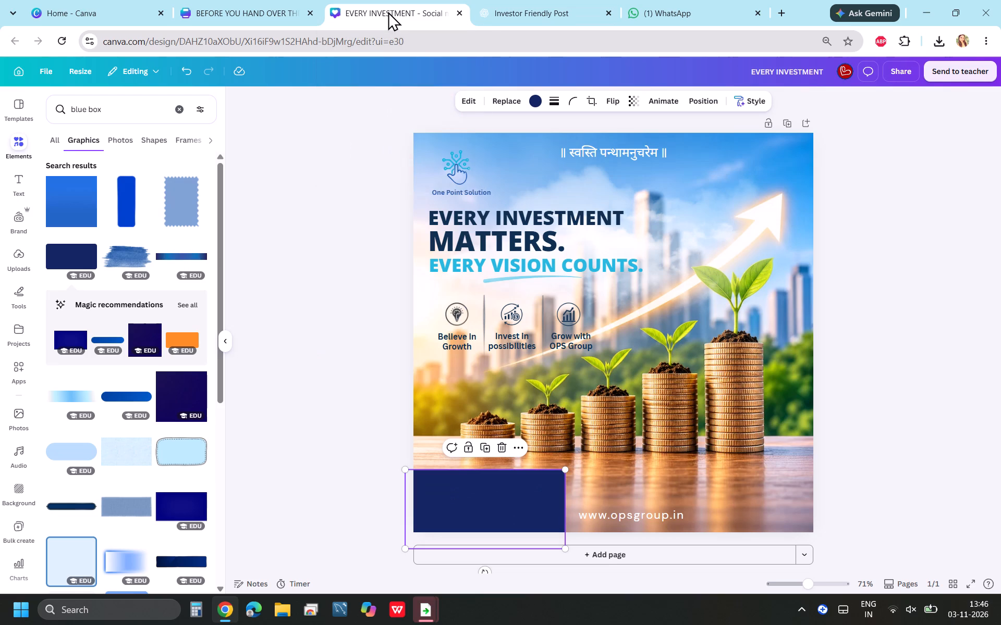
# Browse the "blue box" graphics results for a shape suited to a curved footer.
pyautogui.scroll(-3, 106, 421)
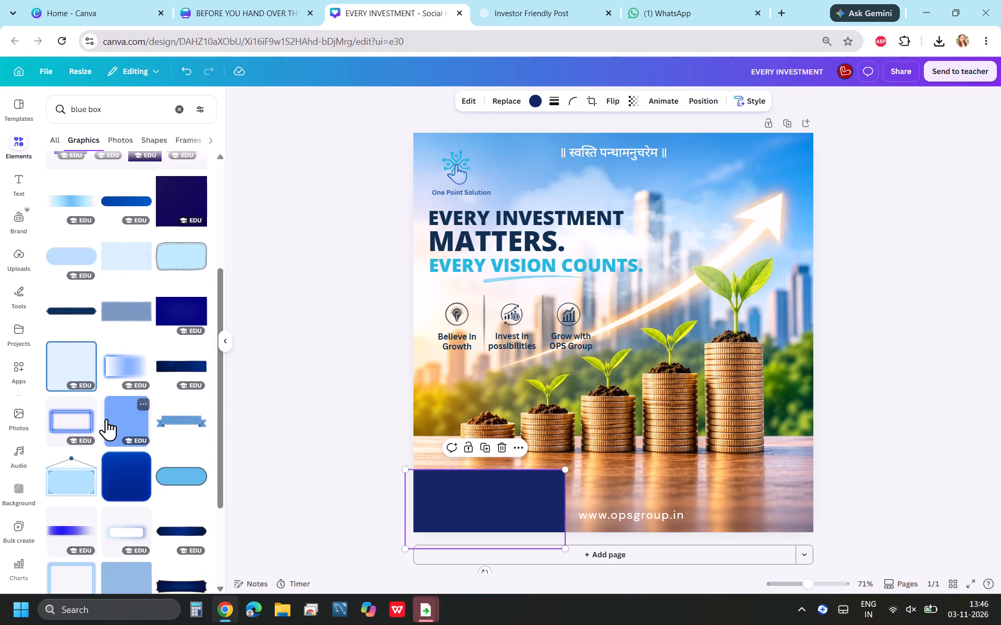
pyautogui.scroll(-3, 106, 419)
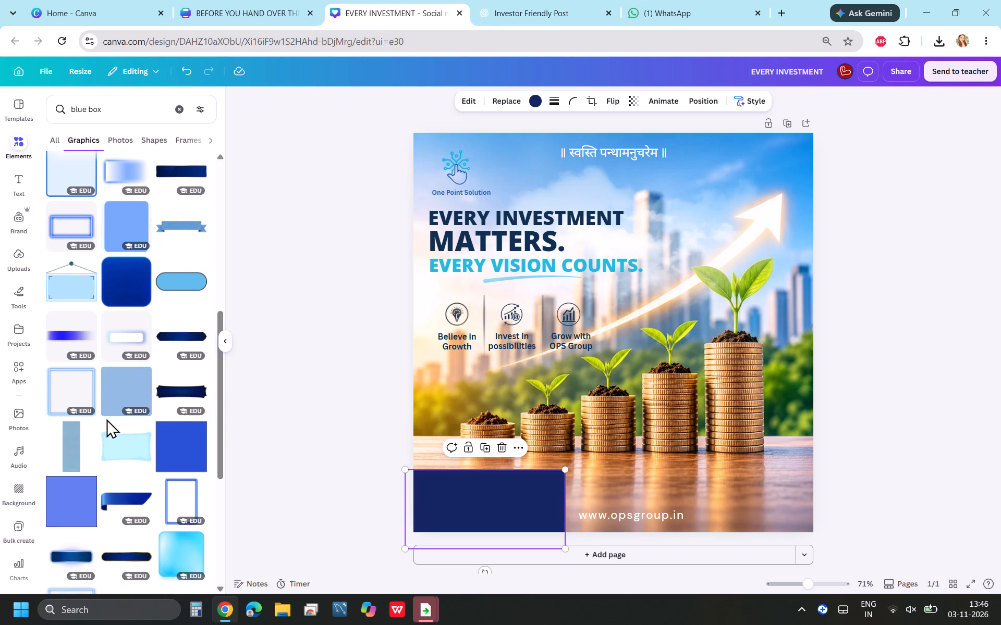
pyautogui.scroll(-6, 106, 419)
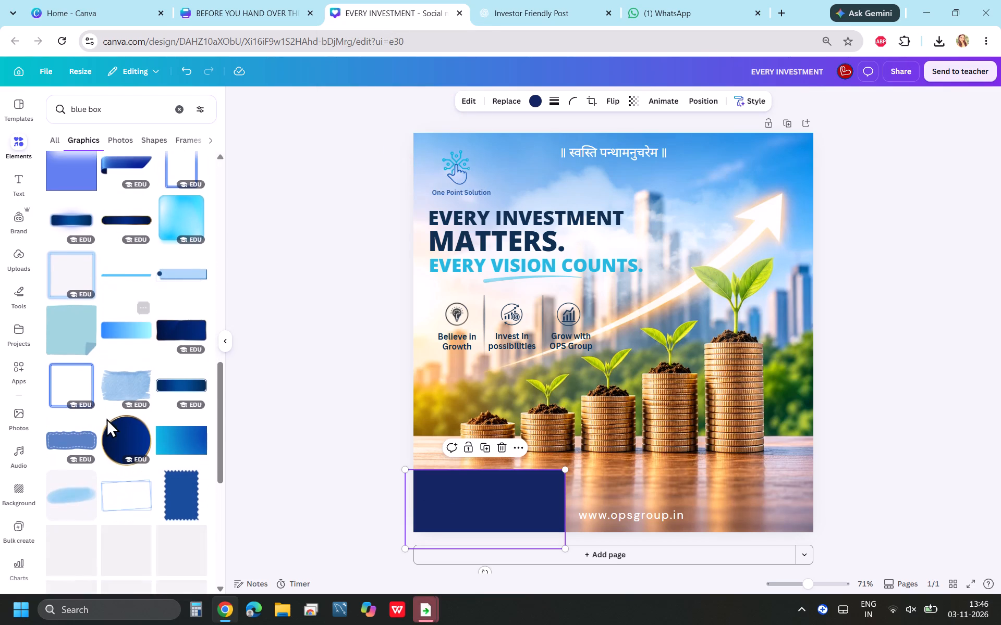
pyautogui.scroll(-5, 106, 418)
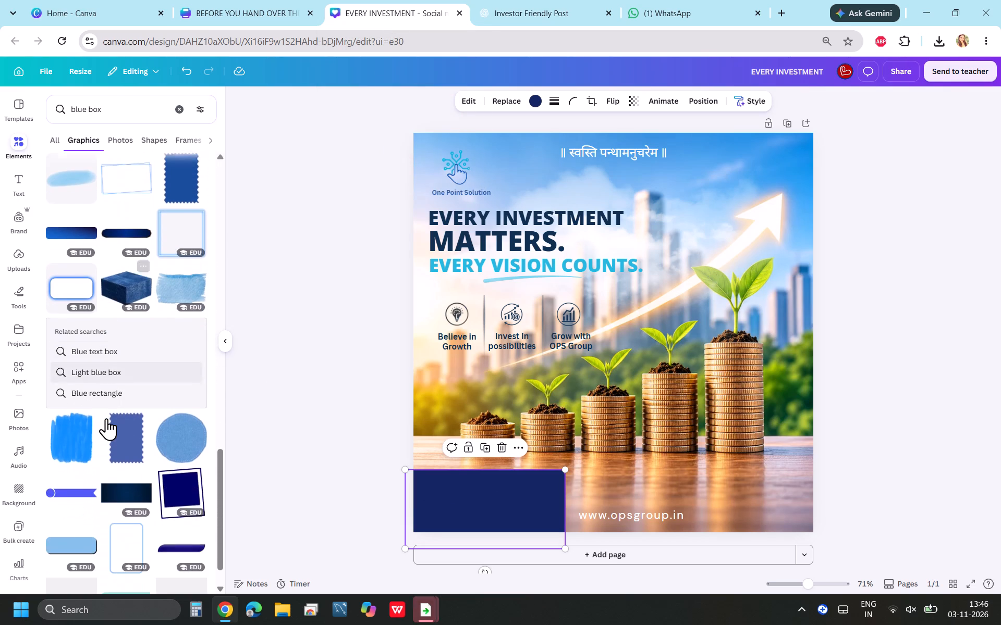
pyautogui.scroll(-6, 106, 418)
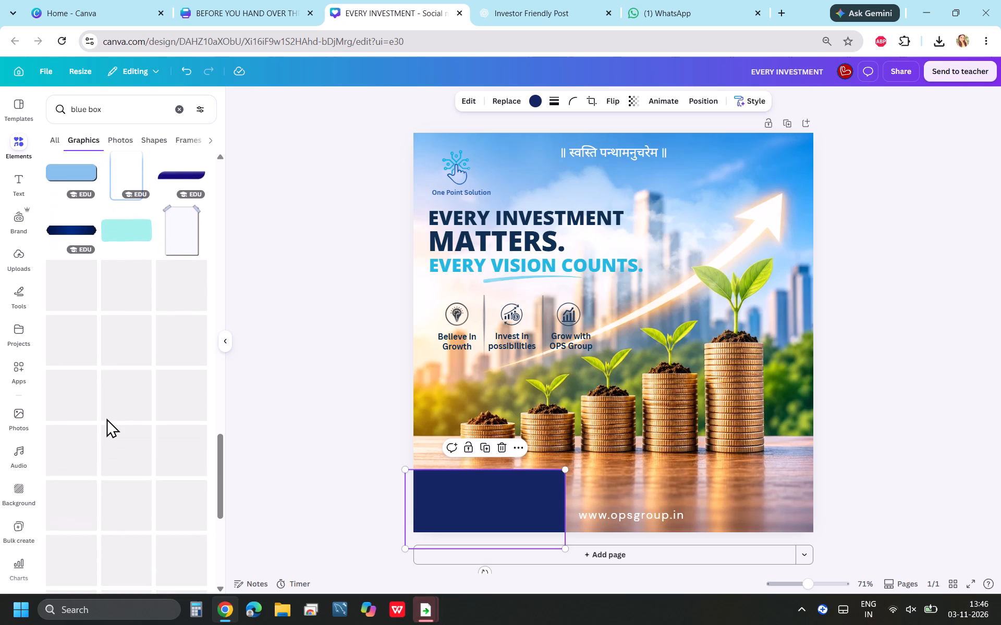
pyautogui.scroll(-3, 106, 418)
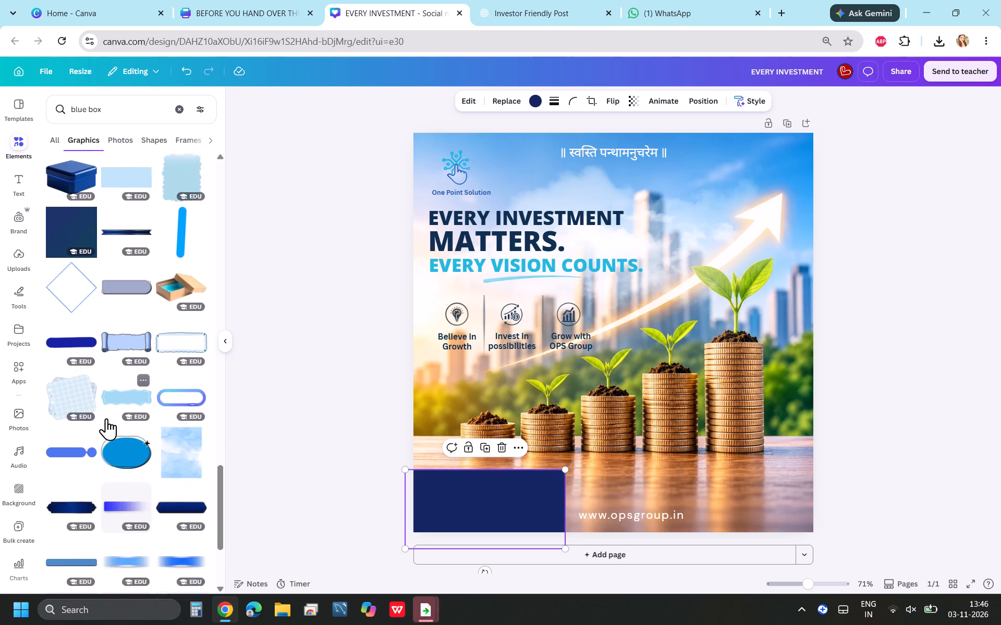
pyautogui.scroll(-3, 106, 418)
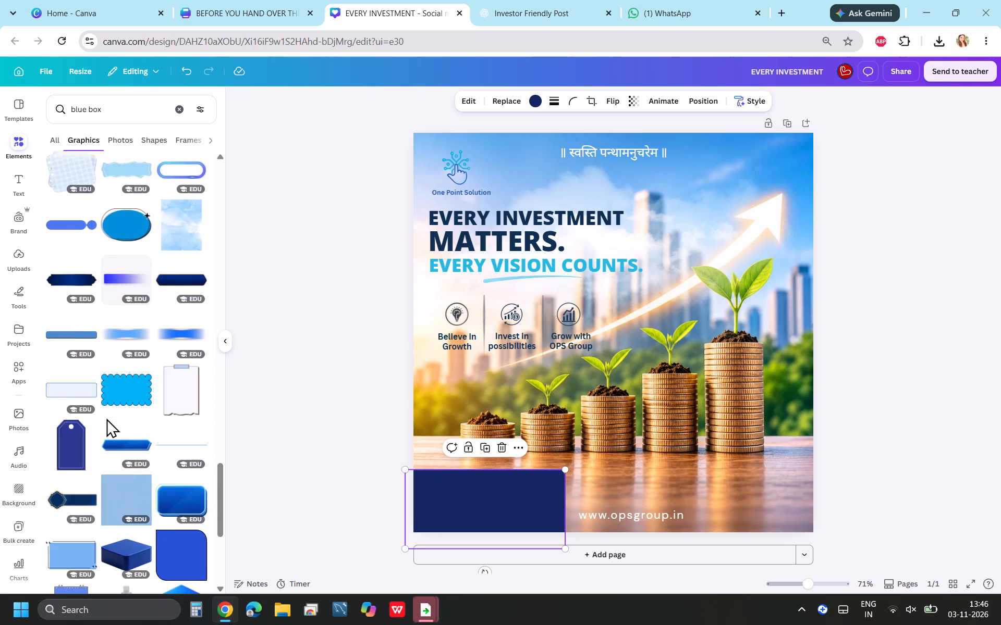
pyautogui.scroll(-6, 106, 418)
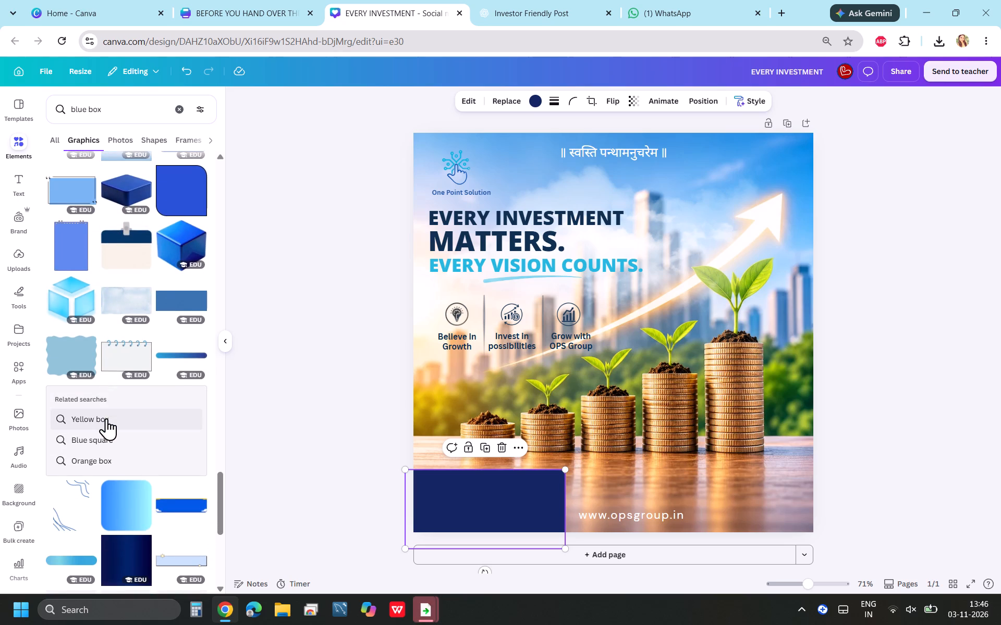
pyautogui.scroll(-3, 106, 418)
# Search the graphics for "blue box oval".
pyautogui.click(141, 116)
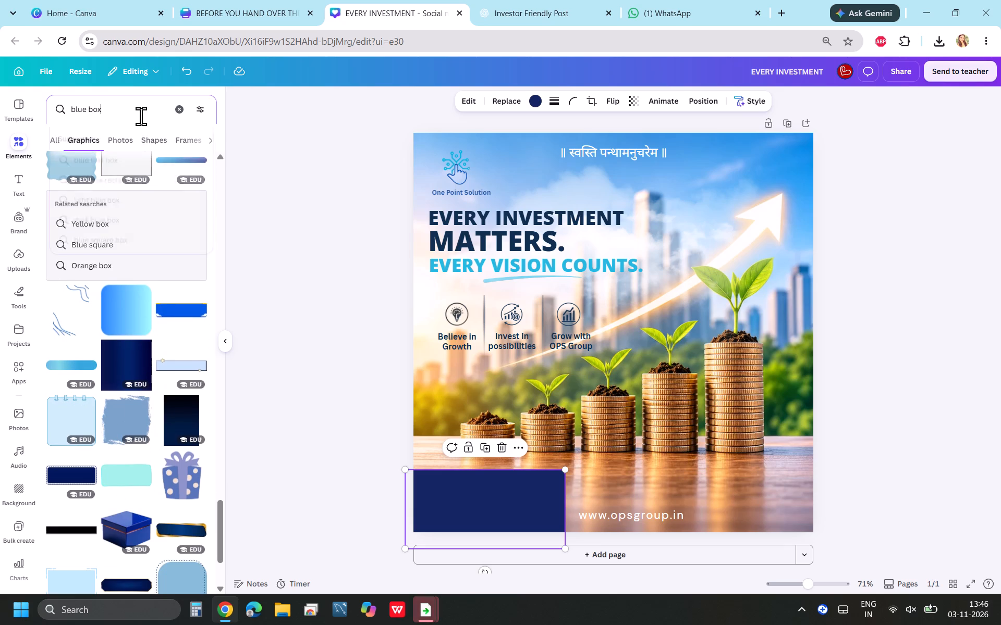
pyautogui.press('space')
pyautogui.write('ov')
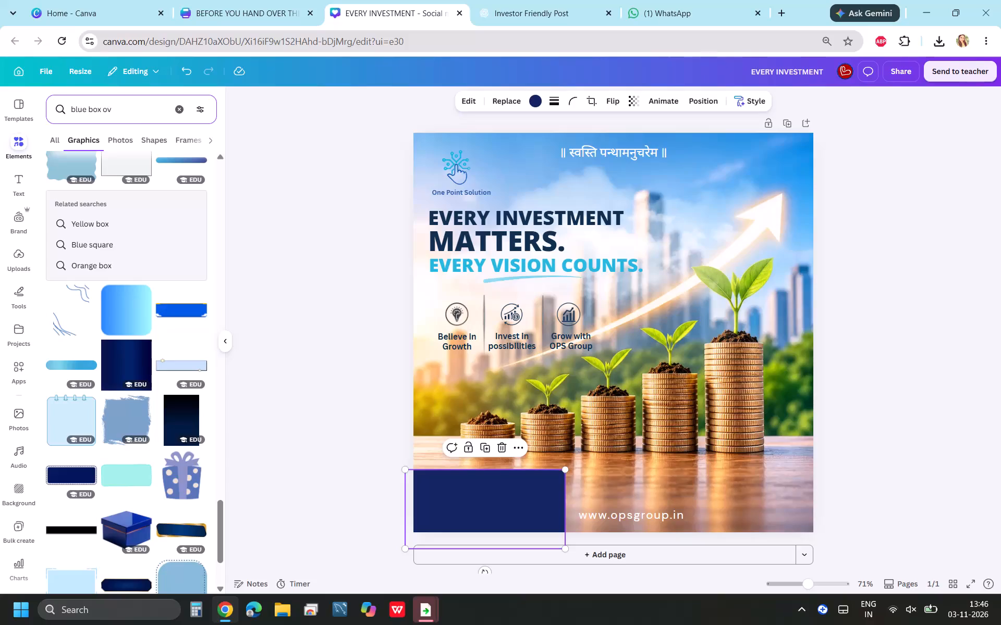
pyautogui.write('al')
pyautogui.press('Return')
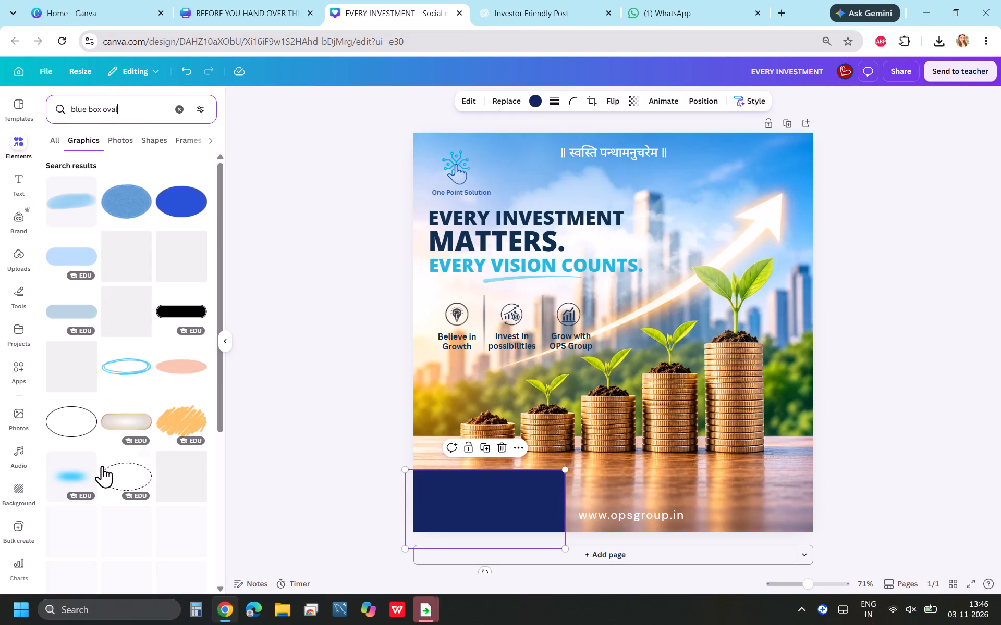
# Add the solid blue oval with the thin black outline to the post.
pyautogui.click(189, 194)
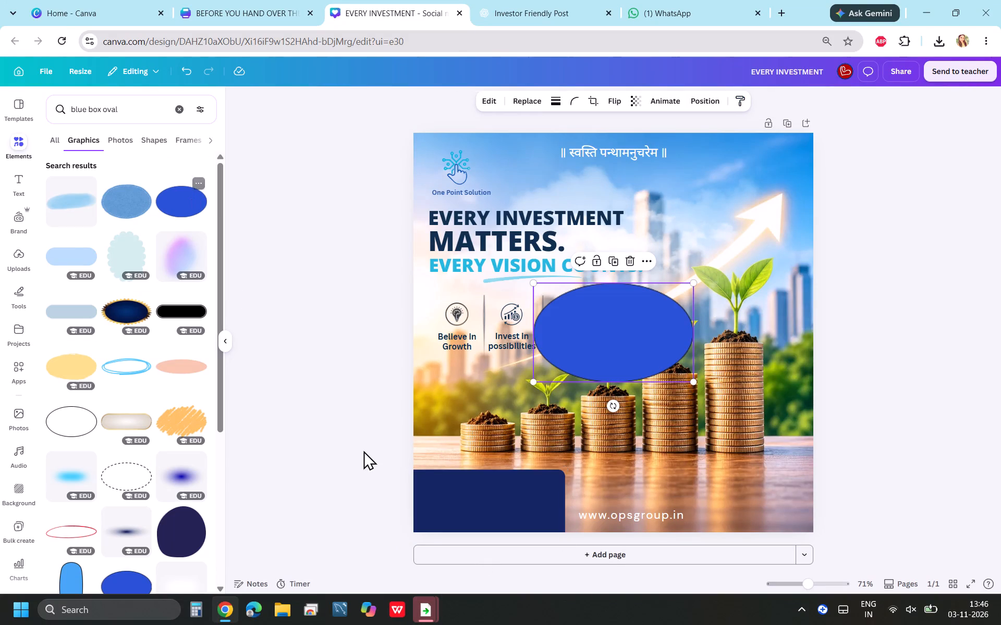
# Delete the navy rectangle from the post's bottom-left corner.
pyautogui.click(456, 483)
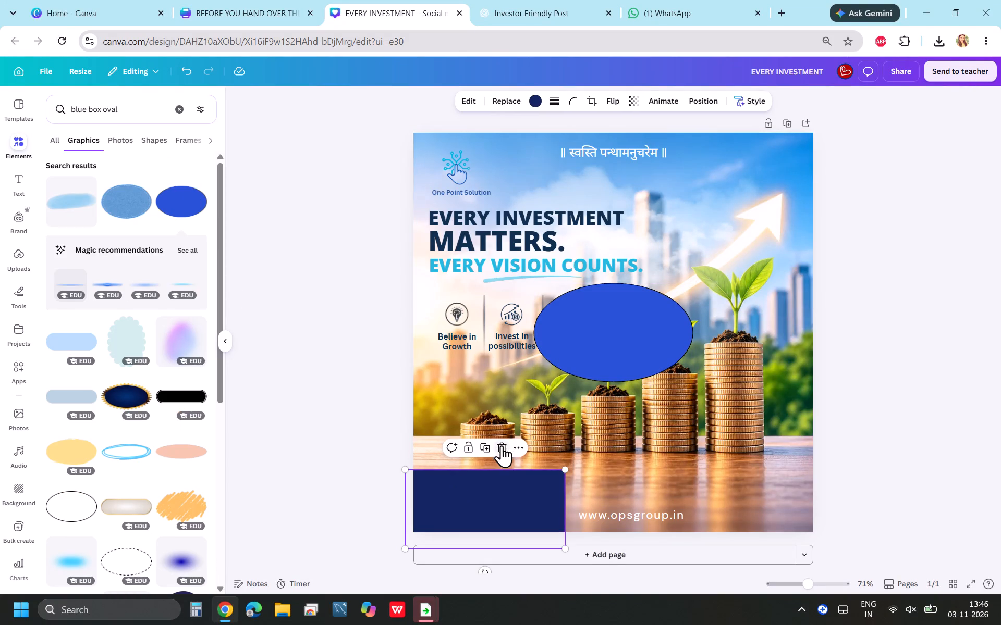
pyautogui.click(500, 446)
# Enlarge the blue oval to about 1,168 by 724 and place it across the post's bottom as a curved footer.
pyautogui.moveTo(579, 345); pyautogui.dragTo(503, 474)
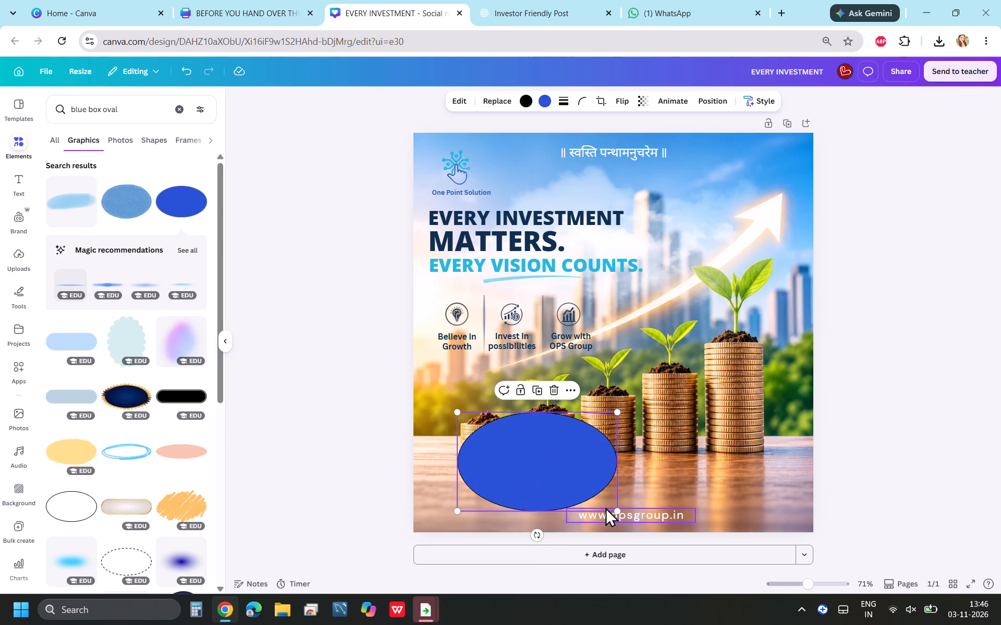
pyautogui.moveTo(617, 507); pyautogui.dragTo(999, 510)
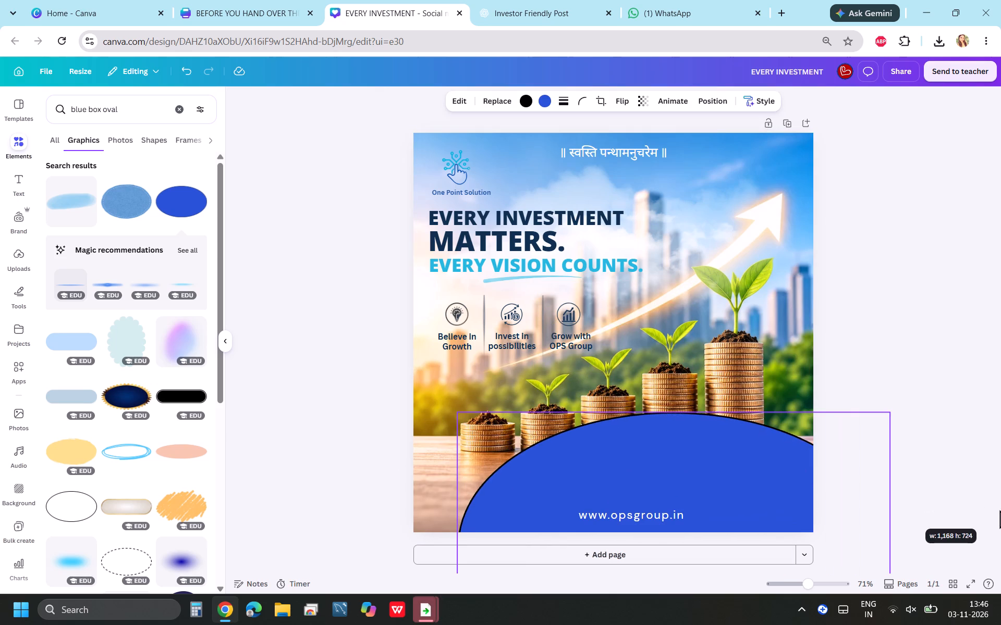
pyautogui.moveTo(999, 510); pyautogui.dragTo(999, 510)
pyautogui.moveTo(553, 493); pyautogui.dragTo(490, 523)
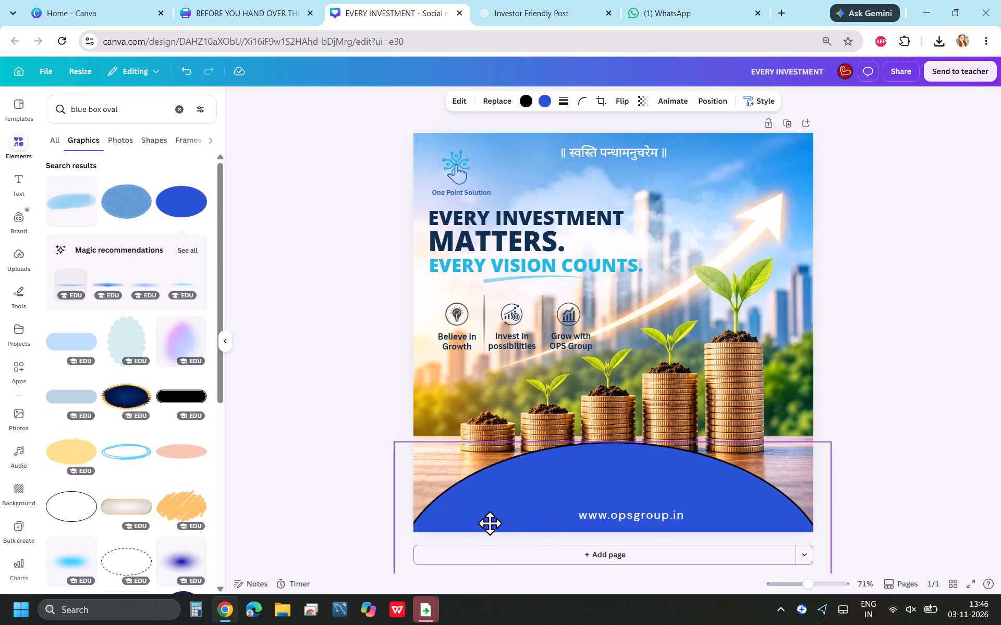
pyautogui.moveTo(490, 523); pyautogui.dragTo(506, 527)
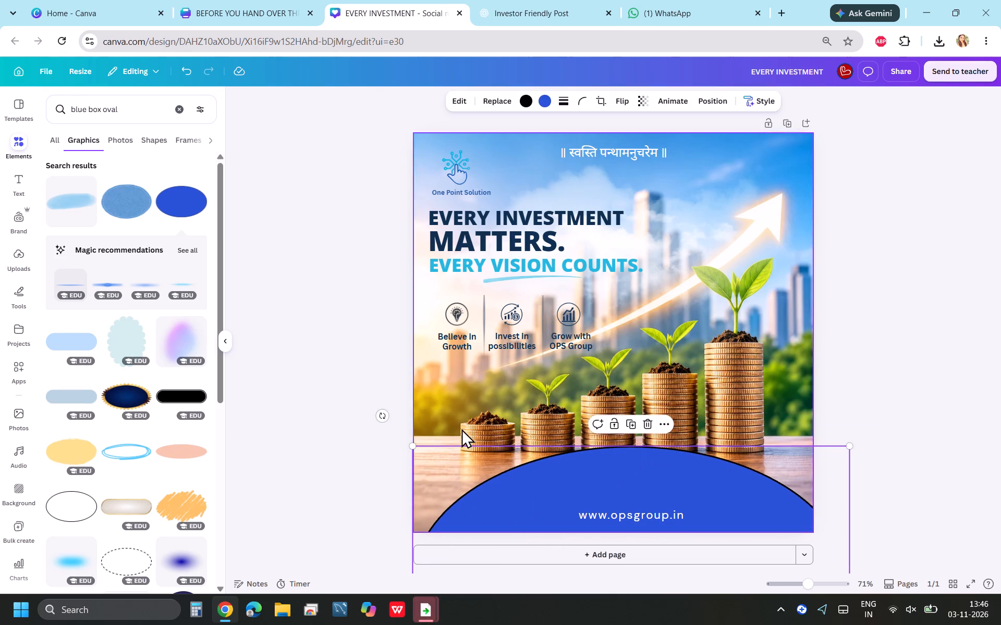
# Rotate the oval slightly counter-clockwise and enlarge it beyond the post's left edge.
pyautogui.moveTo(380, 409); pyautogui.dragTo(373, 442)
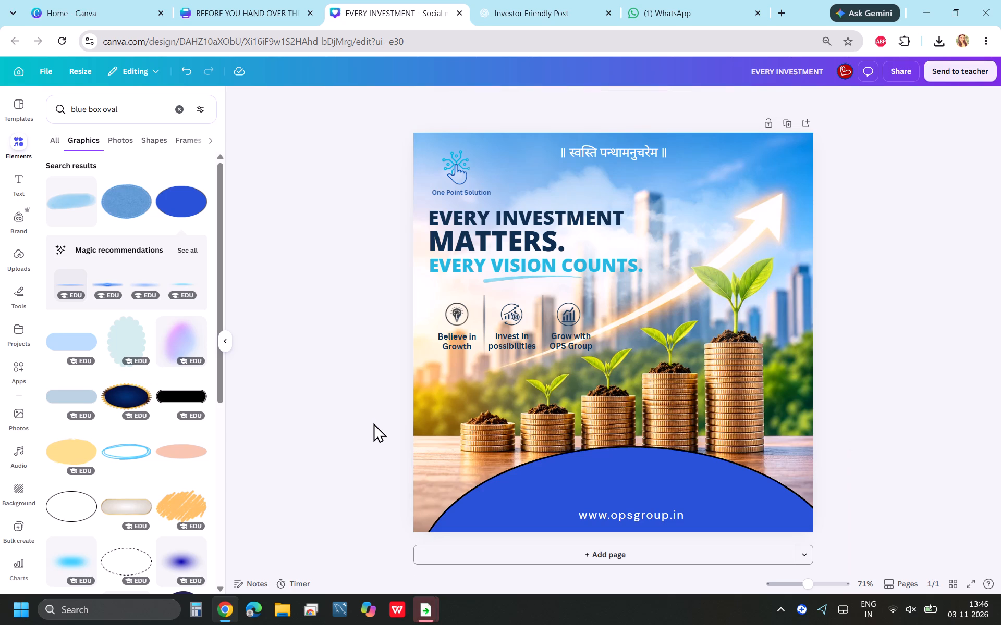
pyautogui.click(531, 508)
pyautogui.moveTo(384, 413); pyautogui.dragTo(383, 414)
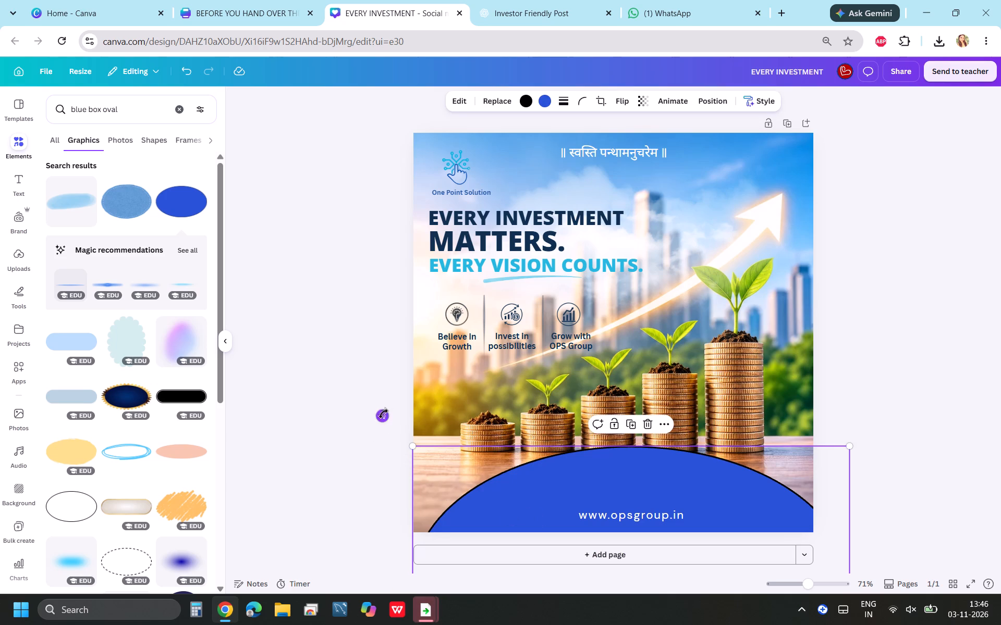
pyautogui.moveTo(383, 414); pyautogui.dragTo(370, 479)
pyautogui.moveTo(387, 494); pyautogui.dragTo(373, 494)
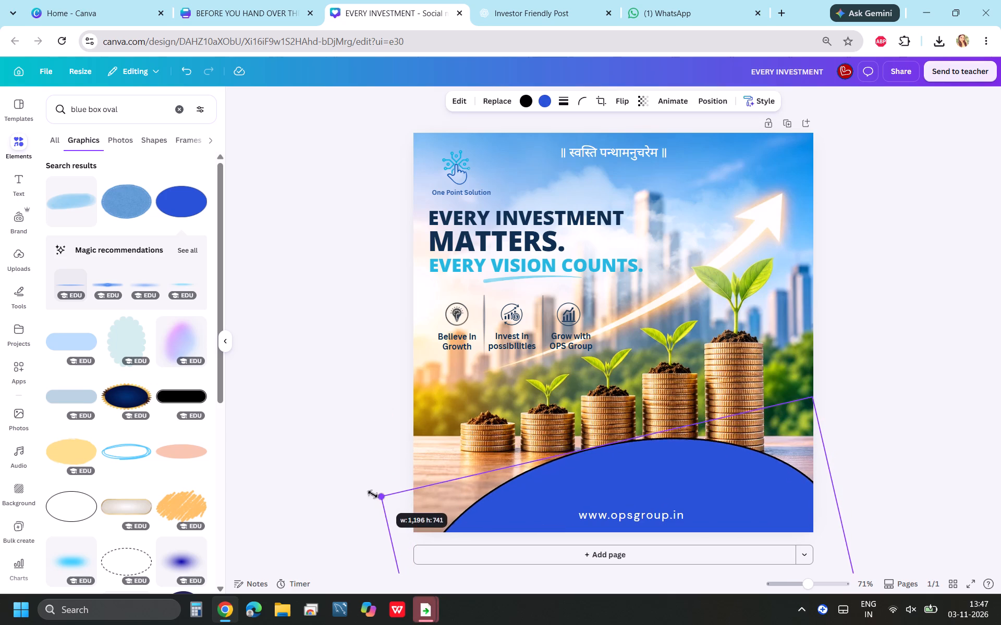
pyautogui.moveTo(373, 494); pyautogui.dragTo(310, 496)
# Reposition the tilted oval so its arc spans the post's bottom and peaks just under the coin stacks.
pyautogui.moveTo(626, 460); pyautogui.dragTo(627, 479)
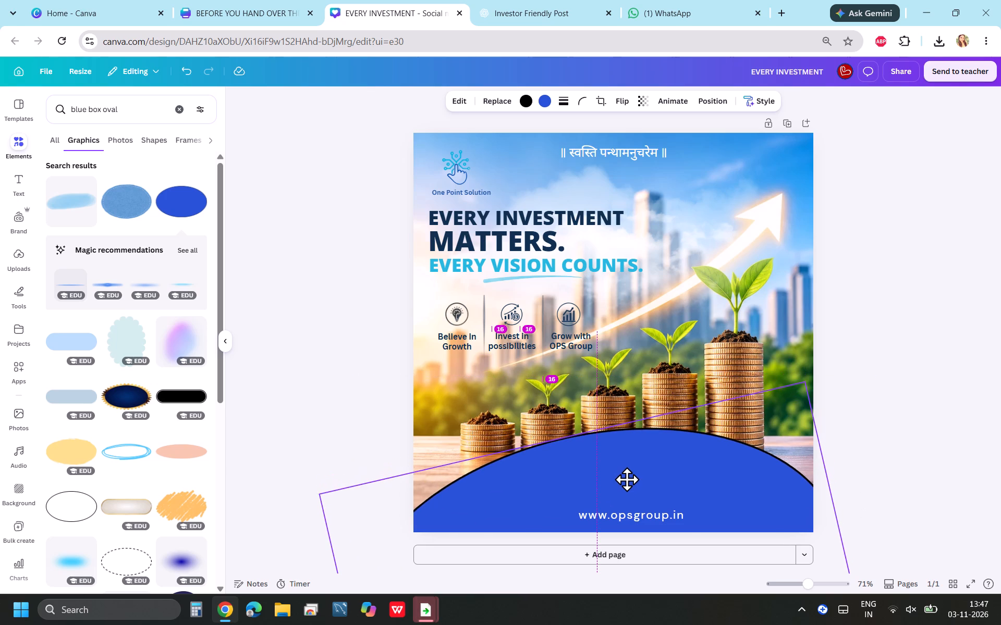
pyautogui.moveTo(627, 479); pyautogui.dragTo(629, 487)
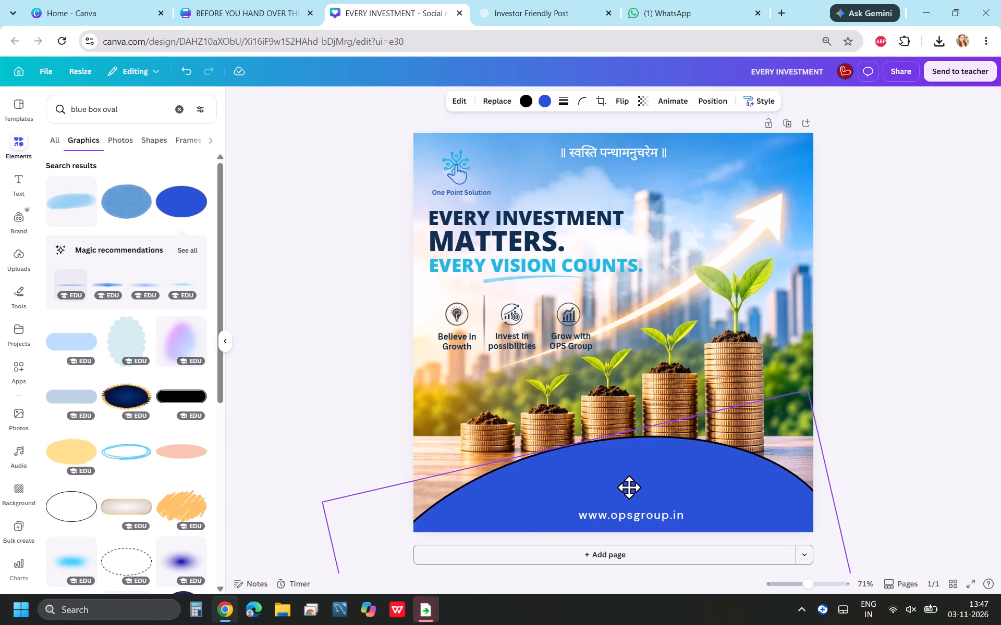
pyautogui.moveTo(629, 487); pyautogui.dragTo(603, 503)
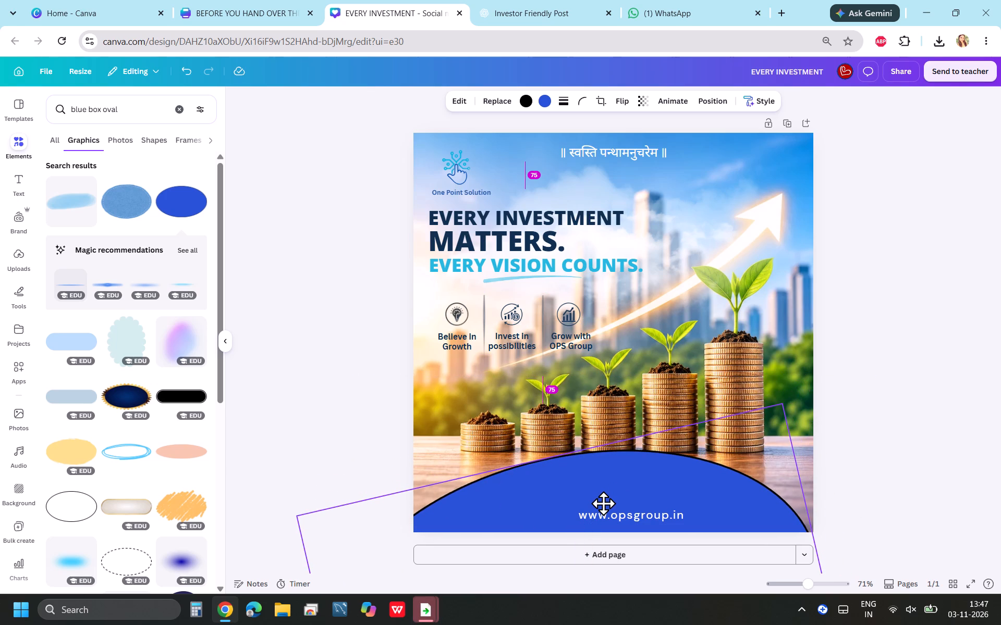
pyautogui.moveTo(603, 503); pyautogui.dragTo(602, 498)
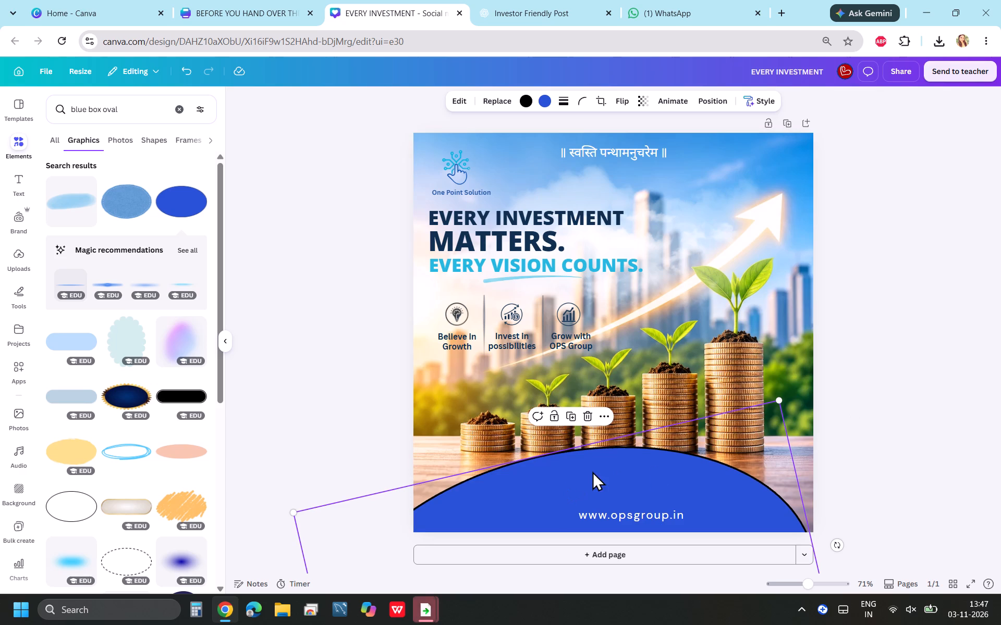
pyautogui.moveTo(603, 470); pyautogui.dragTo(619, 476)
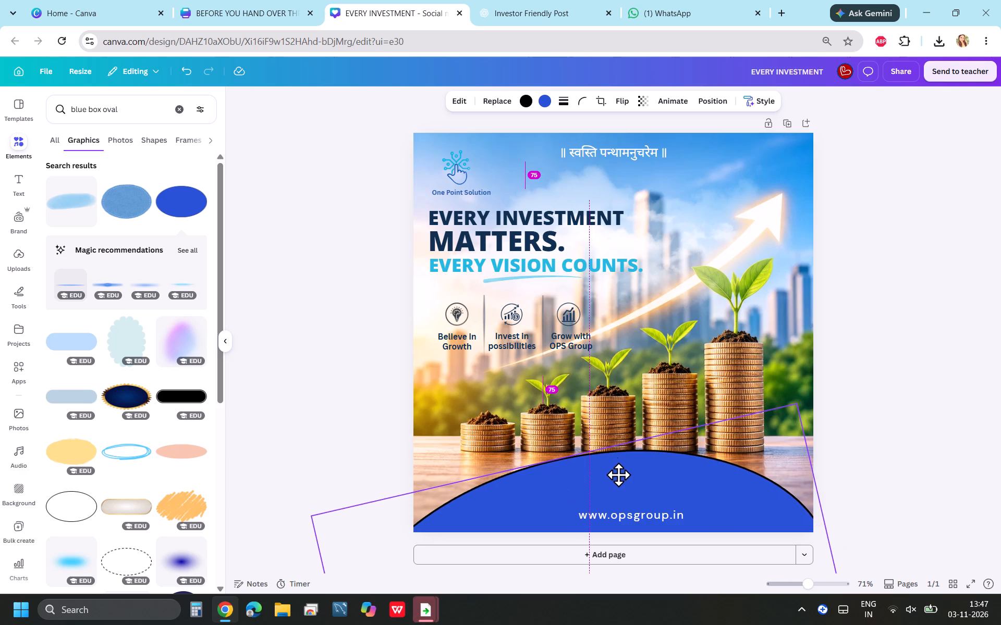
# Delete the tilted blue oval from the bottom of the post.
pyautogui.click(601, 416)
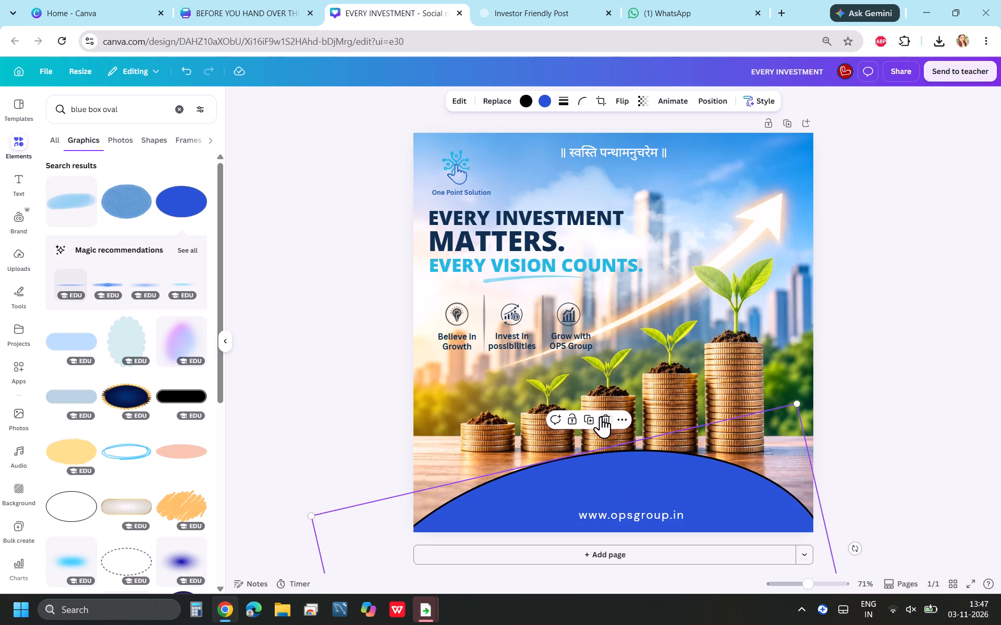
# Add a fresh copy of the solid blue oval with the thin black outline from the search results.
pyautogui.click(186, 198)
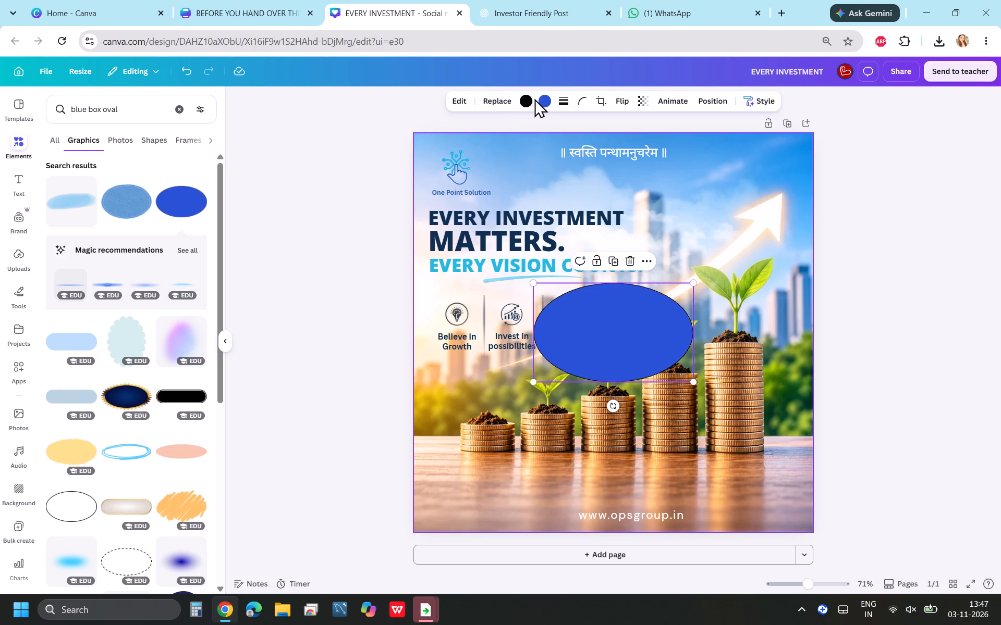
# Change the oval's black outline colour to the dark navy from the graphic colours.
pyautogui.click(526, 99)
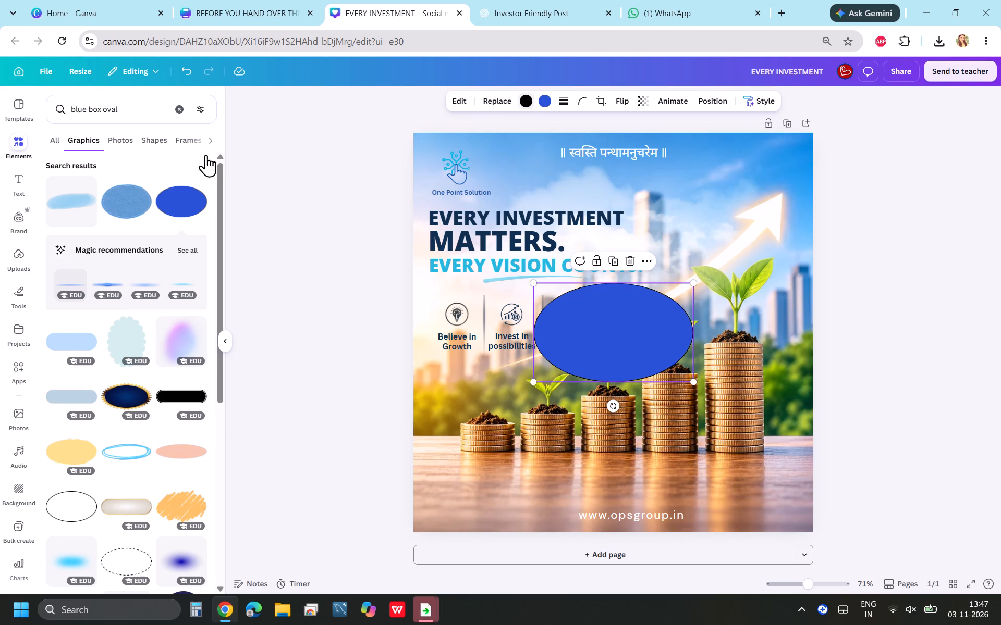
pyautogui.click(528, 104)
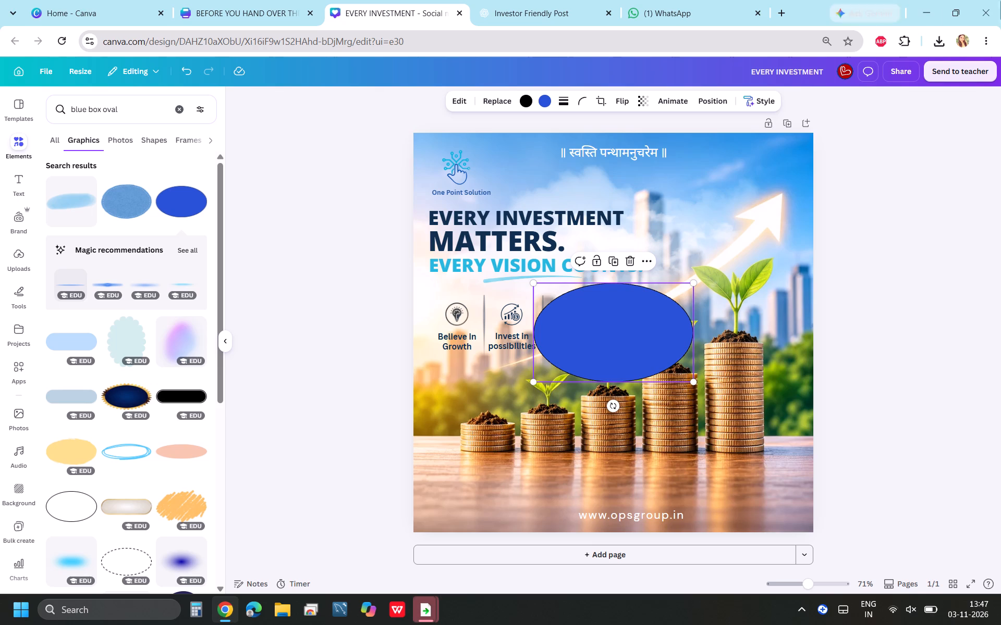
pyautogui.click(527, 102)
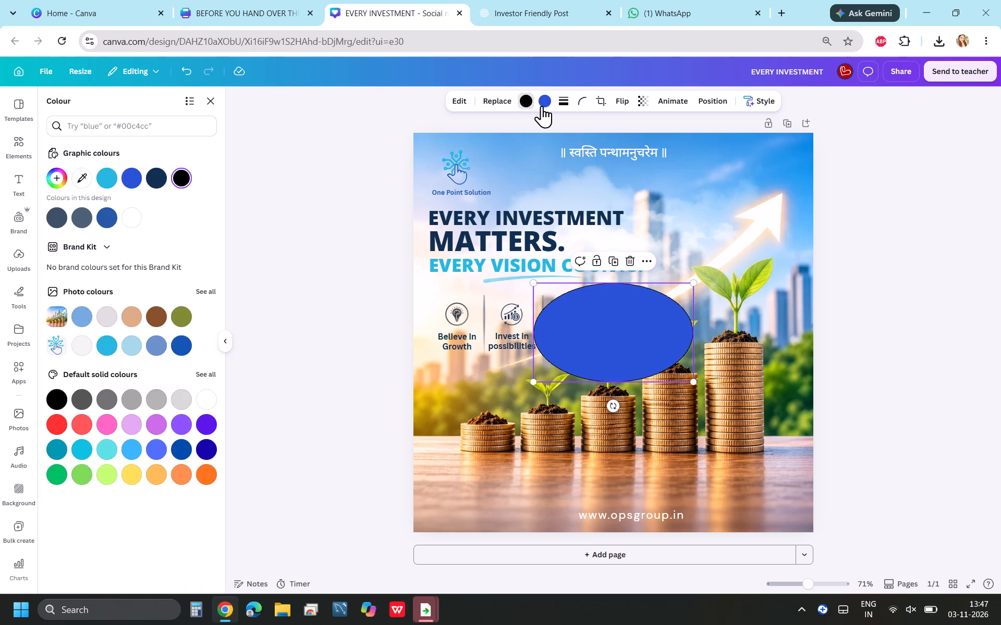
pyautogui.click(157, 178)
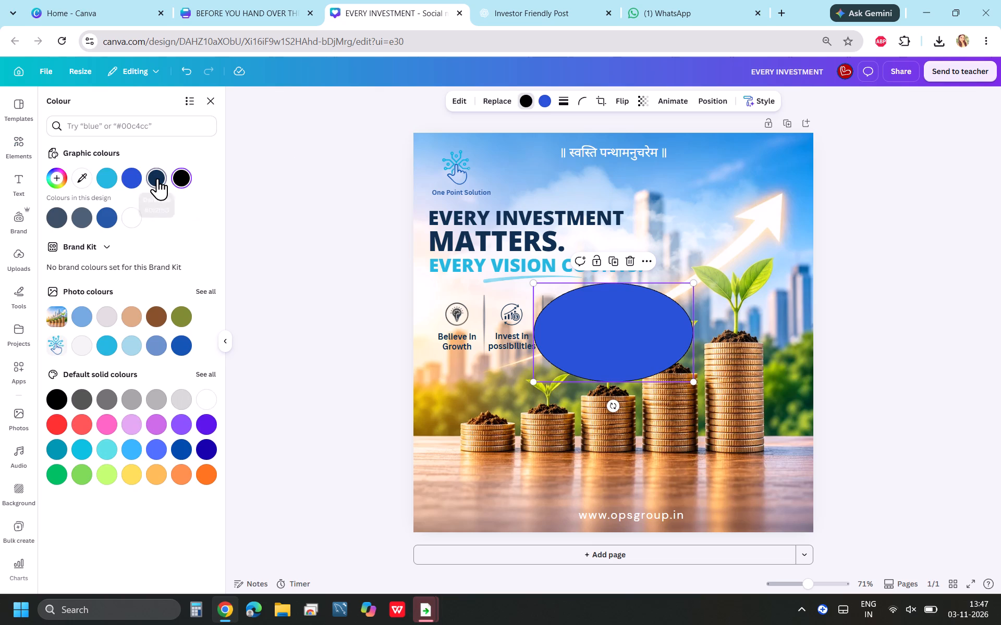
# Change the blue oval's fill colour to the dark navy from the graphic colours.
pyautogui.click(548, 102)
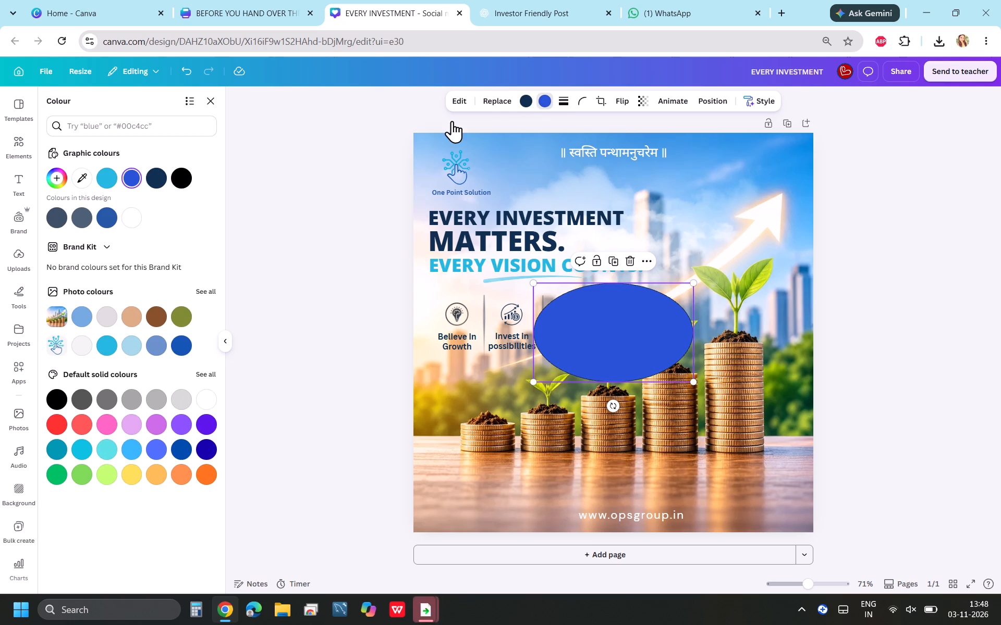
pyautogui.click(160, 181)
# Enlarge the navy oval to about the post's full width and lower it so its arc sits just under the coin stacks.
pyautogui.moveTo(641, 334); pyautogui.dragTo(613, 433)
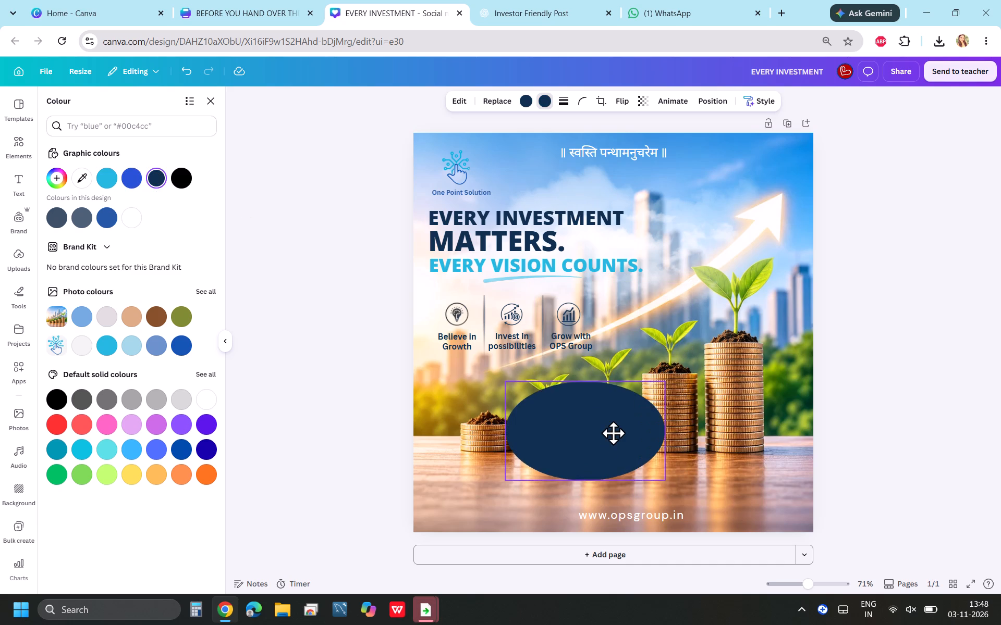
pyautogui.moveTo(613, 433); pyautogui.dragTo(522, 508)
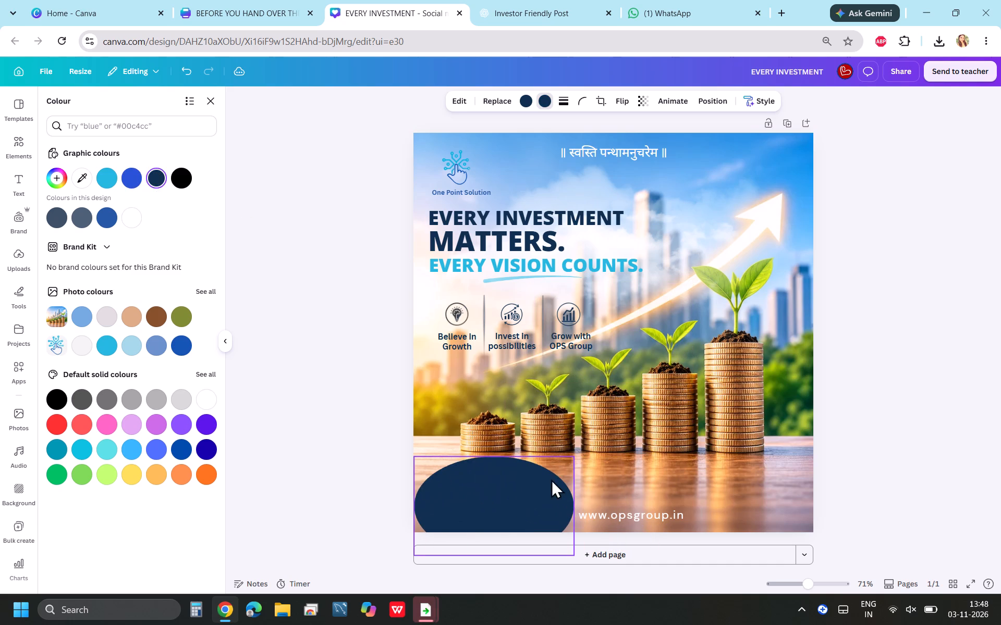
pyautogui.moveTo(575, 457); pyautogui.dragTo(811, 374)
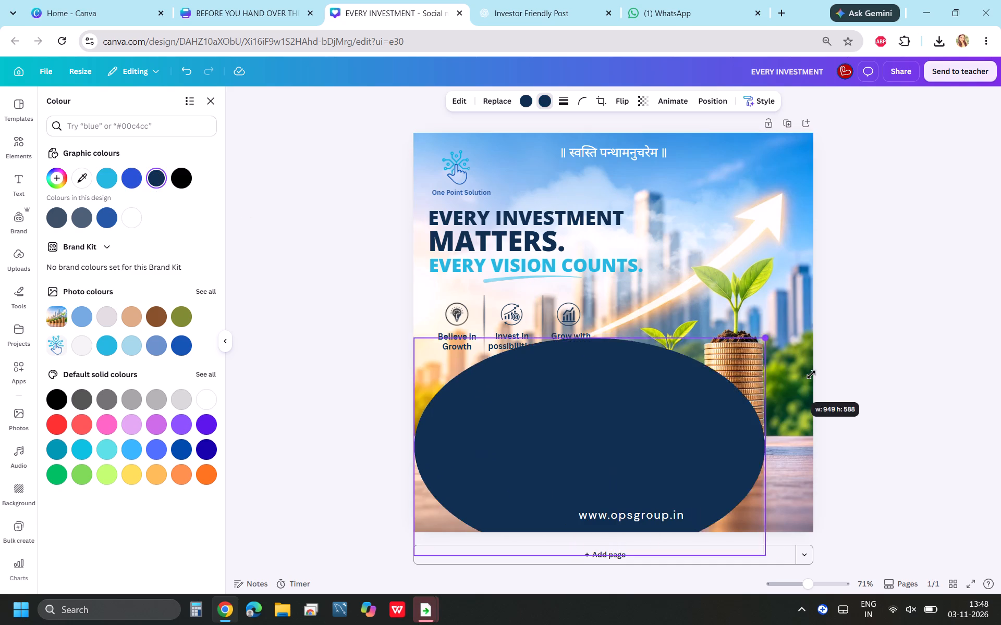
pyautogui.moveTo(811, 374); pyautogui.dragTo(849, 352)
pyautogui.moveTo(617, 393); pyautogui.dragTo(625, 474)
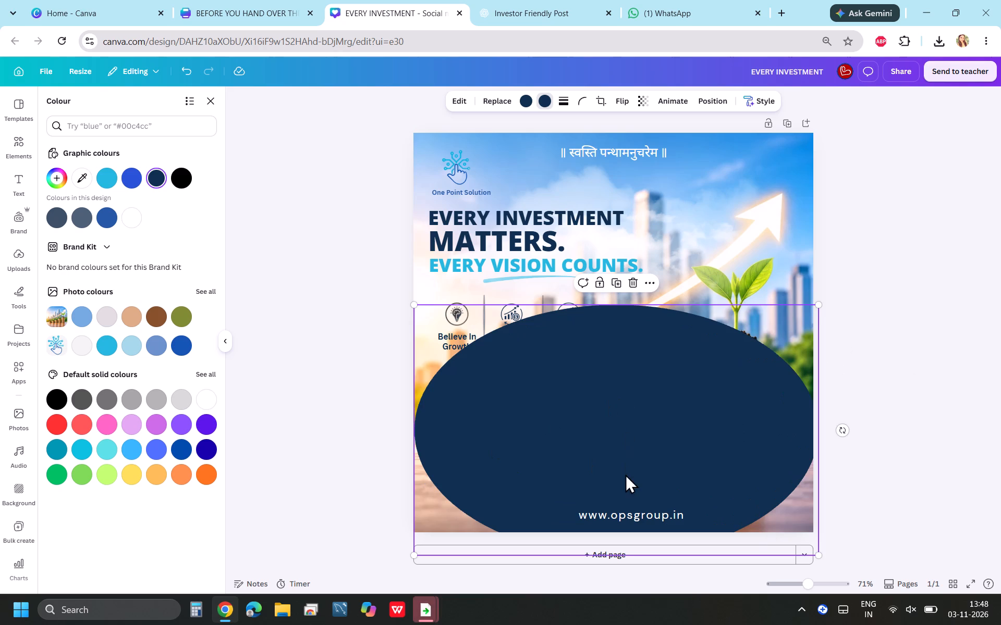
pyautogui.moveTo(625, 474); pyautogui.dragTo(597, 532)
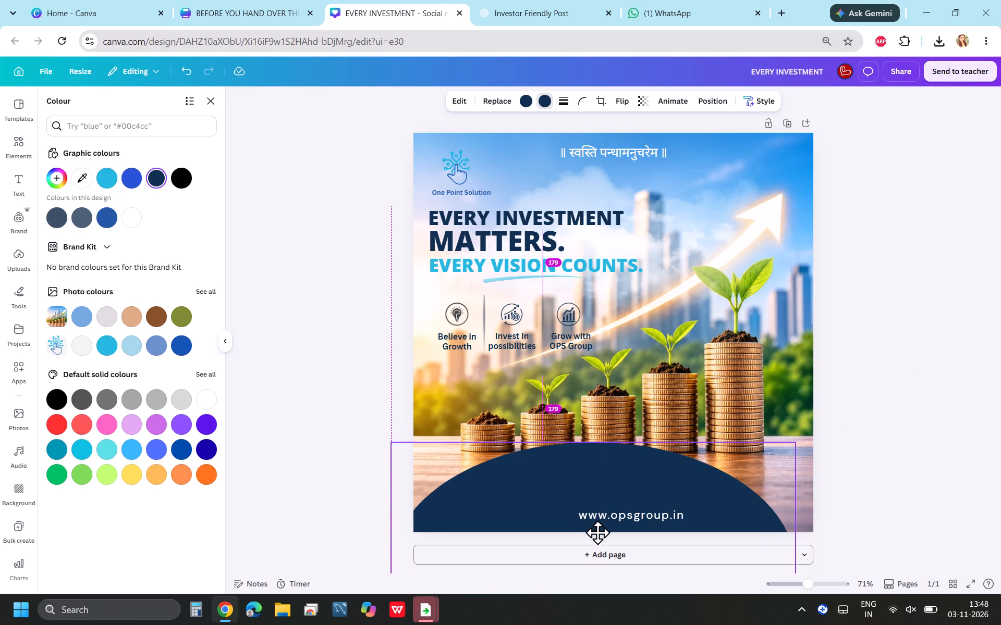
pyautogui.moveTo(597, 532); pyautogui.dragTo(602, 535)
# Tilt the navy oval counter-clockwise by about 13° at the bottom of the post.
pyautogui.moveTo(369, 421); pyautogui.dragTo(367, 429)
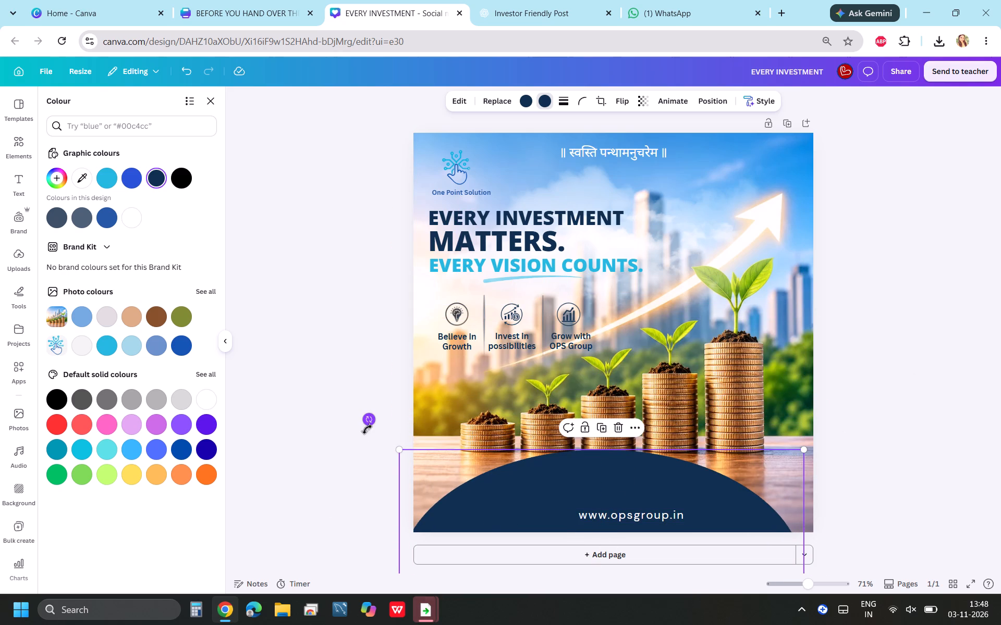
pyautogui.moveTo(367, 429); pyautogui.dragTo(357, 488)
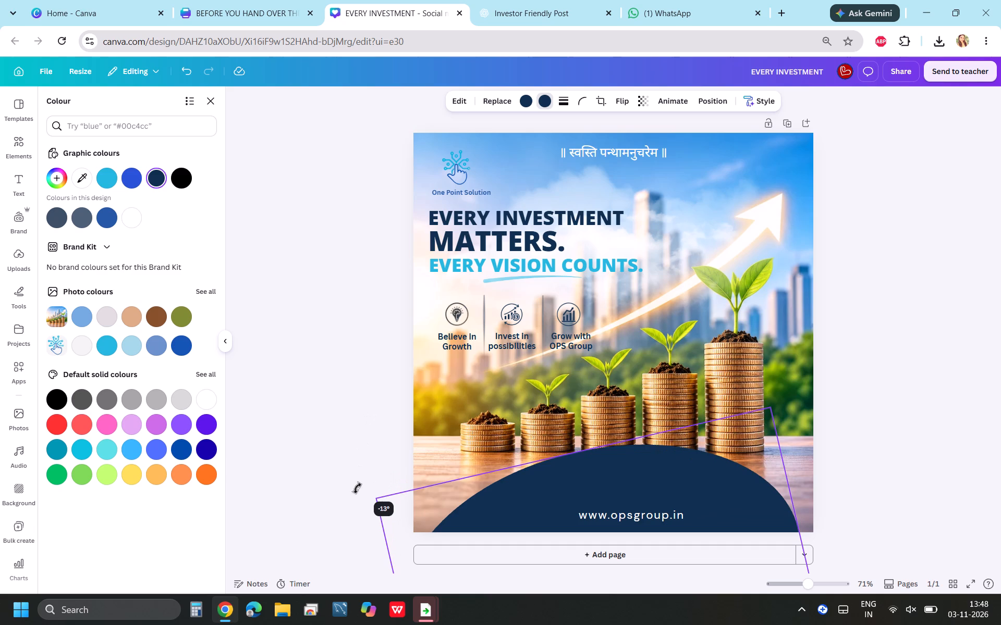
pyautogui.moveTo(357, 488); pyautogui.dragTo(351, 476)
pyautogui.click(346, 355)
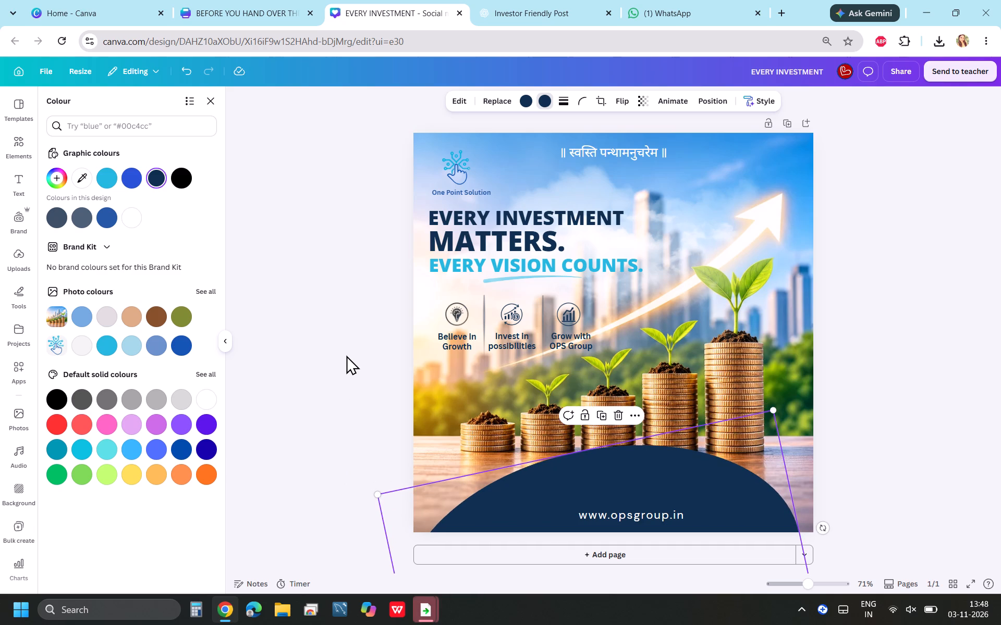
# Compare the footer with the OPS Group reference image, and set the navy oval's transparency to 96 in the Canva post.
pyautogui.click(538, 14)
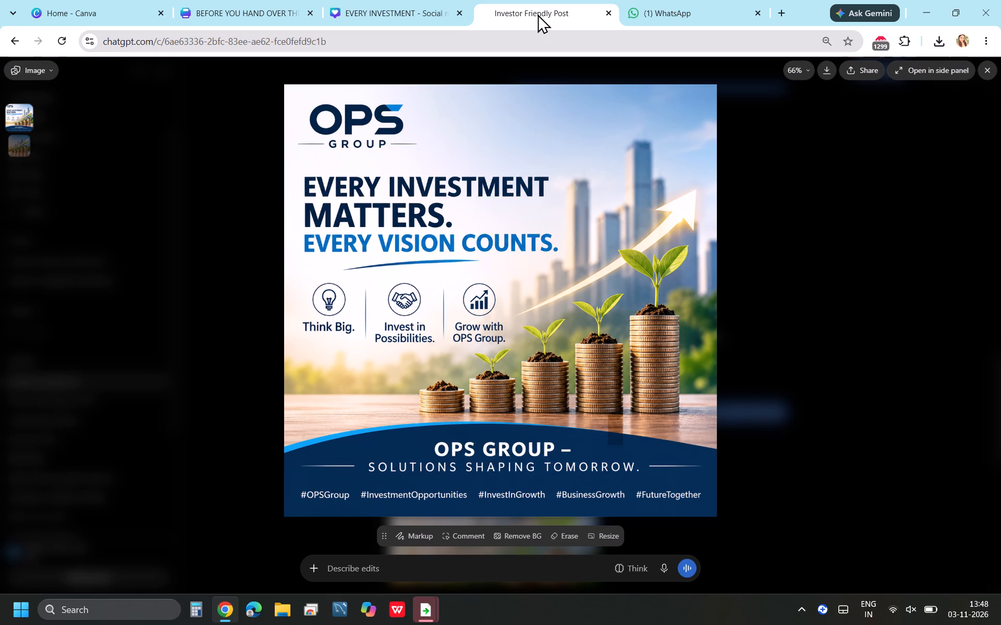
pyautogui.click(217, 378)
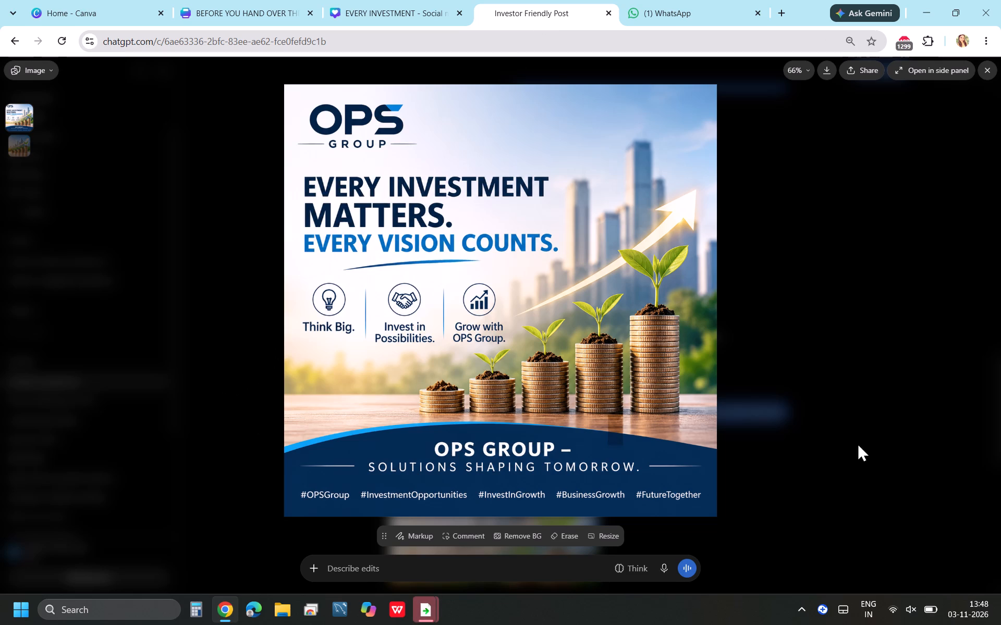
pyautogui.click(393, 15)
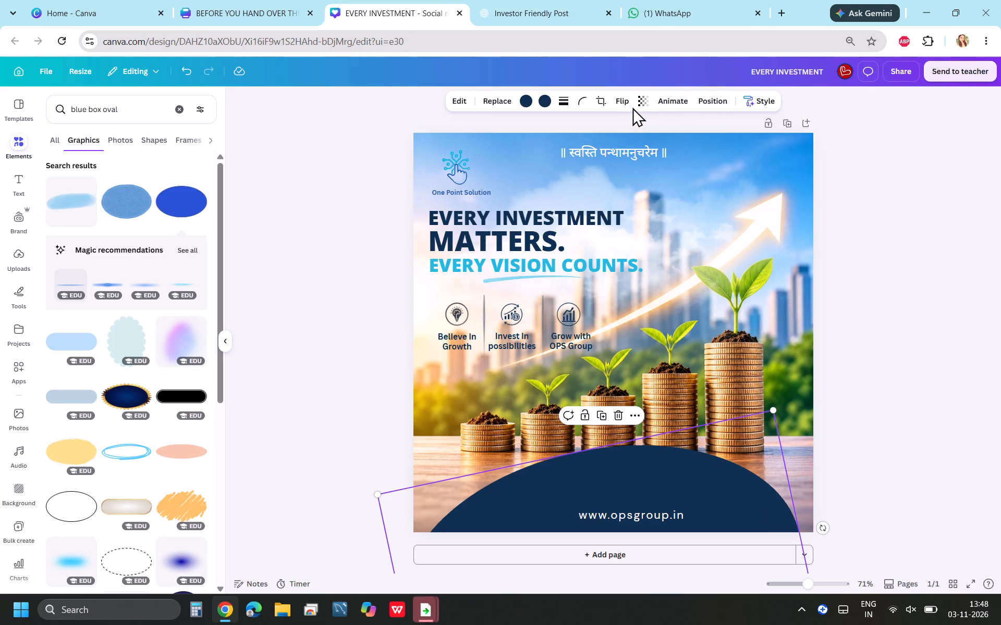
pyautogui.click(644, 101)
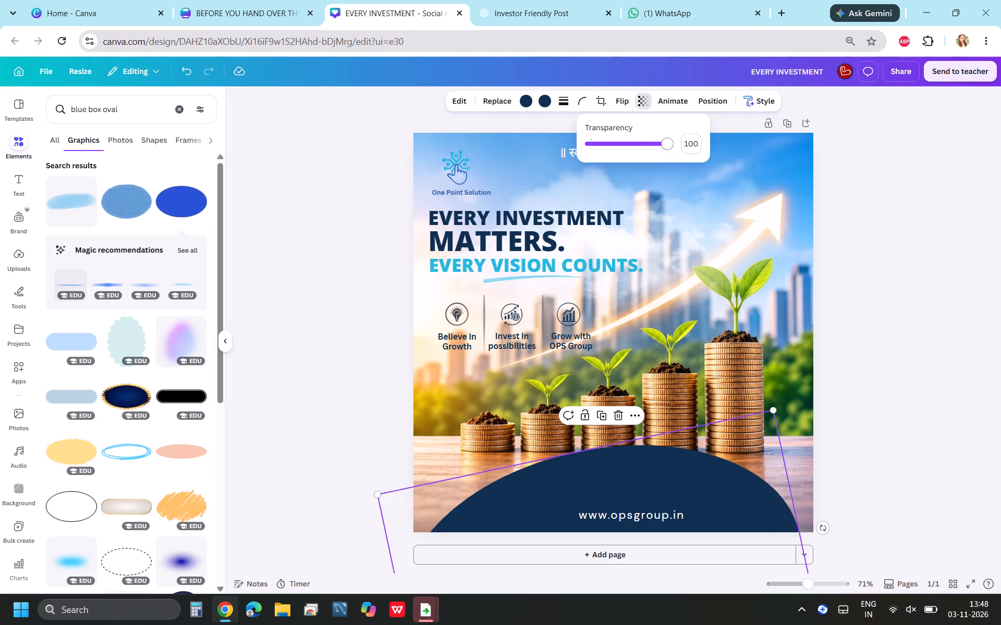
pyautogui.click(669, 146)
pyautogui.click(299, 372)
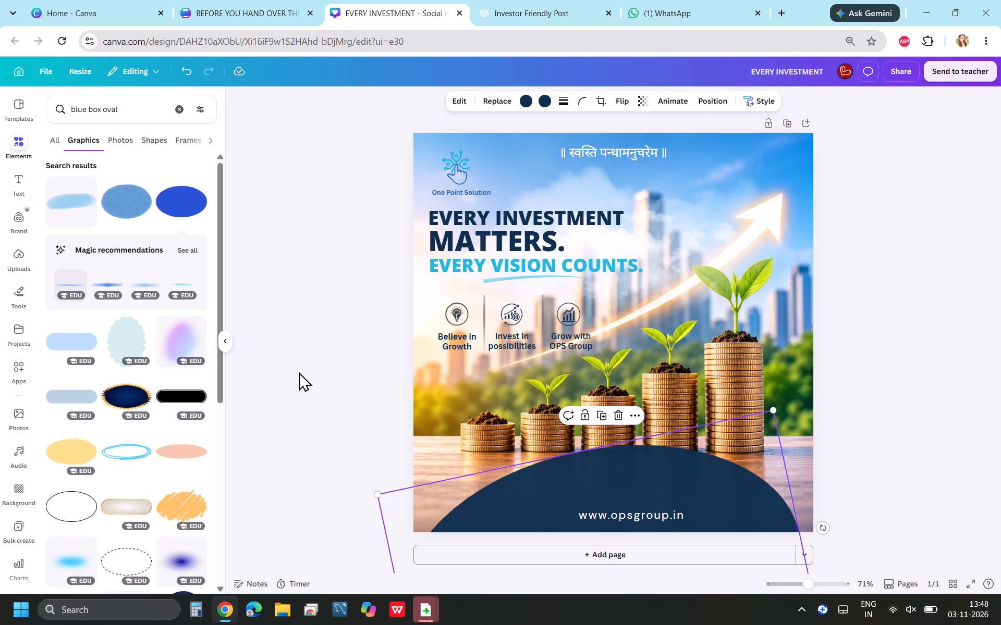
pyautogui.click(890, 429)
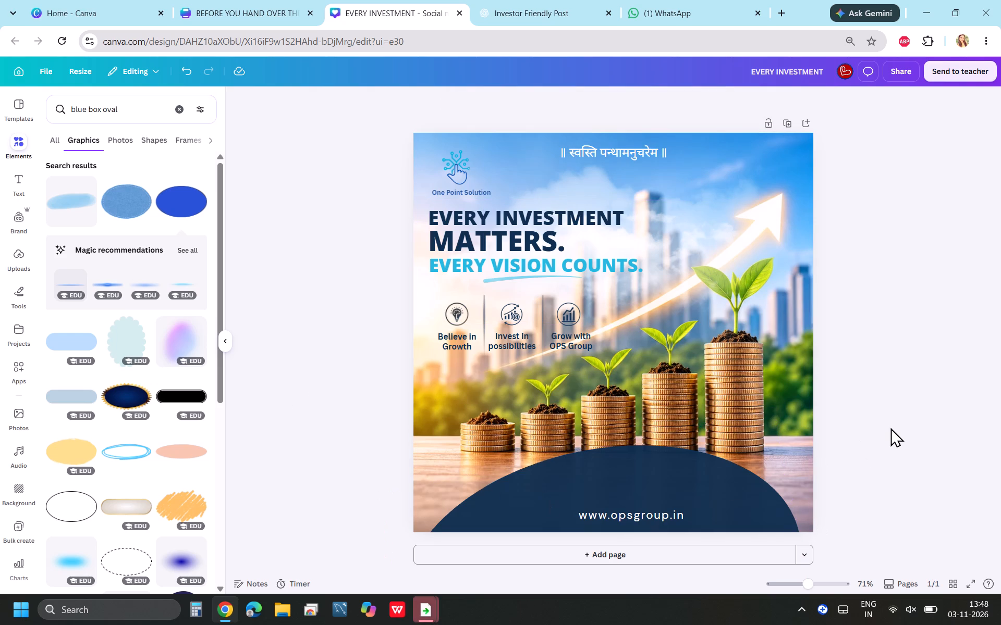
# Duplicate the tilted navy oval and shift the copy left so it fills the post's lower-left corner.
pyautogui.click(751, 489)
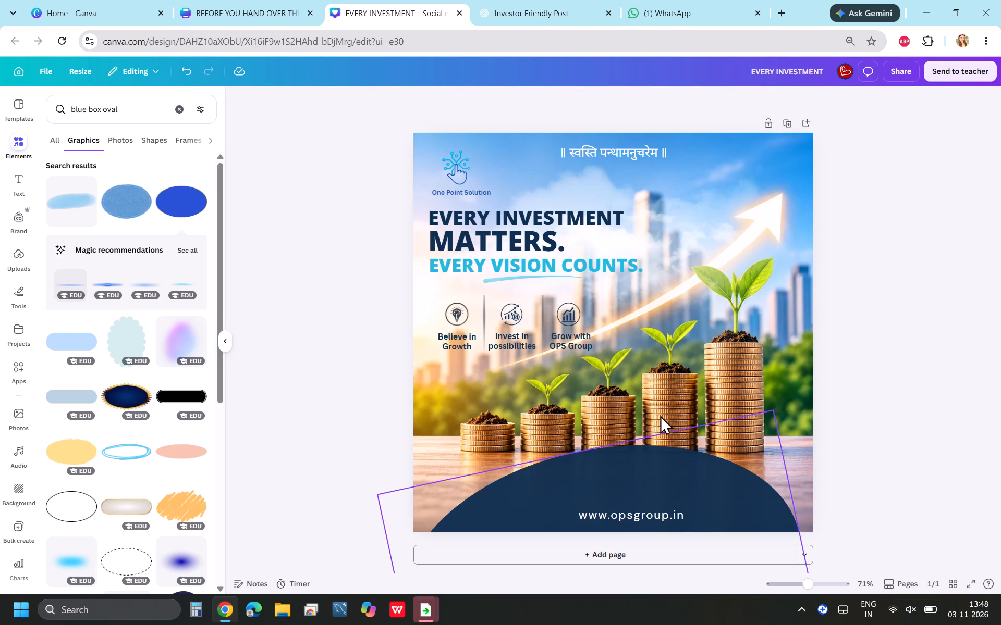
pyautogui.click(601, 415)
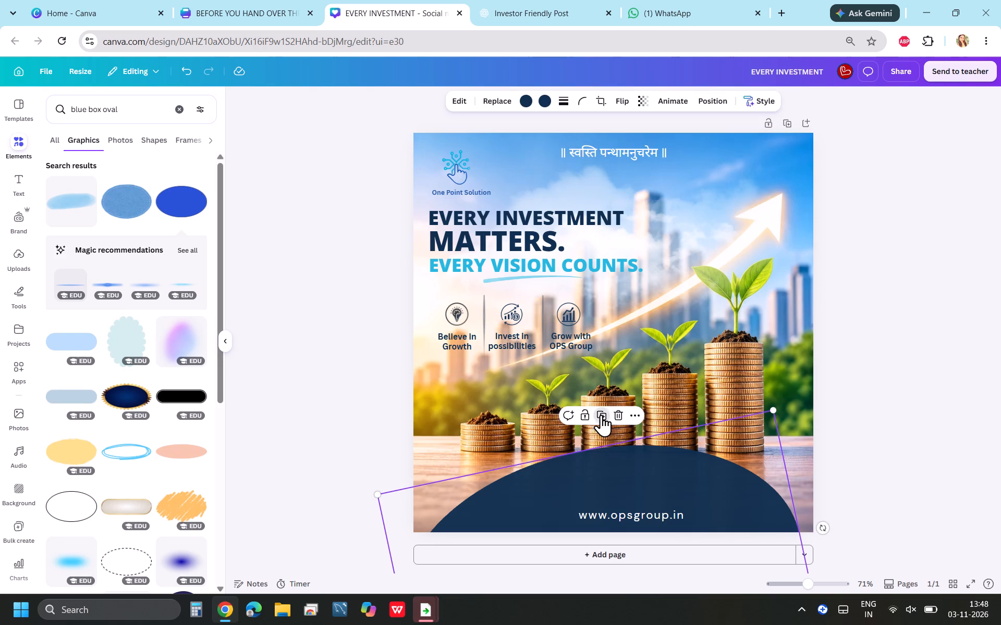
pyautogui.moveTo(643, 486); pyautogui.dragTo(557, 495)
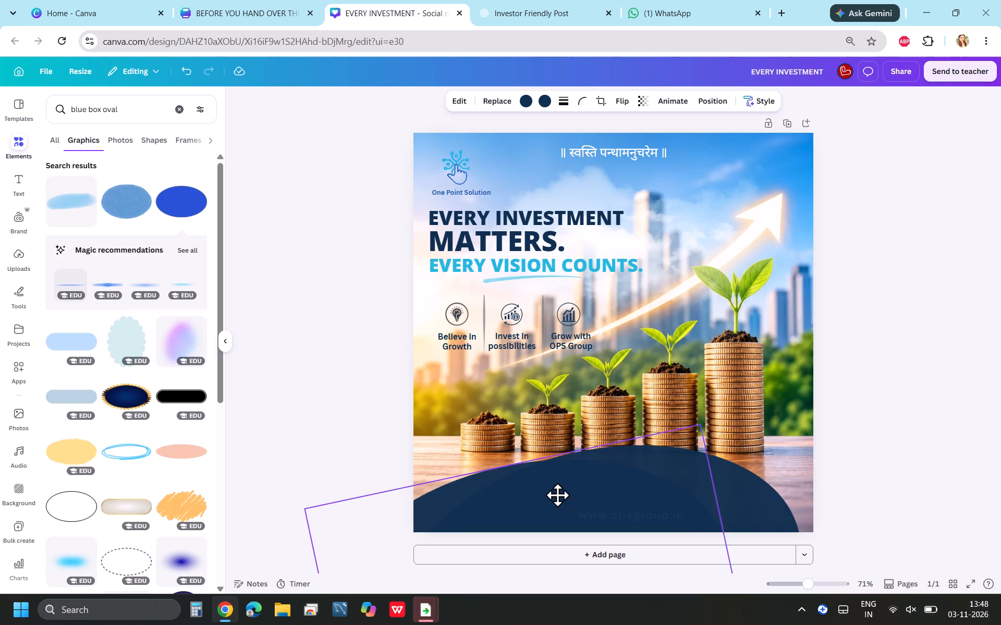
pyautogui.moveTo(557, 495); pyautogui.dragTo(570, 475)
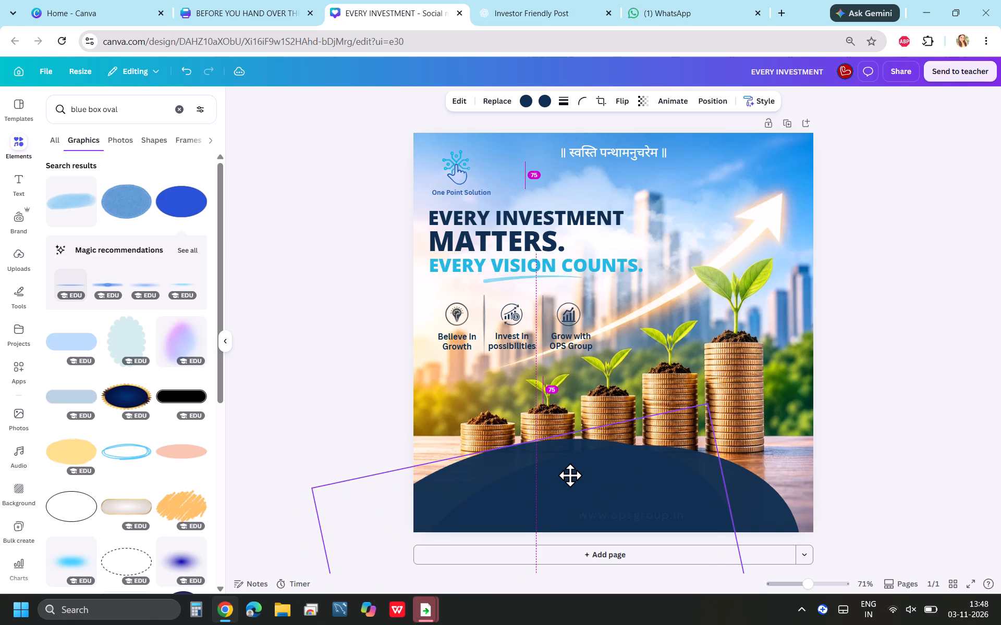
pyautogui.moveTo(570, 475); pyautogui.dragTo(573, 486)
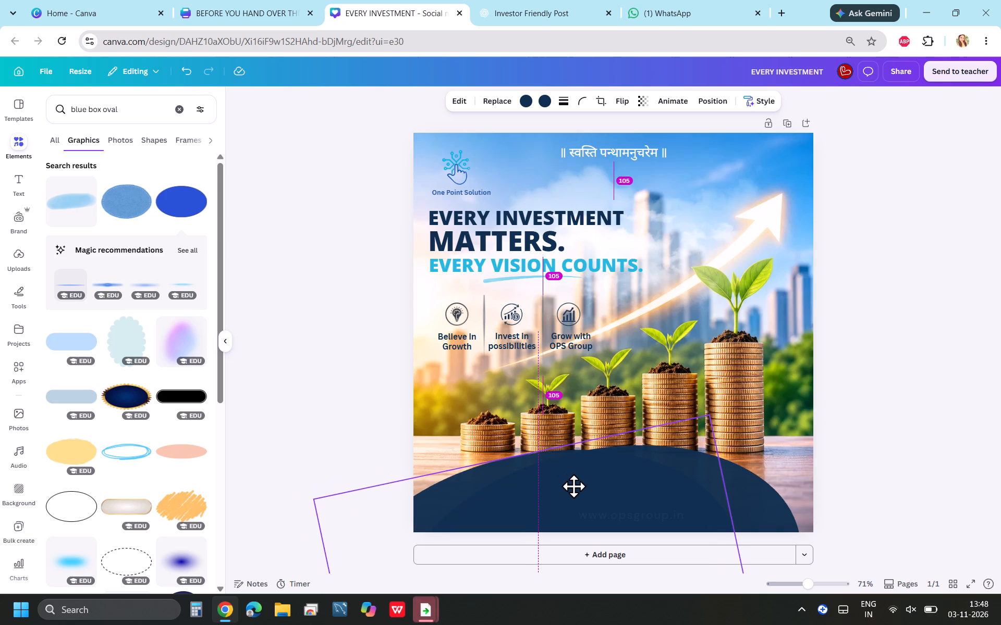
pyautogui.moveTo(573, 486); pyautogui.dragTo(573, 488)
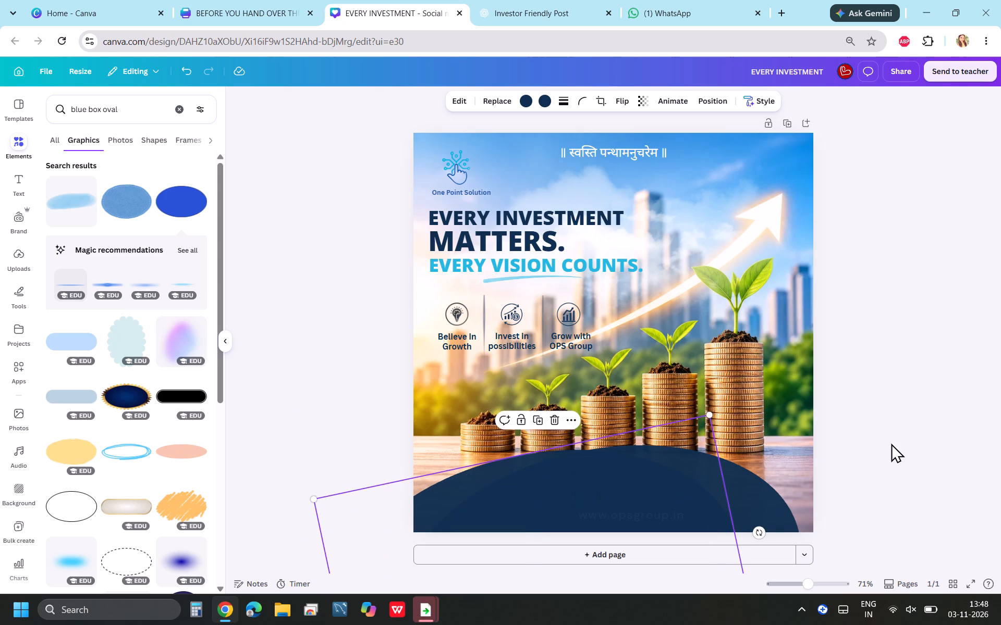
pyautogui.click(891, 443)
# Duplicate the left navy oval and move the new copy right to fill the post's lower-right corner.
pyautogui.click(666, 477)
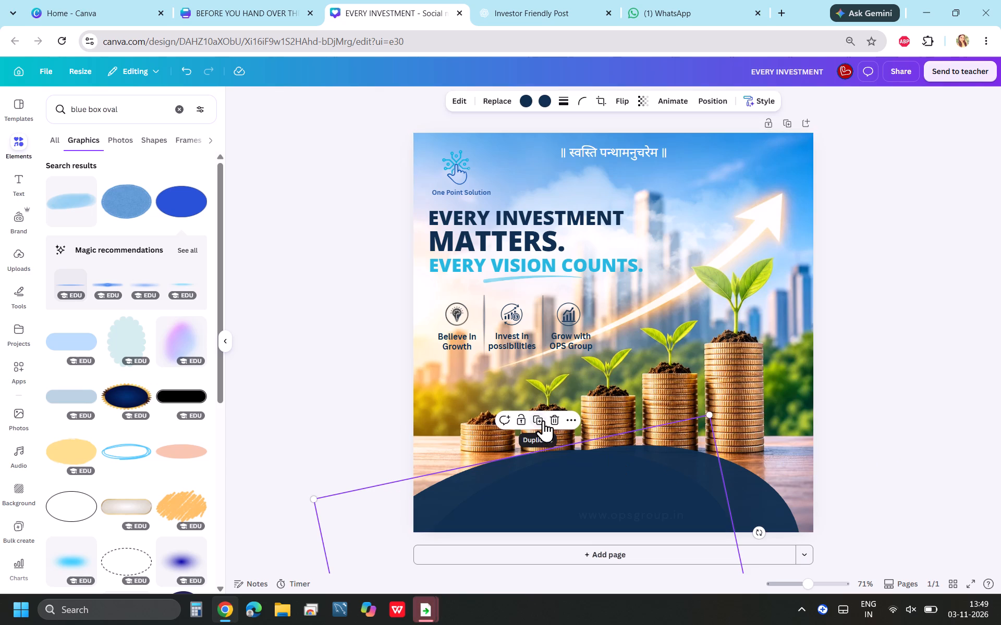
pyautogui.click(543, 420)
pyautogui.moveTo(615, 494); pyautogui.dragTo(711, 476)
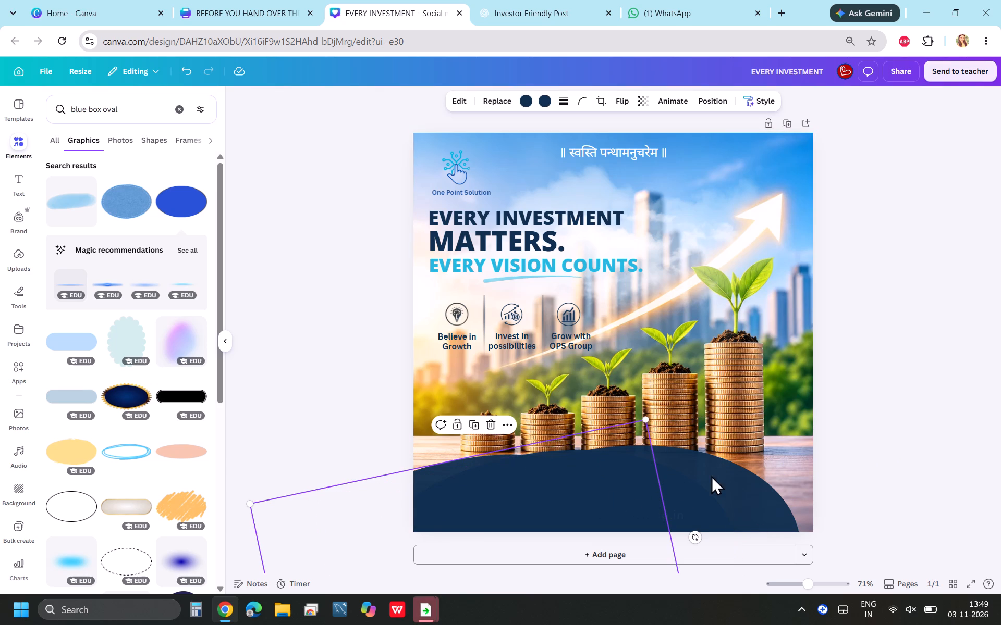
pyautogui.moveTo(711, 476); pyautogui.dragTo(855, 490)
pyautogui.click(892, 362)
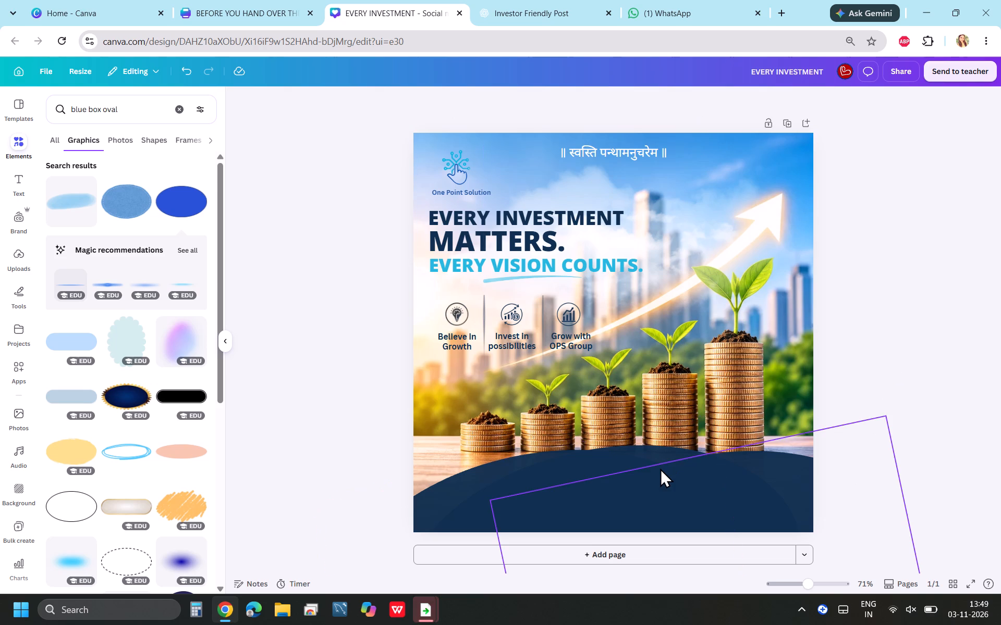
# Set the left navy oval copy's transparency to 100.
pyautogui.click(652, 455)
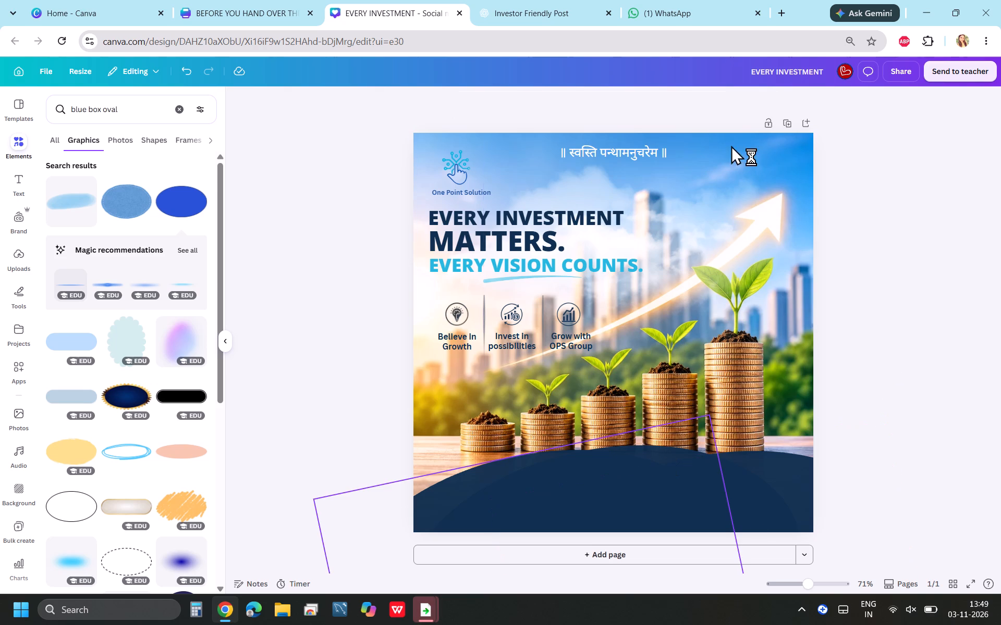
pyautogui.click(641, 105)
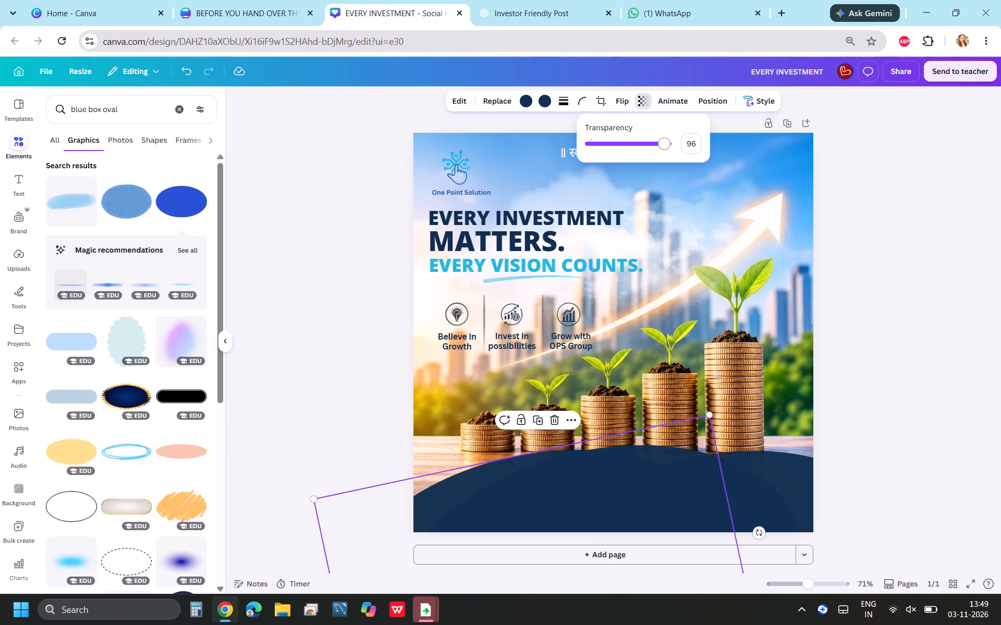
pyautogui.moveTo(666, 146); pyautogui.dragTo(724, 136)
pyautogui.click(890, 256)
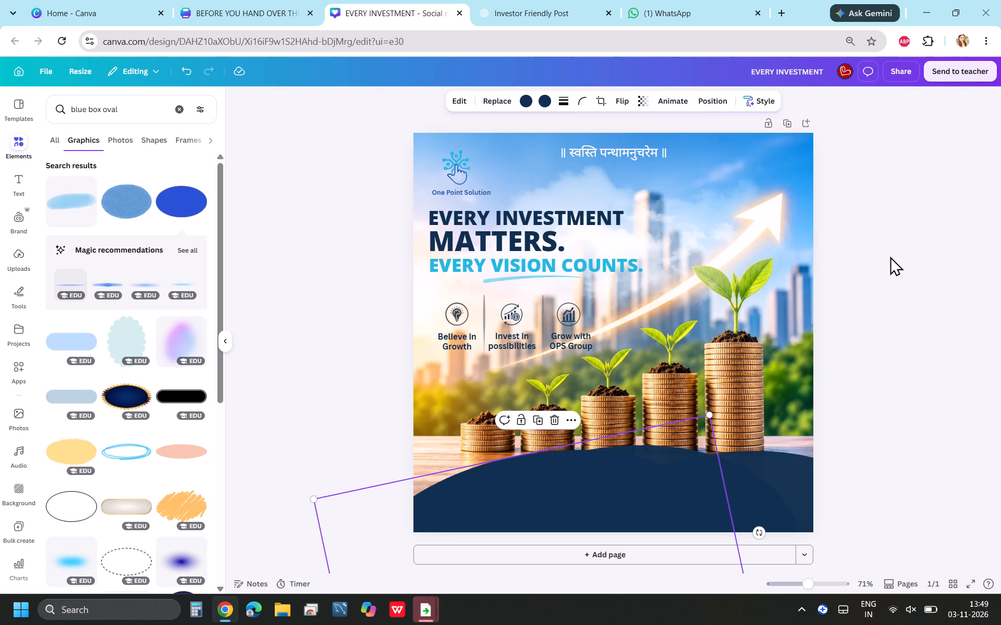
# Set the transparency of the navy oval copy at the post's lower-right corner to 100.
pyautogui.click(793, 486)
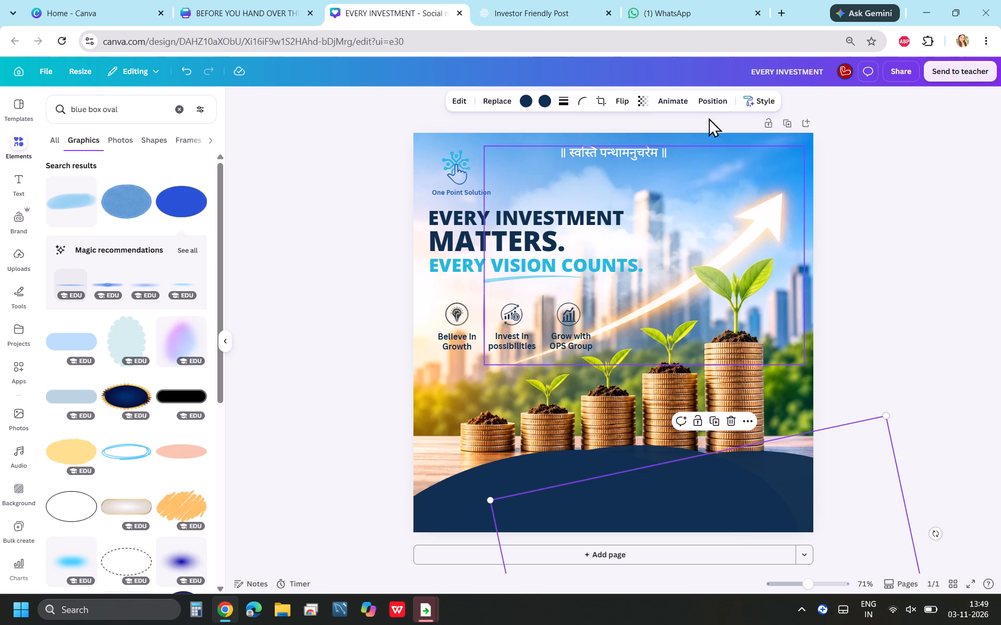
pyautogui.click(686, 98)
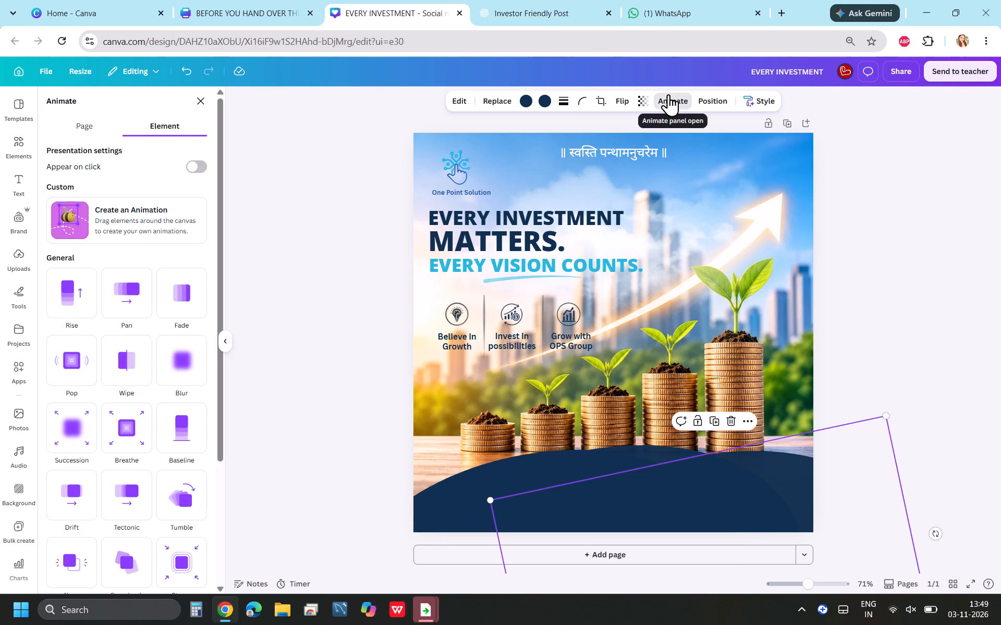
pyautogui.click(640, 99)
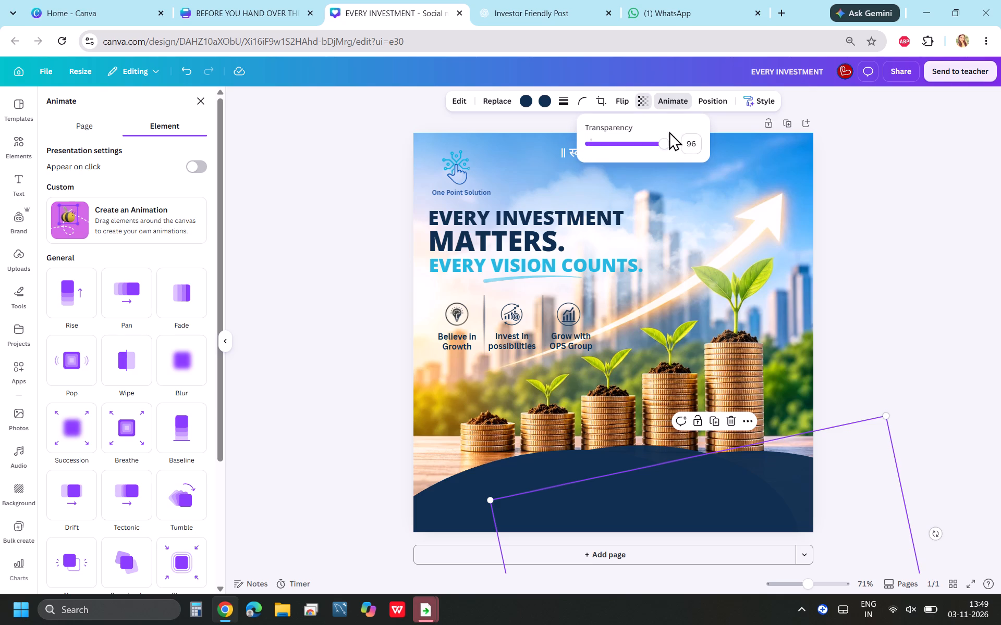
pyautogui.moveTo(665, 141); pyautogui.dragTo(726, 141)
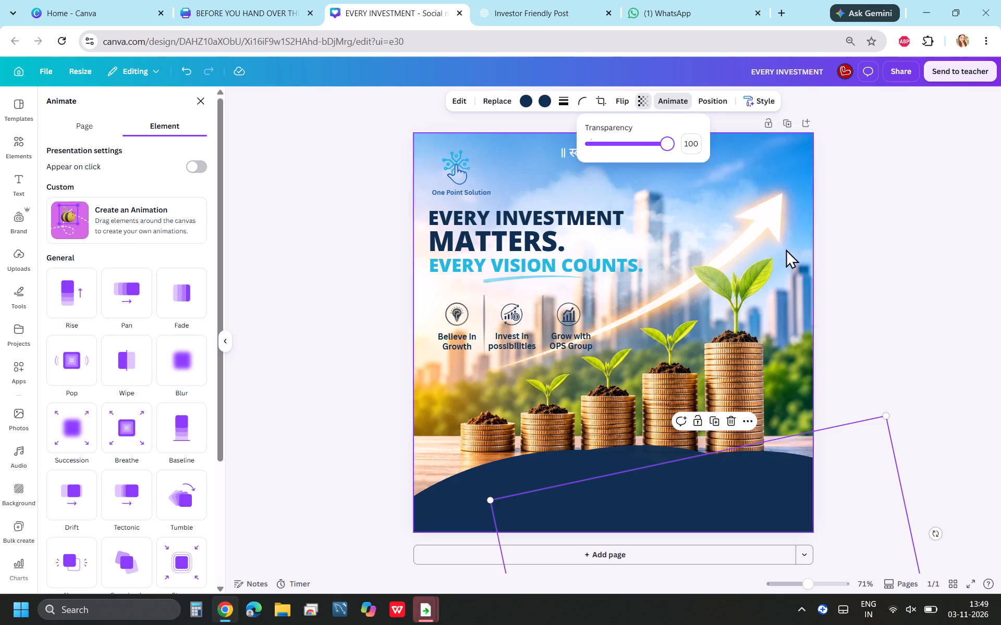
pyautogui.click(921, 303)
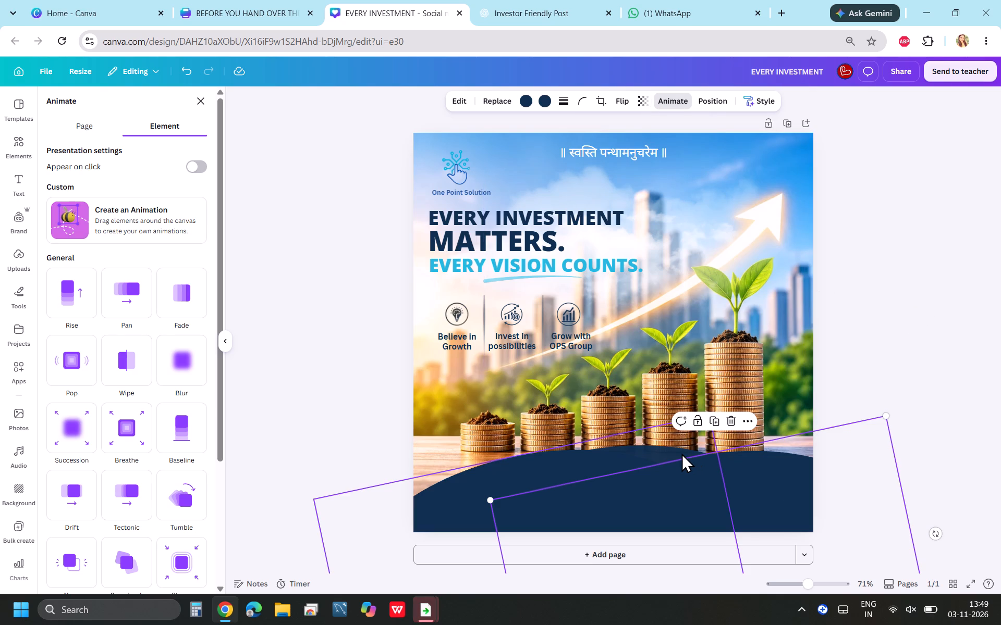
# Check the transparency setting of the navy oval copy at the post's lower-left corner.
pyautogui.click(681, 453)
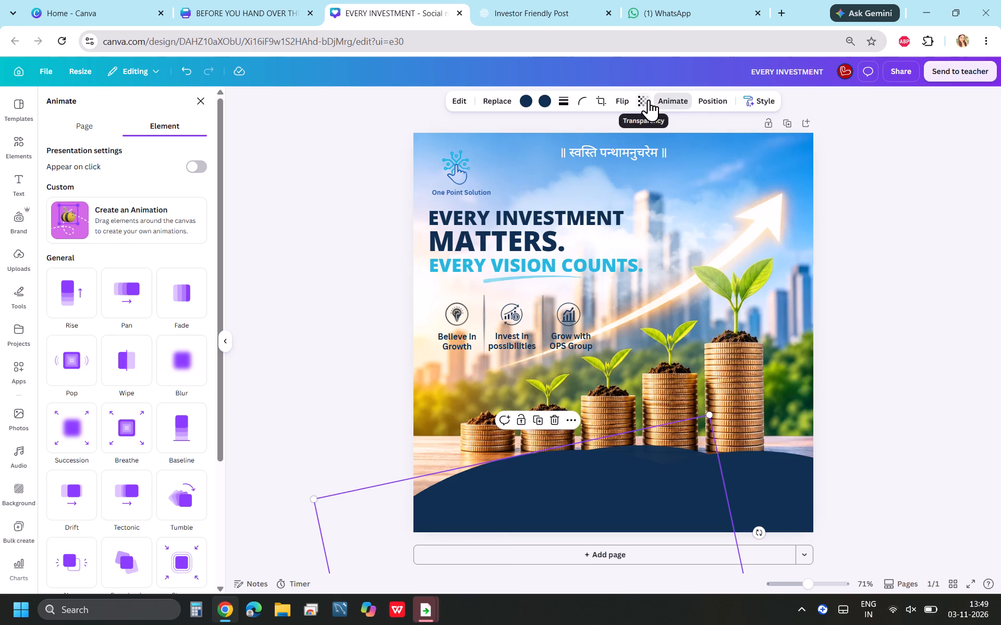
pyautogui.click(649, 98)
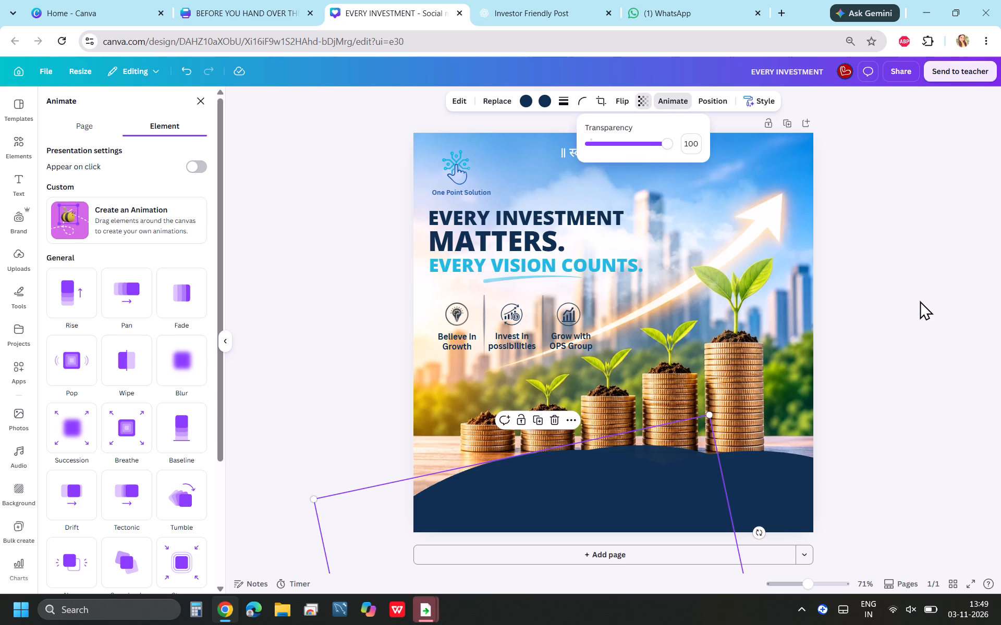
pyautogui.click(920, 301)
pyautogui.click(920, 301)
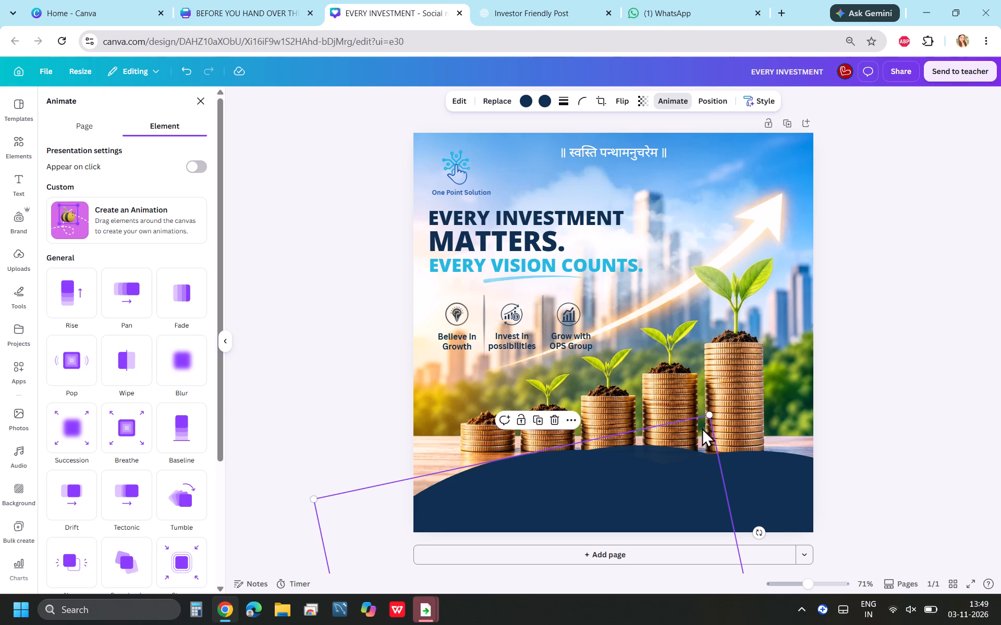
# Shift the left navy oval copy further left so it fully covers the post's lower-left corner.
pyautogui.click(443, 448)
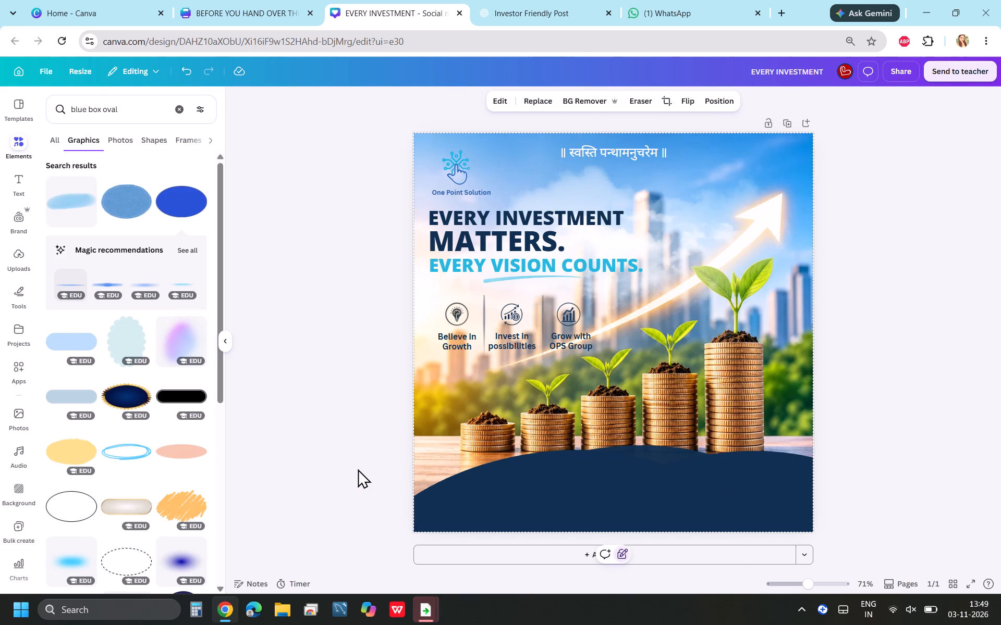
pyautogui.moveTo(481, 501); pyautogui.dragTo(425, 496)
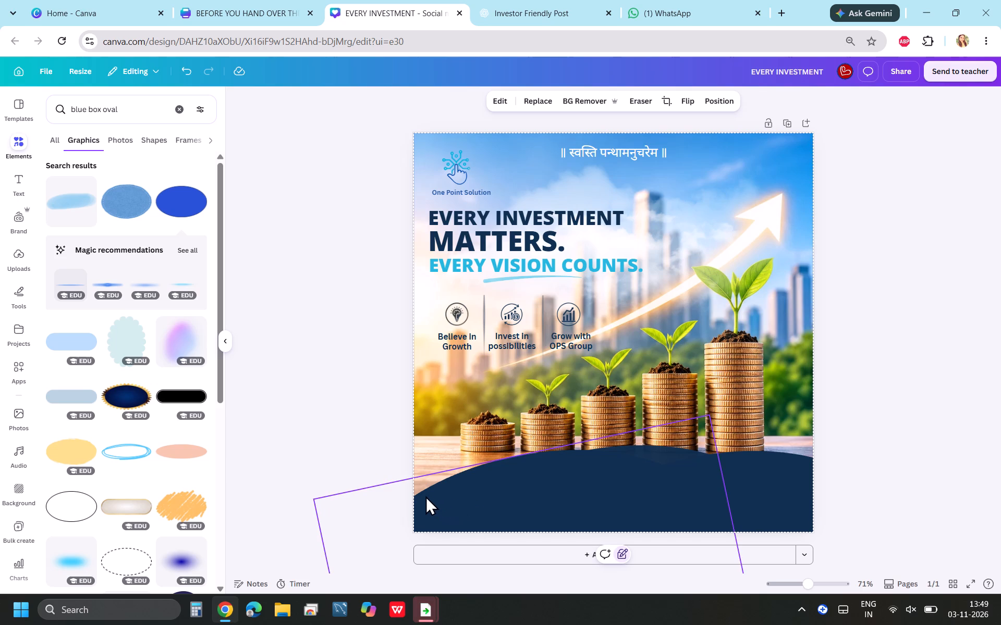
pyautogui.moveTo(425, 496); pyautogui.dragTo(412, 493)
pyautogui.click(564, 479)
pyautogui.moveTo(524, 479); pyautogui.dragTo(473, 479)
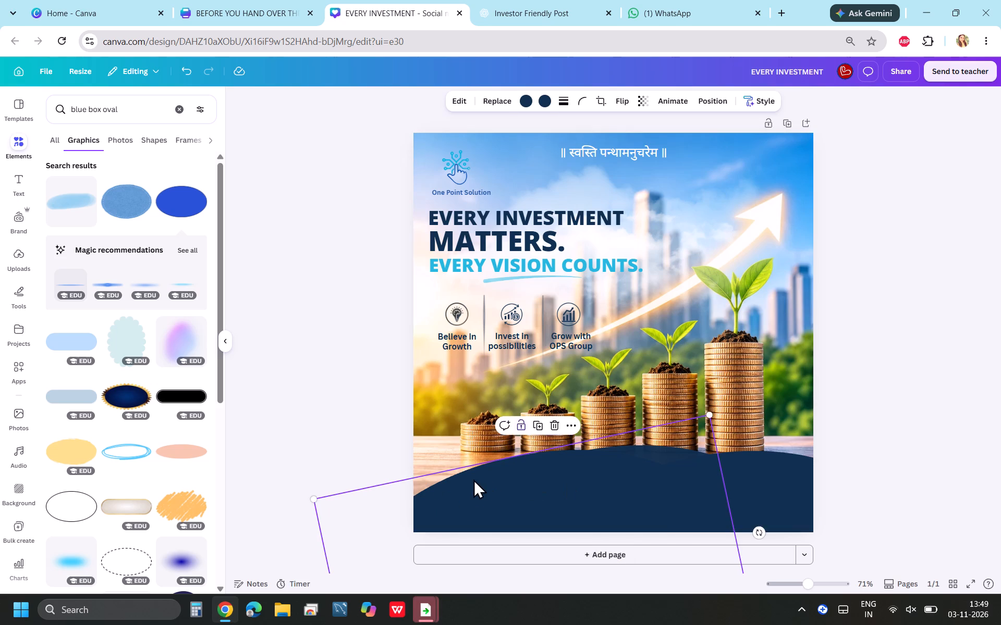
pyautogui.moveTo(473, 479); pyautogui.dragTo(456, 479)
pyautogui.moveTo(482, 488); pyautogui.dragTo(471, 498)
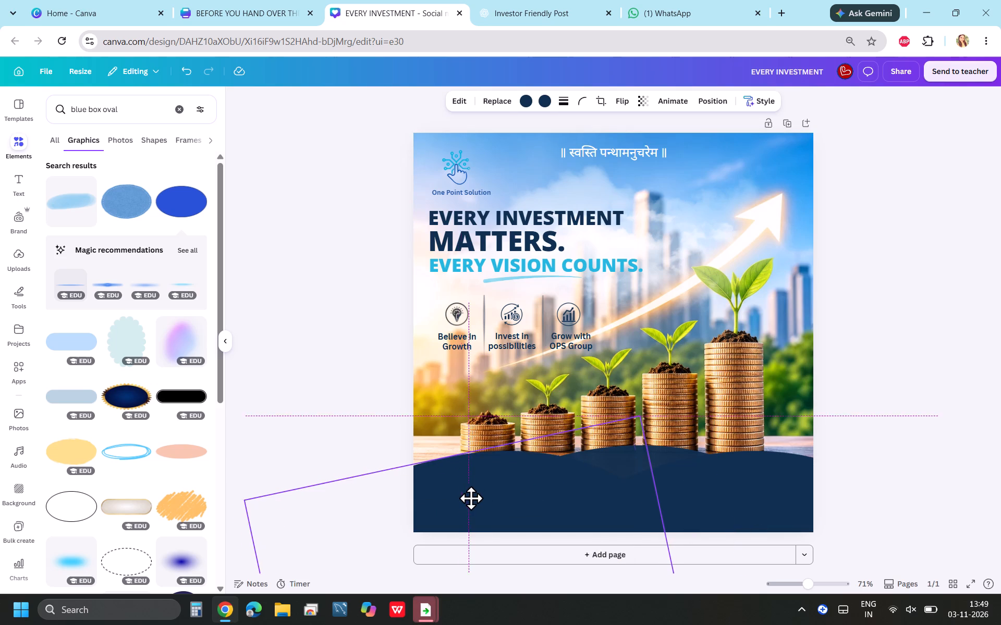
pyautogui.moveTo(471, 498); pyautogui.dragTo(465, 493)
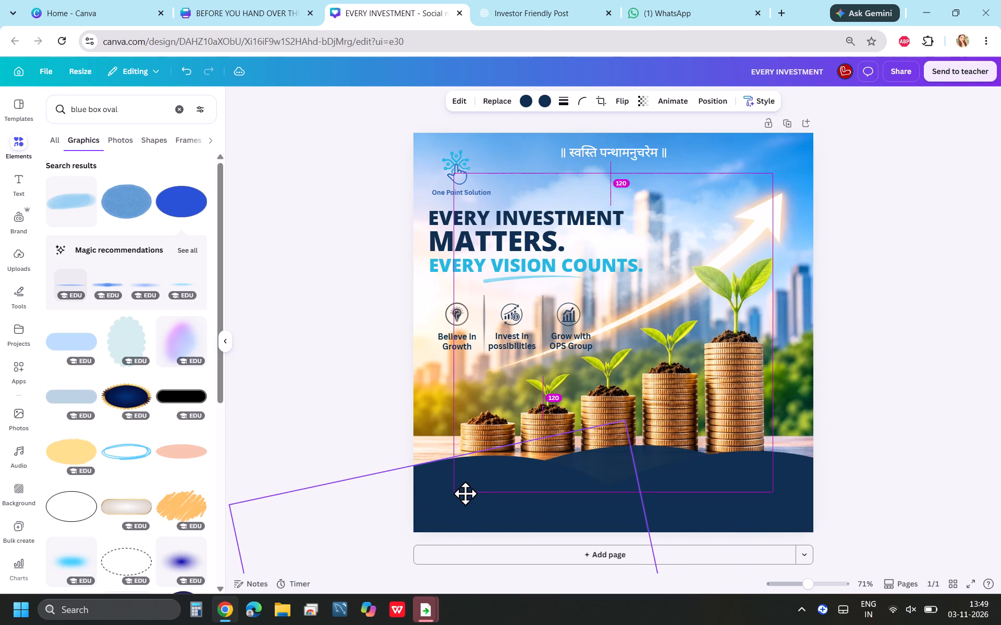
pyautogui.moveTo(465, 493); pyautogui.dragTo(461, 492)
# Set the middle navy oval's transparency to 100.
pyautogui.click(633, 456)
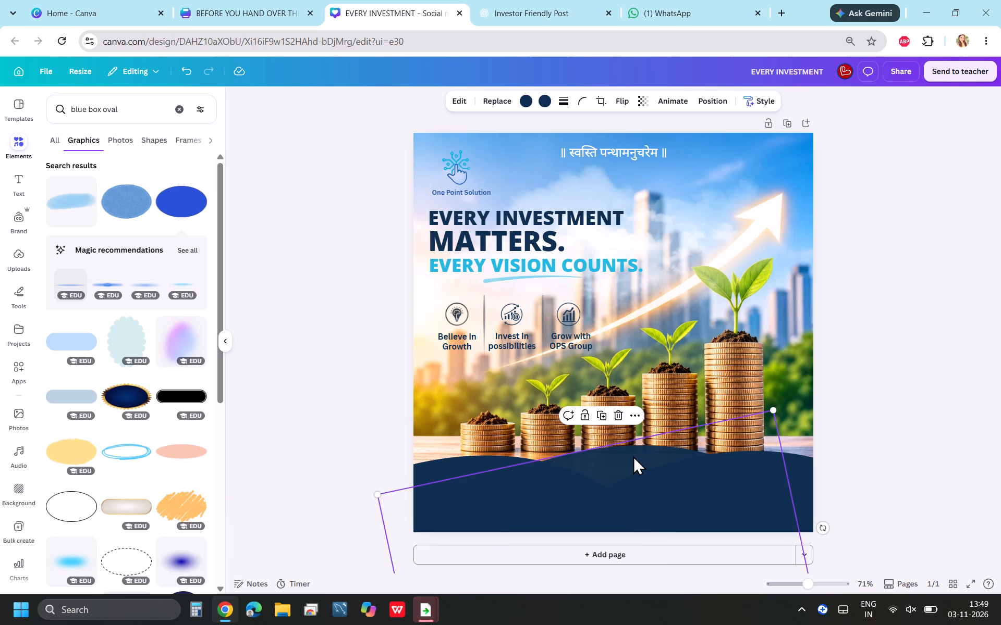
pyautogui.click(628, 102)
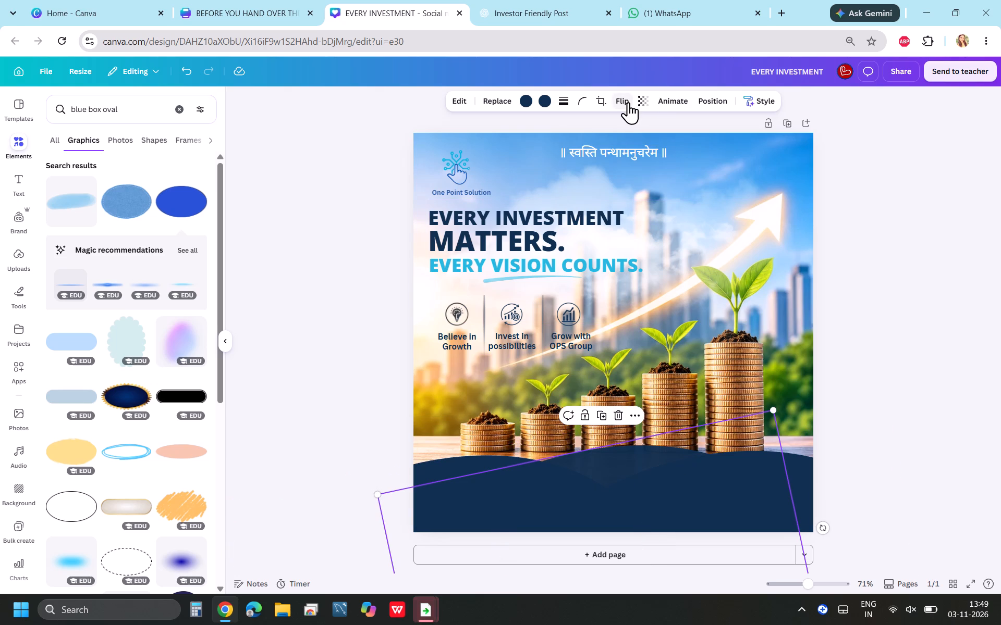
pyautogui.click(640, 102)
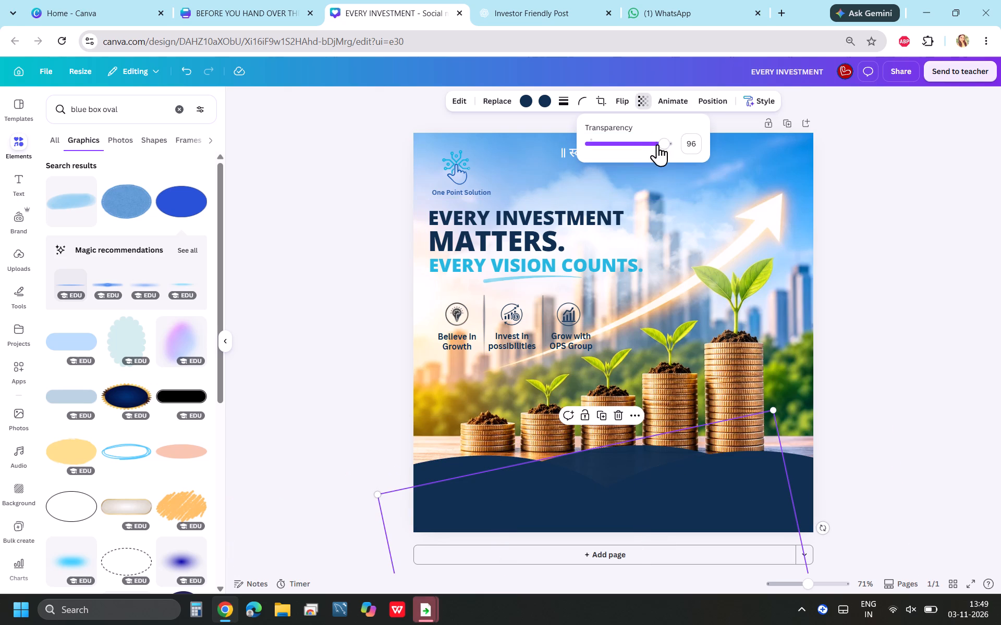
pyautogui.moveTo(661, 144); pyautogui.dragTo(762, 144)
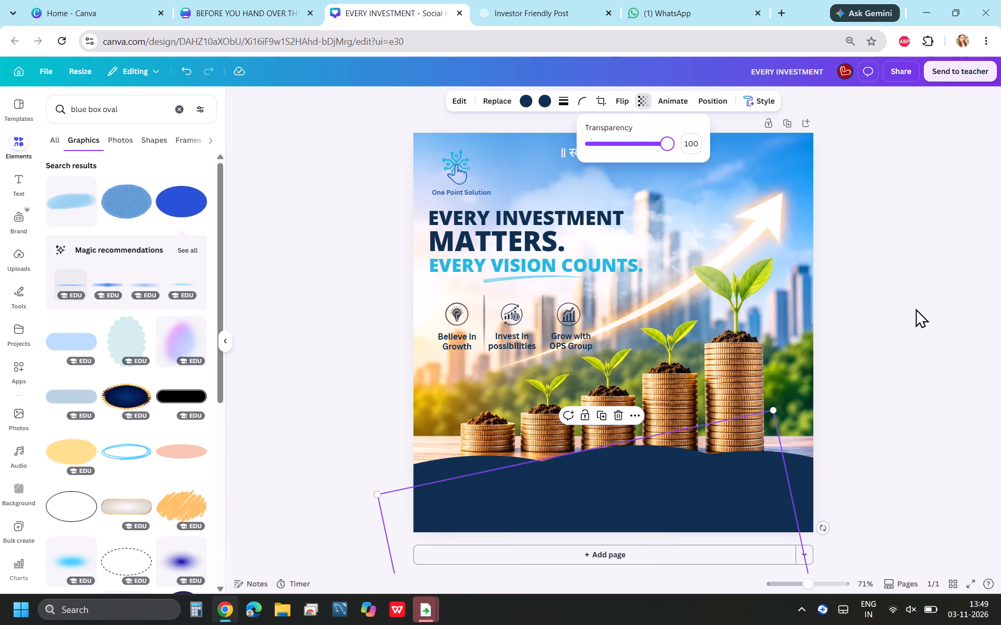
pyautogui.click(915, 308)
pyautogui.click(938, 329)
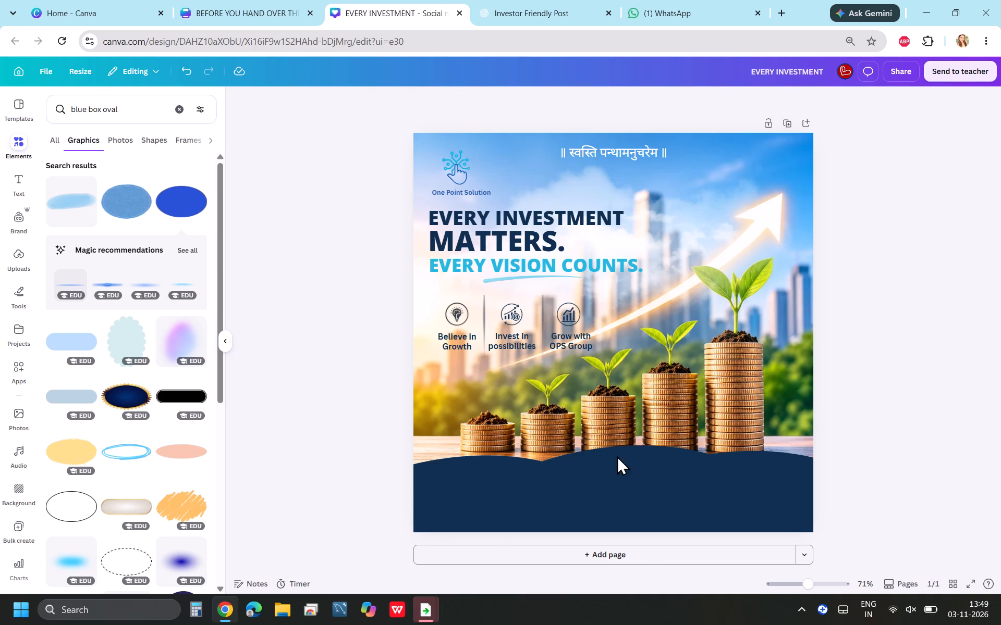
# Delete the left navy oval copy.
pyautogui.click(516, 476)
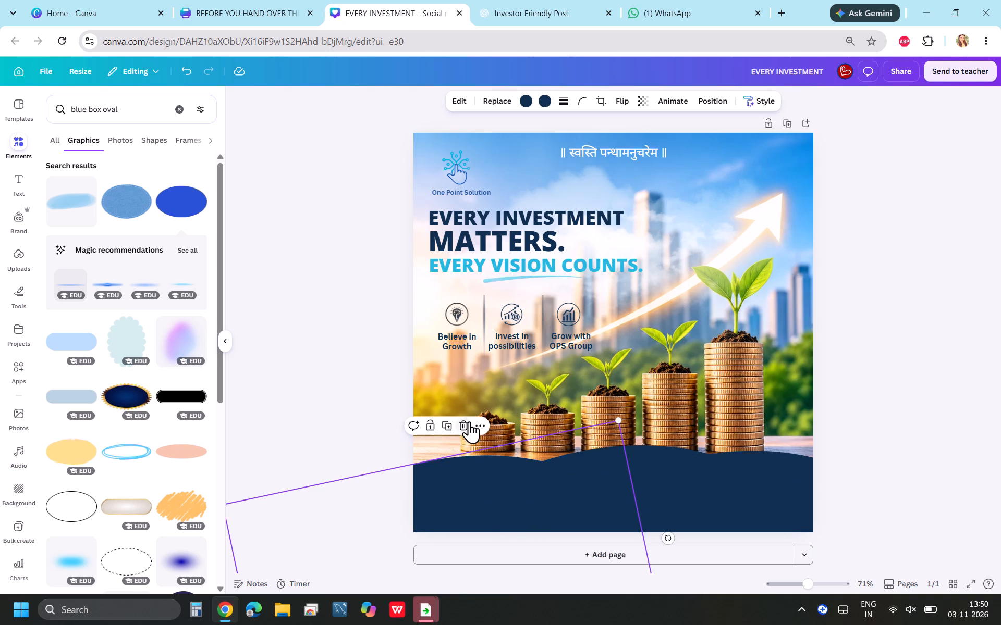
pyautogui.click(466, 423)
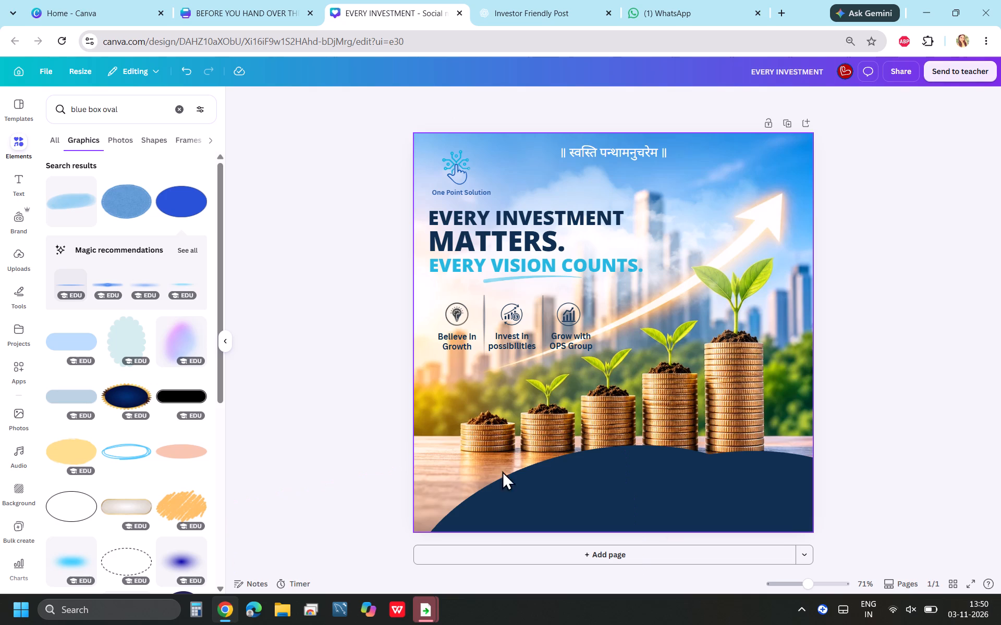
# Move the middle navy oval left so it covers the post's lower-left area beneath the shorter coin stacks.
pyautogui.click(575, 495)
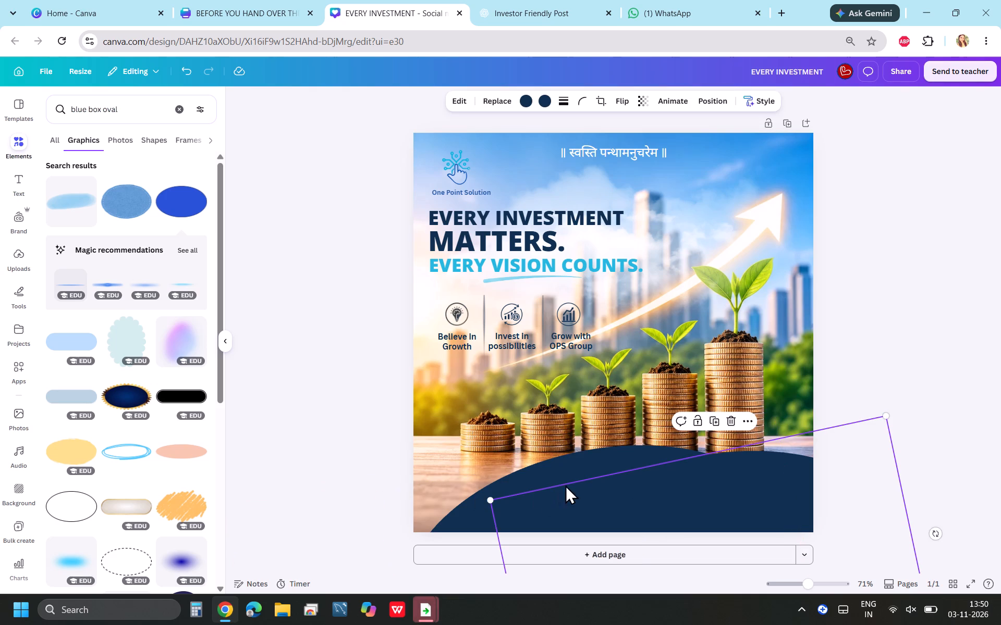
pyautogui.moveTo(566, 470); pyautogui.dragTo(511, 475)
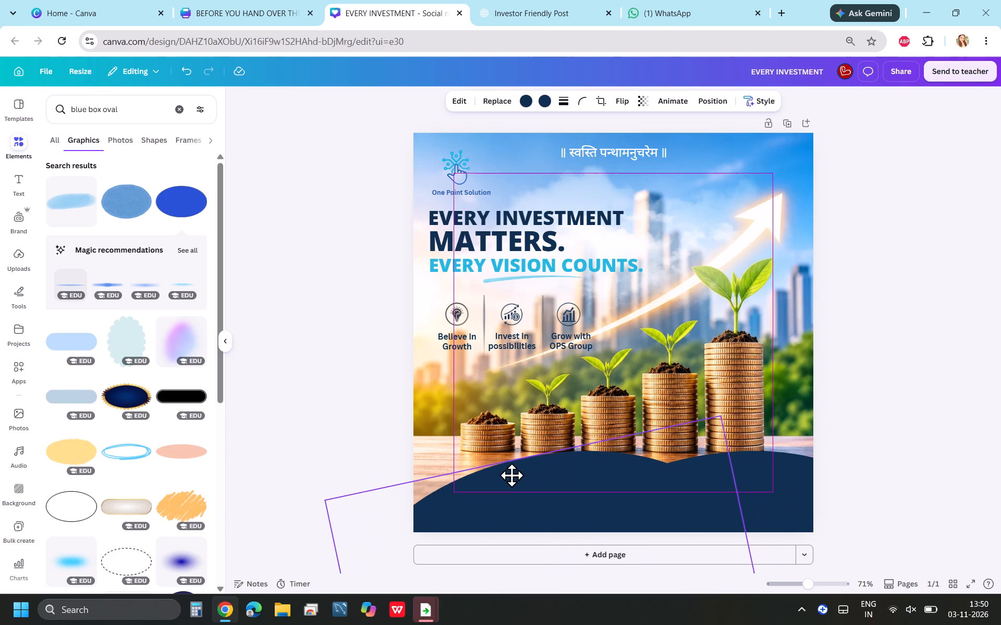
pyautogui.moveTo(511, 475); pyautogui.dragTo(510, 473)
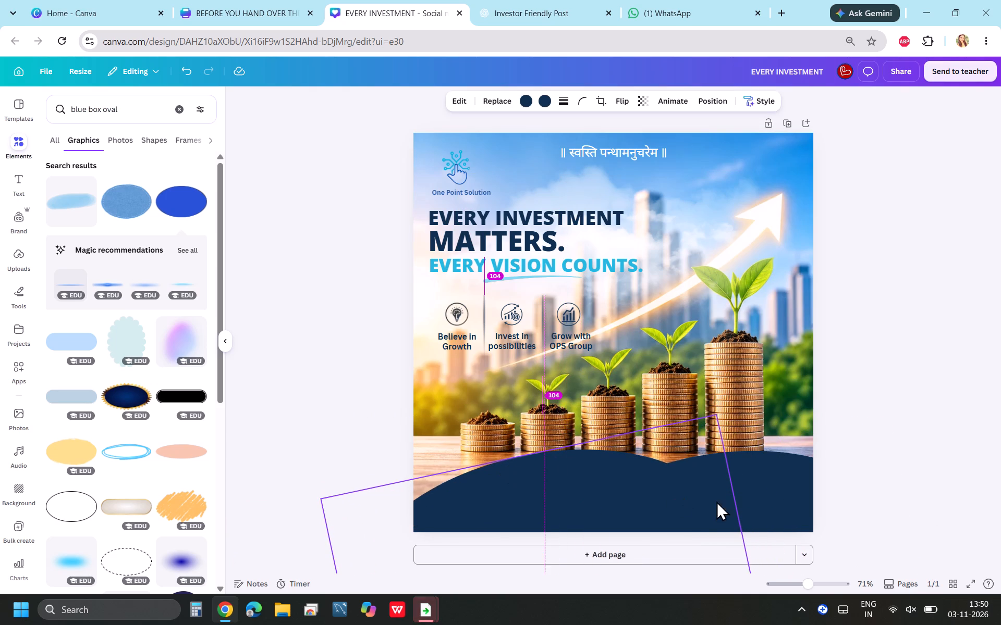
pyautogui.moveTo(712, 495); pyautogui.dragTo(712, 481)
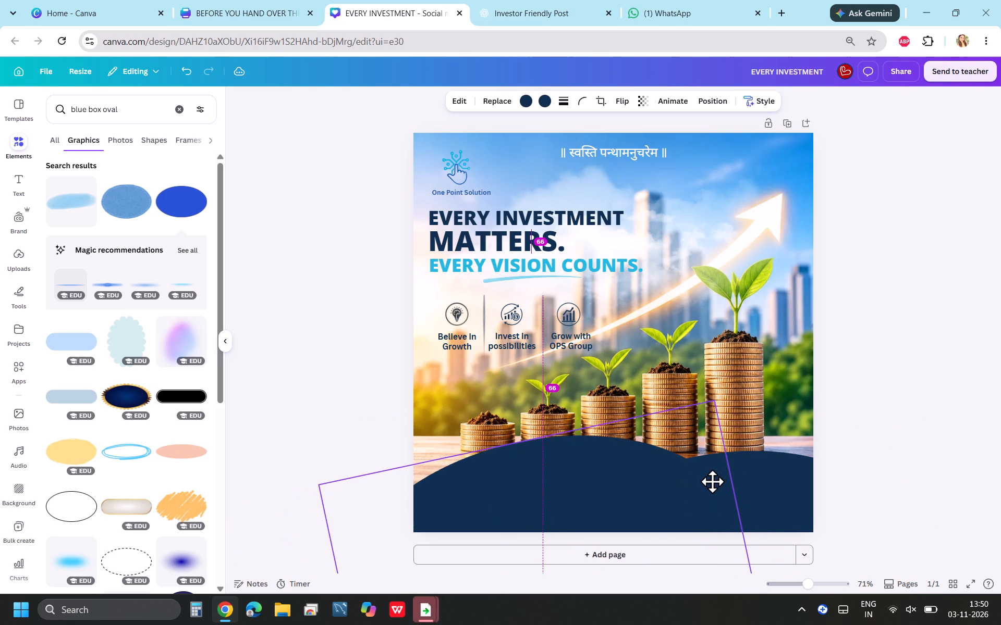
pyautogui.moveTo(712, 481); pyautogui.dragTo(728, 493)
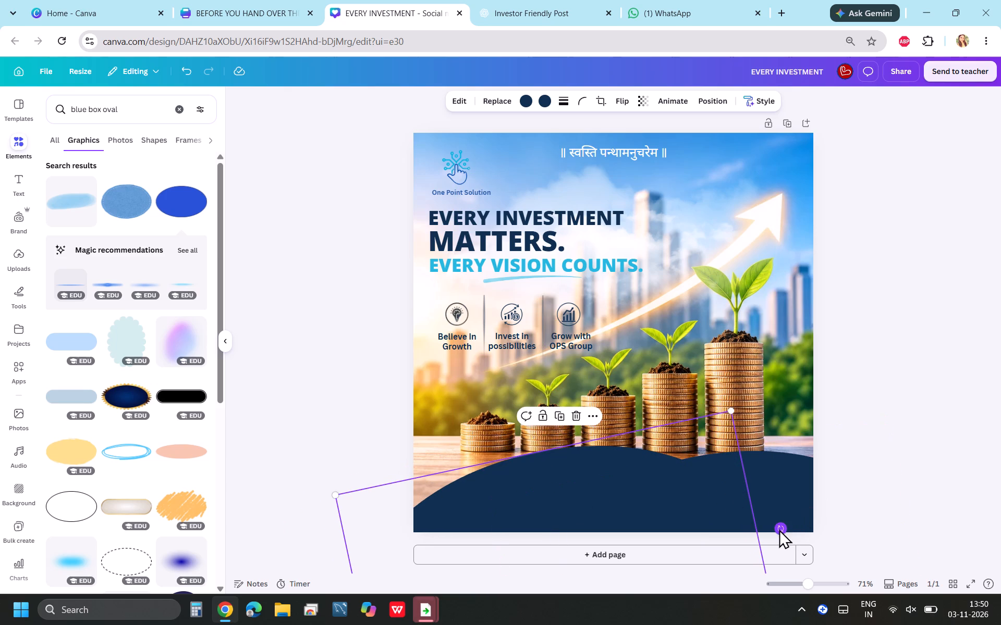
# Rotate the left-hand navy oval to about -16° and reposition it over the post's lower-left corner.
pyautogui.moveTo(778, 529); pyautogui.dragTo(786, 510)
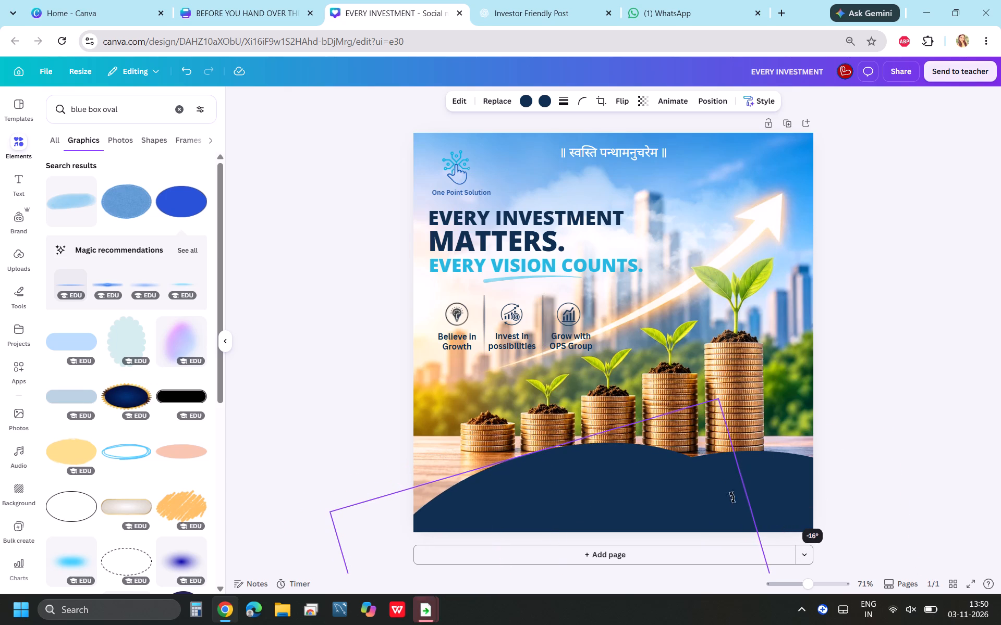
pyautogui.moveTo(636, 499); pyautogui.dragTo(628, 499)
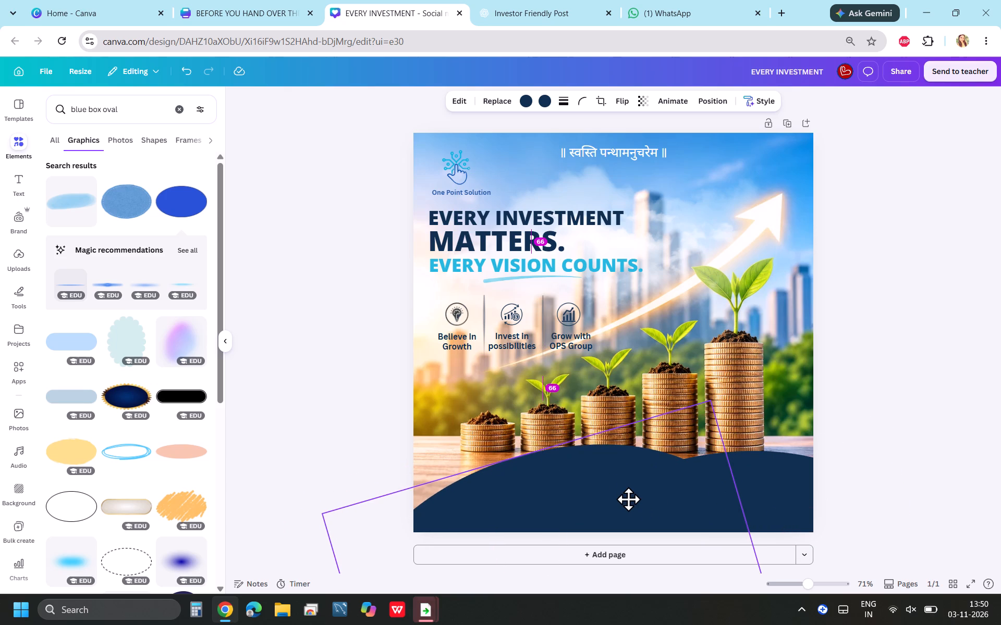
pyautogui.moveTo(628, 499); pyautogui.dragTo(617, 495)
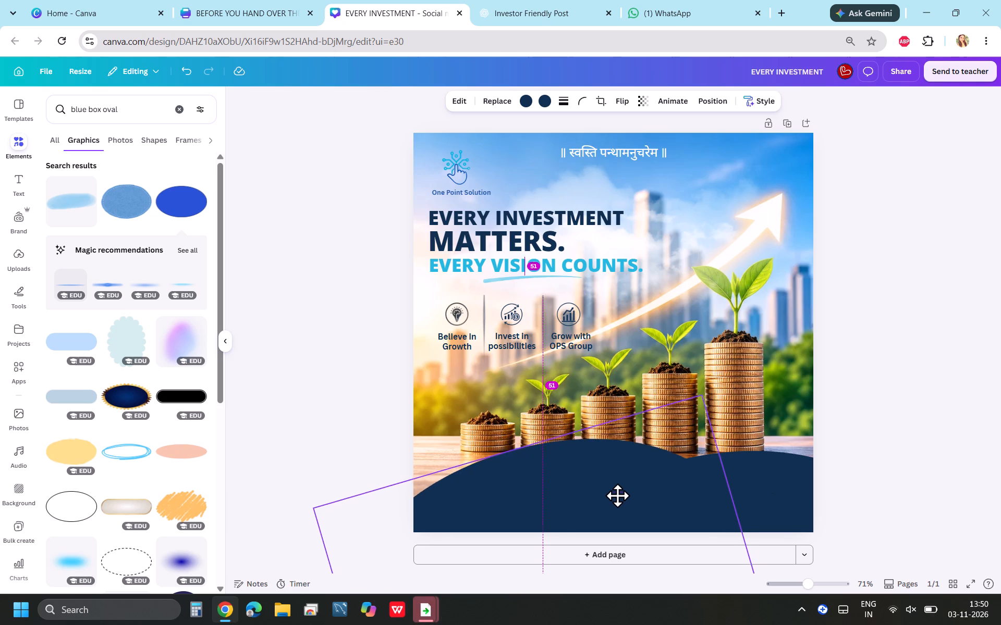
pyautogui.moveTo(617, 495); pyautogui.dragTo(609, 509)
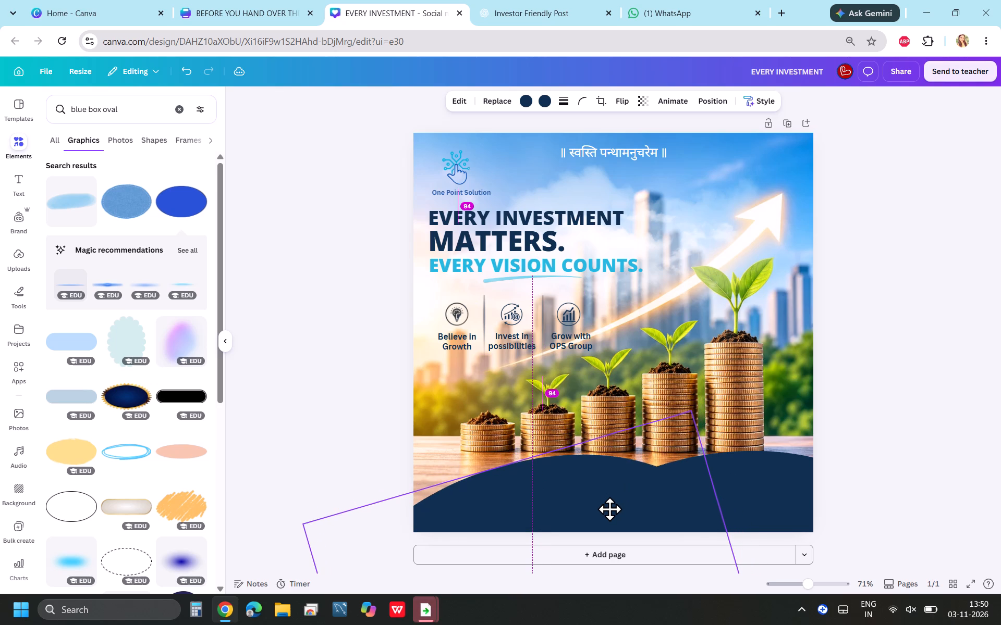
pyautogui.moveTo(609, 509); pyautogui.dragTo(607, 504)
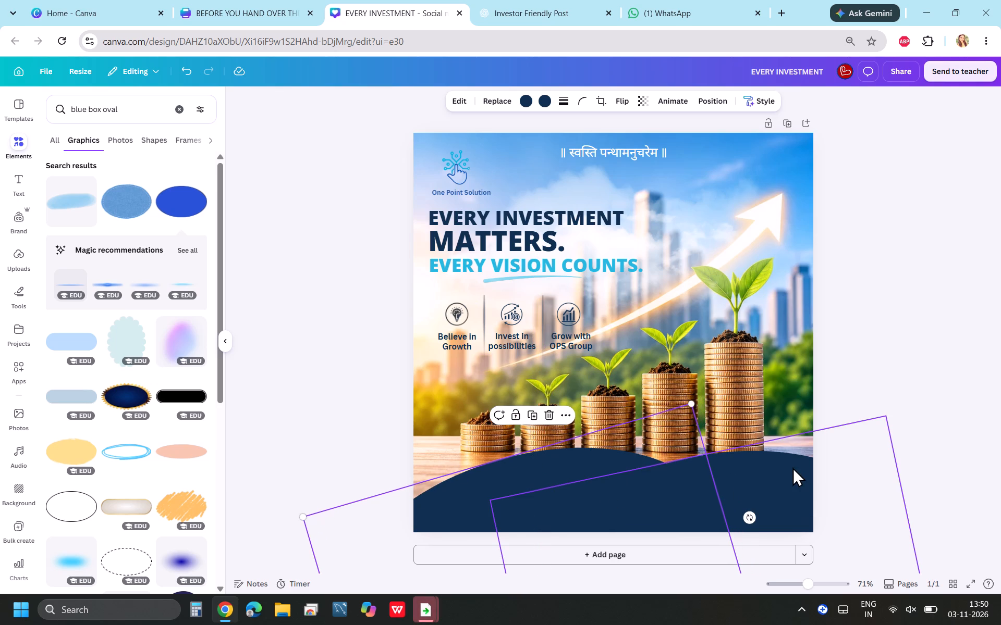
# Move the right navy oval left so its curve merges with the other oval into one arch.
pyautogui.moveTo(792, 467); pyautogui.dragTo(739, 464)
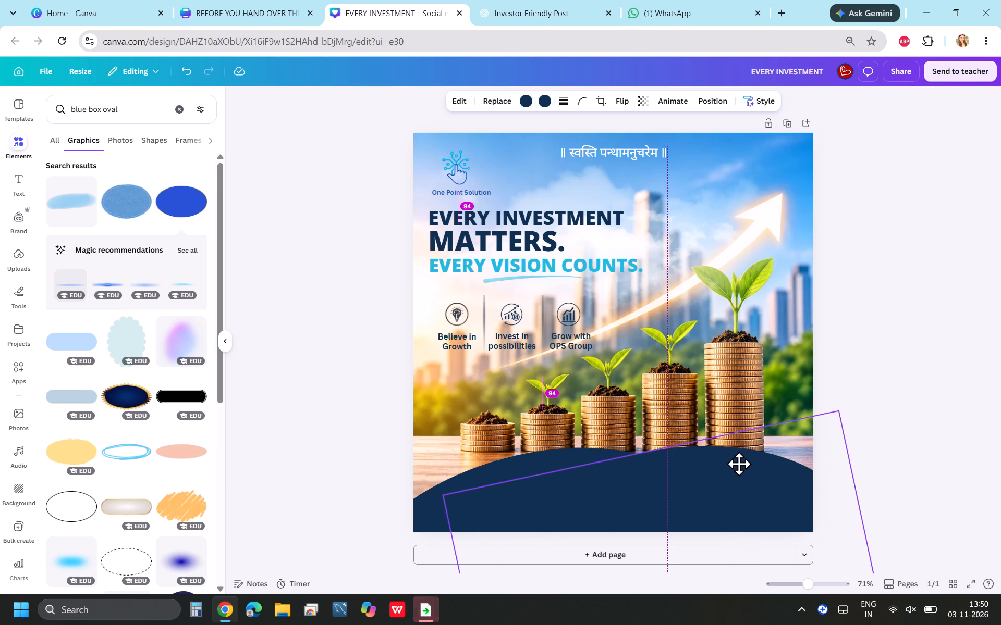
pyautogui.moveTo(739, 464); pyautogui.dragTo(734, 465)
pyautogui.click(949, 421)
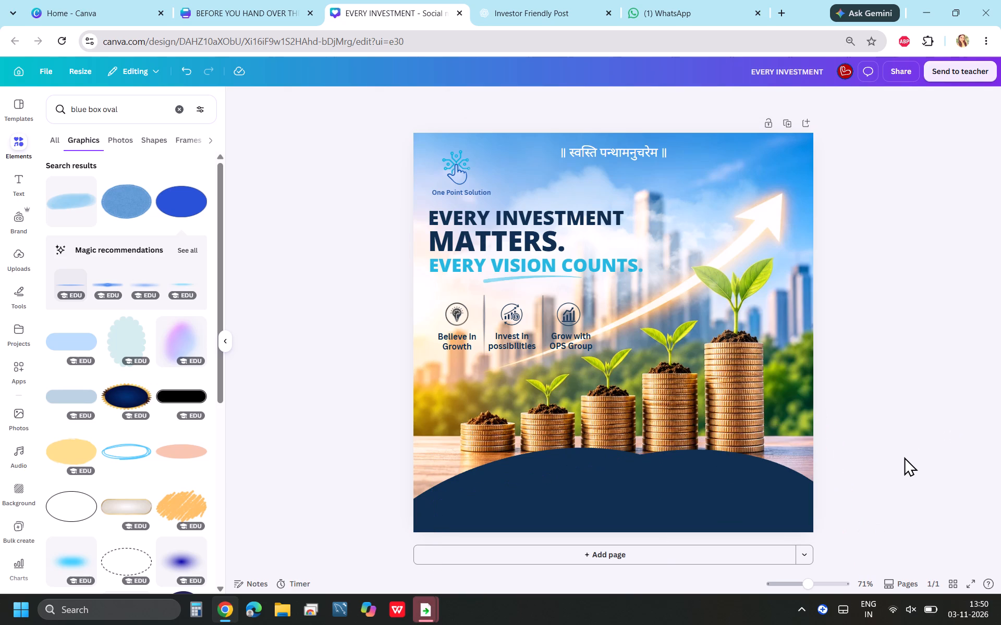
# Delete the right navy oval.
pyautogui.click(746, 471)
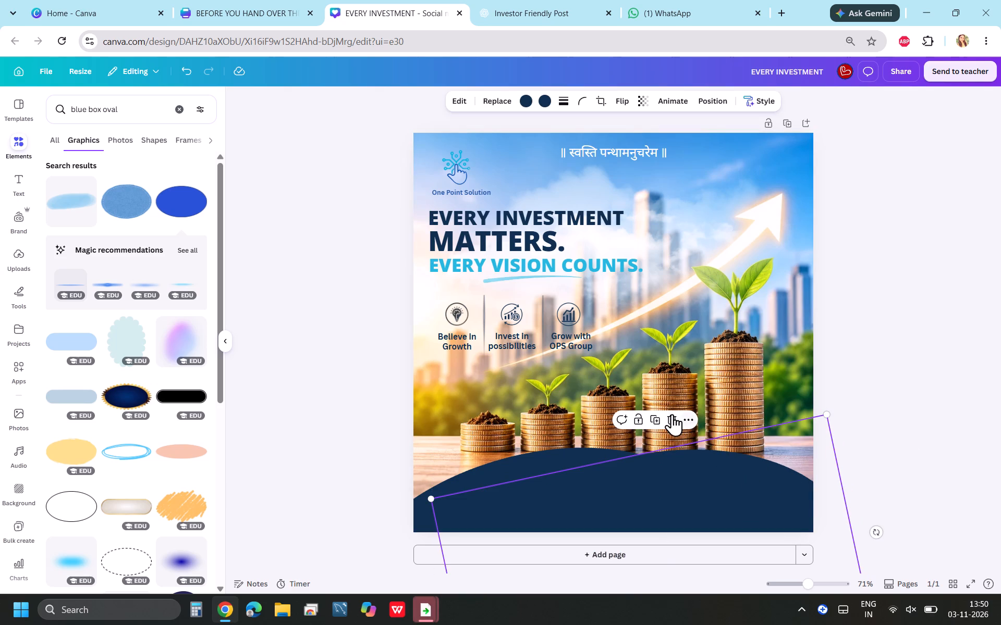
pyautogui.click(672, 414)
# Enlarge the remaining navy oval and move it down so its arch spans the post's full width beneath the coins.
pyautogui.click(677, 489)
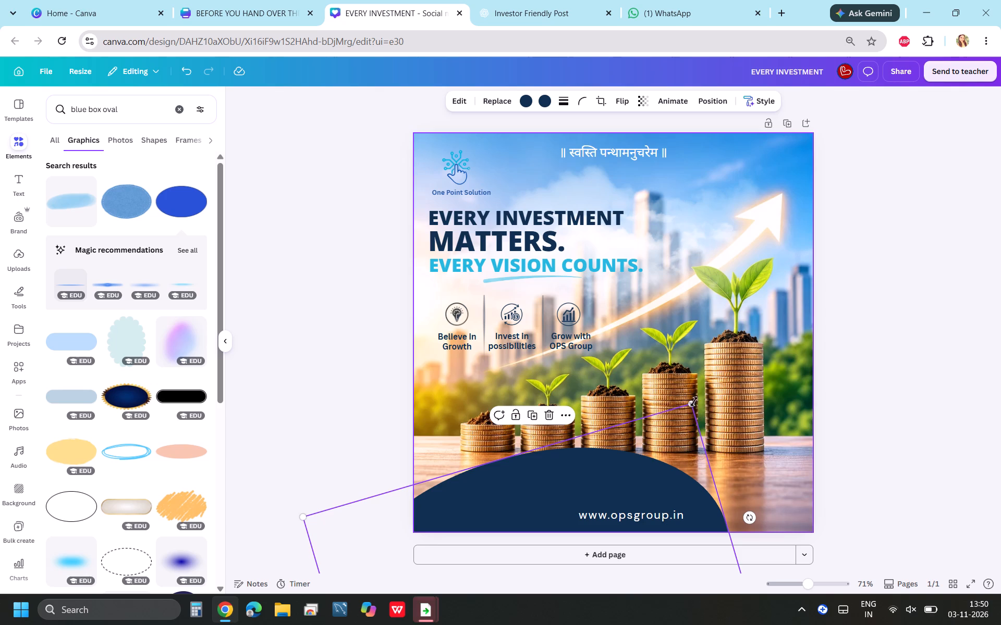
pyautogui.moveTo(693, 403); pyautogui.dragTo(884, 276)
pyautogui.moveTo(702, 410); pyautogui.dragTo(683, 540)
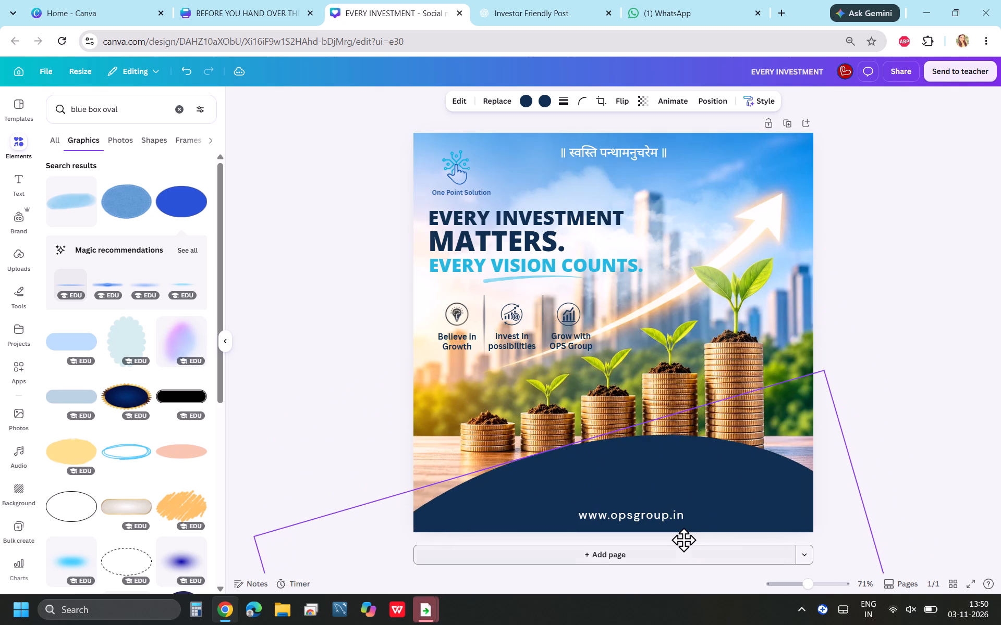
pyautogui.moveTo(683, 540); pyautogui.dragTo(682, 539)
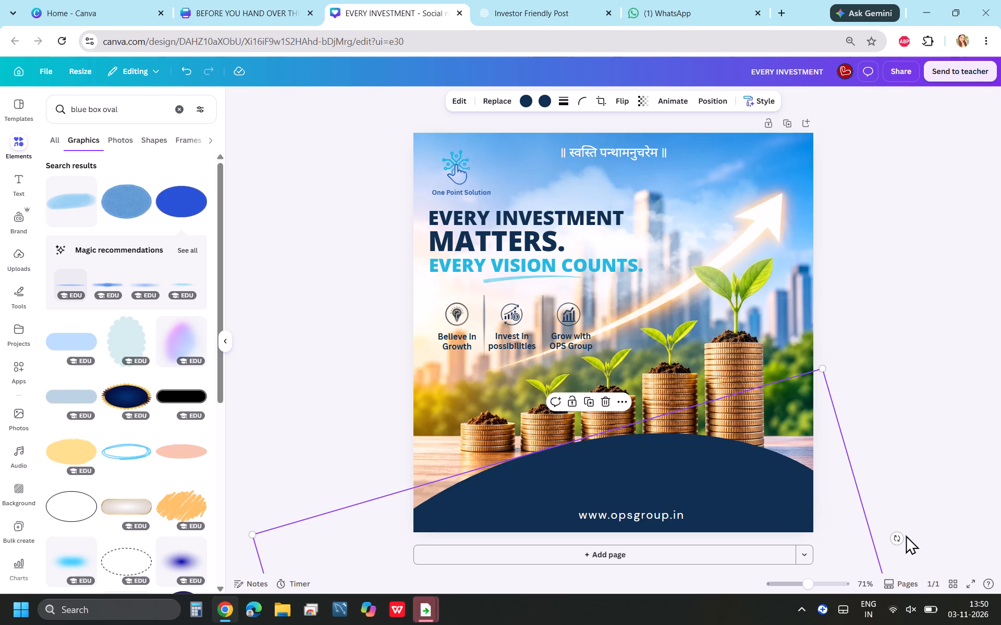
# Rotate the enlarged navy oval to about -9° to even out the footer's curve.
pyautogui.moveTo(899, 536); pyautogui.dragTo(901, 545)
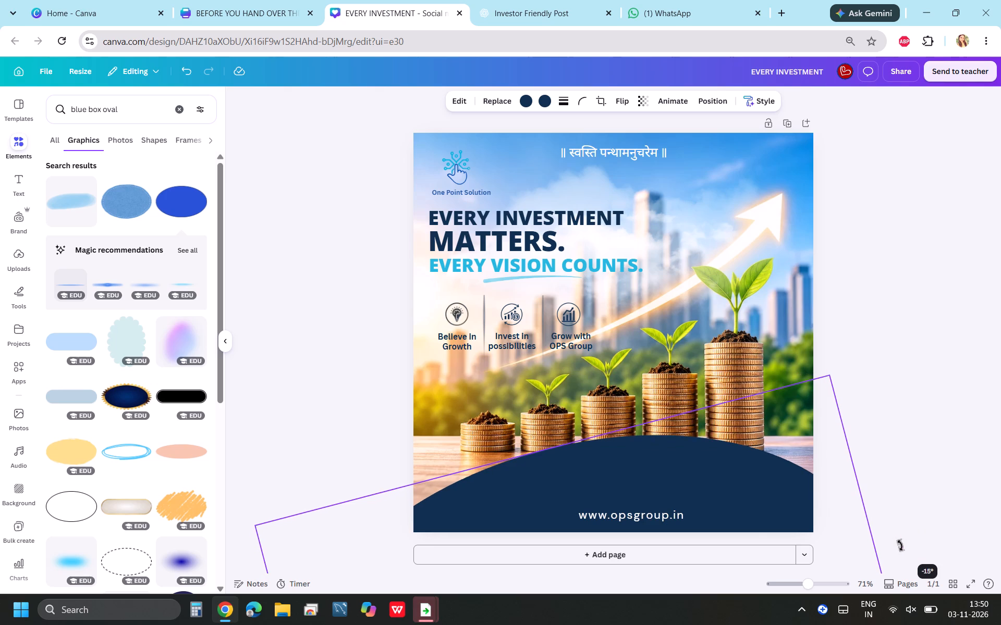
pyautogui.moveTo(901, 545); pyautogui.dragTo(899, 566)
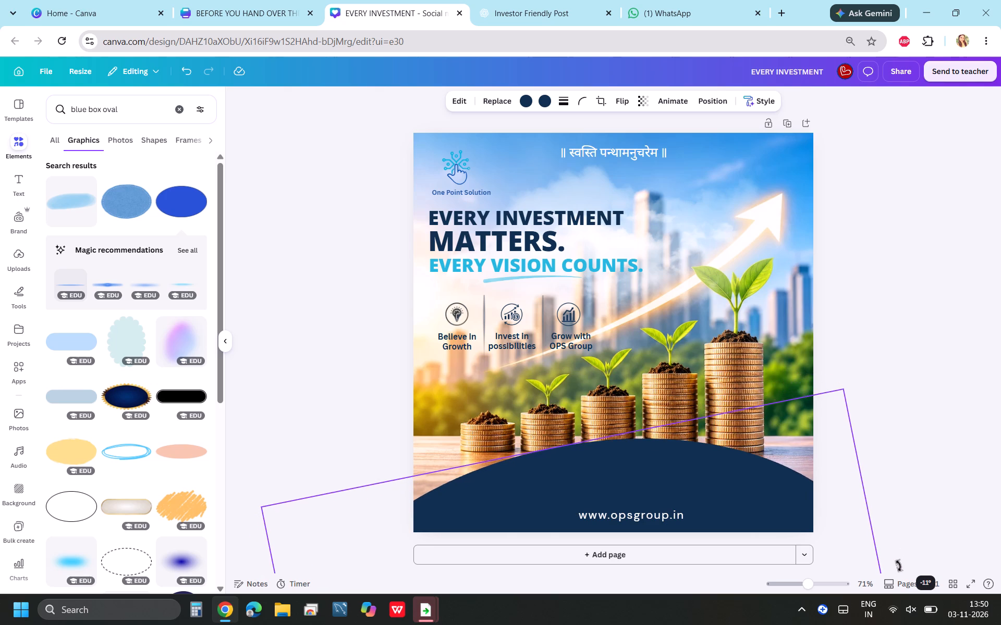
pyautogui.moveTo(899, 566); pyautogui.dragTo(896, 581)
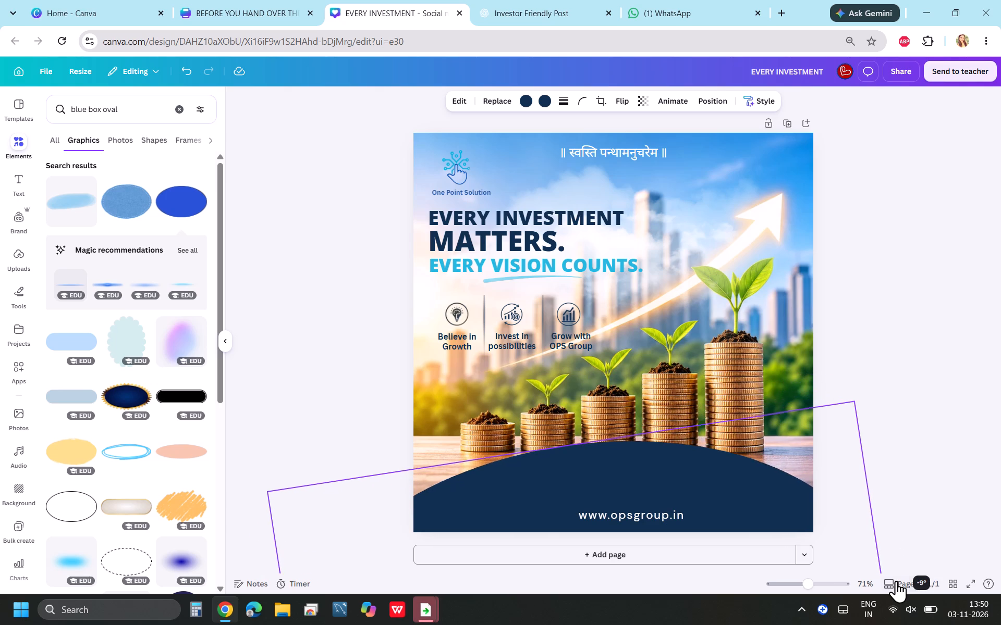
pyautogui.moveTo(896, 581); pyautogui.dragTo(893, 580)
pyautogui.click(878, 334)
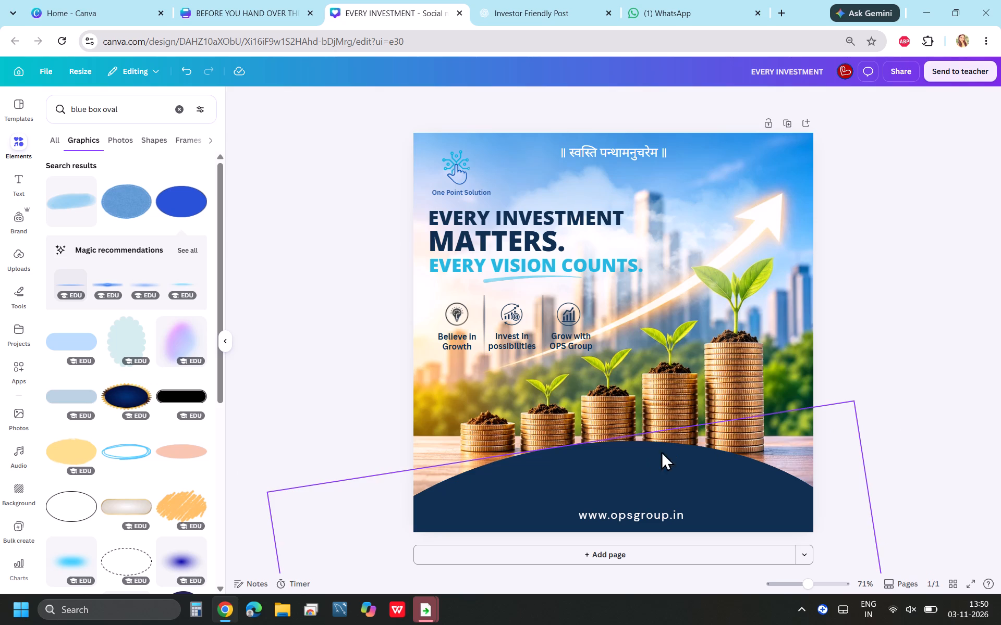
# Shift the navy oval slightly left so its arch sits evenly across the bottom of the post beneath the coins.
pyautogui.moveTo(621, 477); pyautogui.dragTo(620, 483)
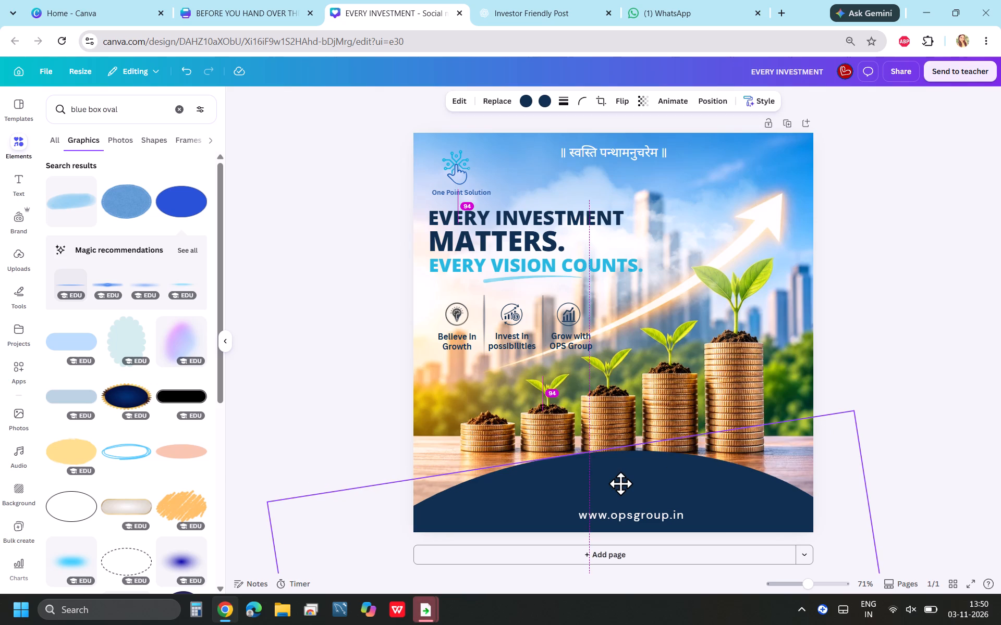
pyautogui.moveTo(620, 483); pyautogui.dragTo(612, 473)
pyautogui.click(875, 277)
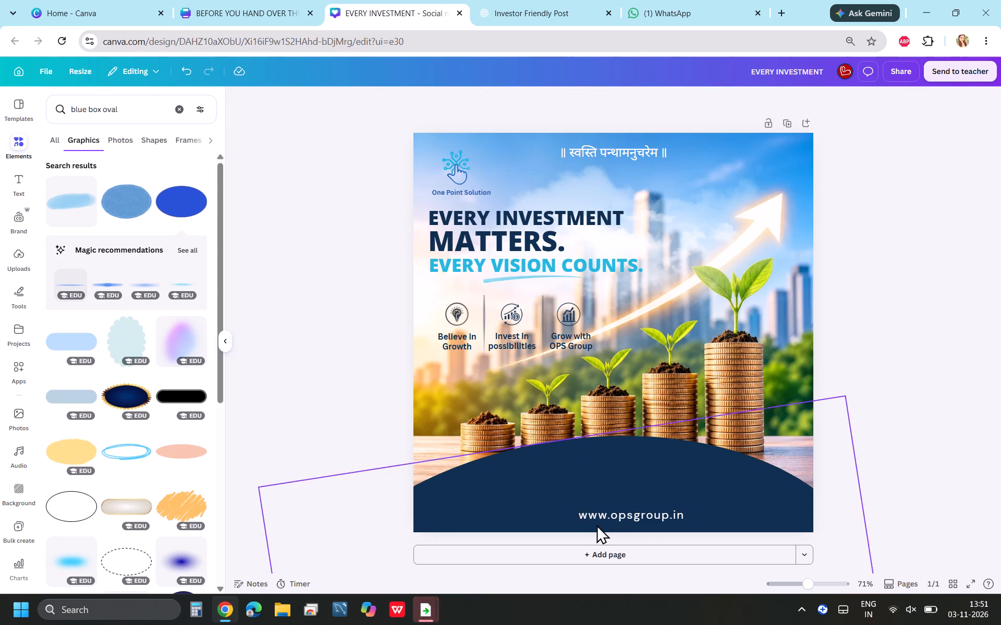
pyautogui.moveTo(617, 506); pyautogui.dragTo(613, 506)
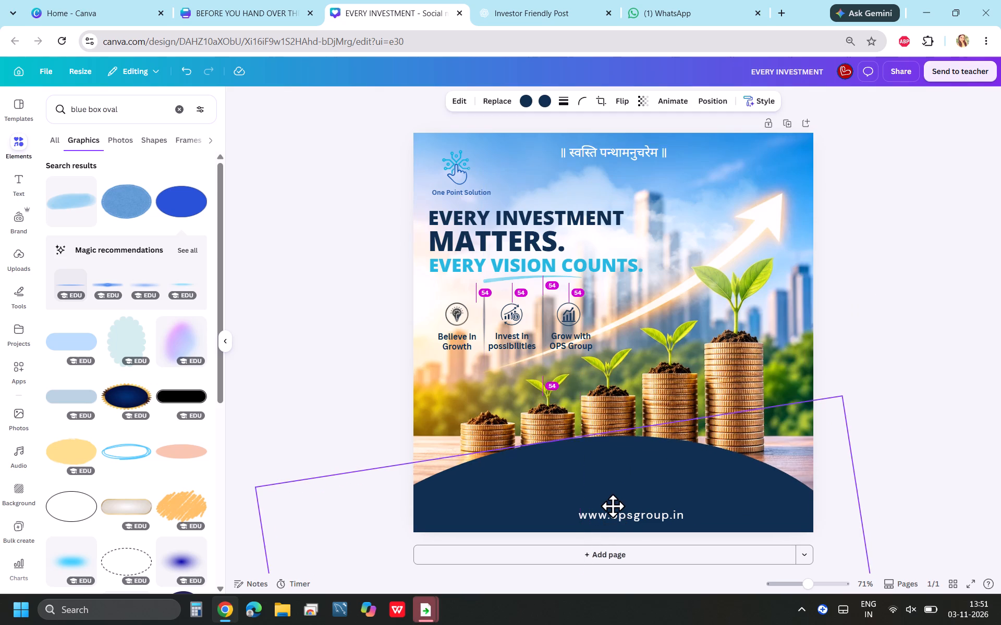
pyautogui.moveTo(613, 506); pyautogui.dragTo(627, 511)
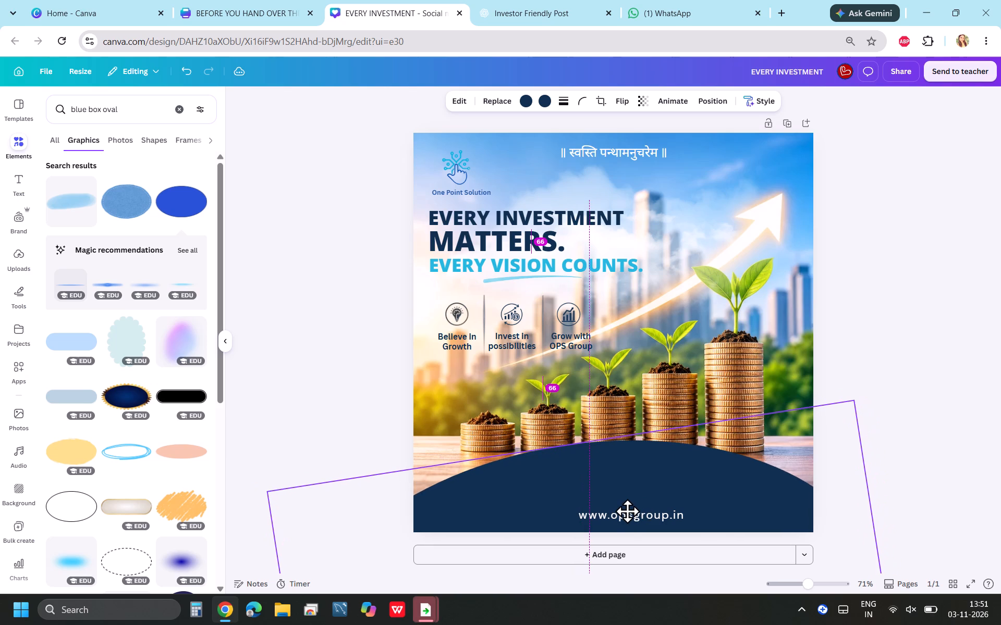
pyautogui.moveTo(627, 511); pyautogui.dragTo(620, 510)
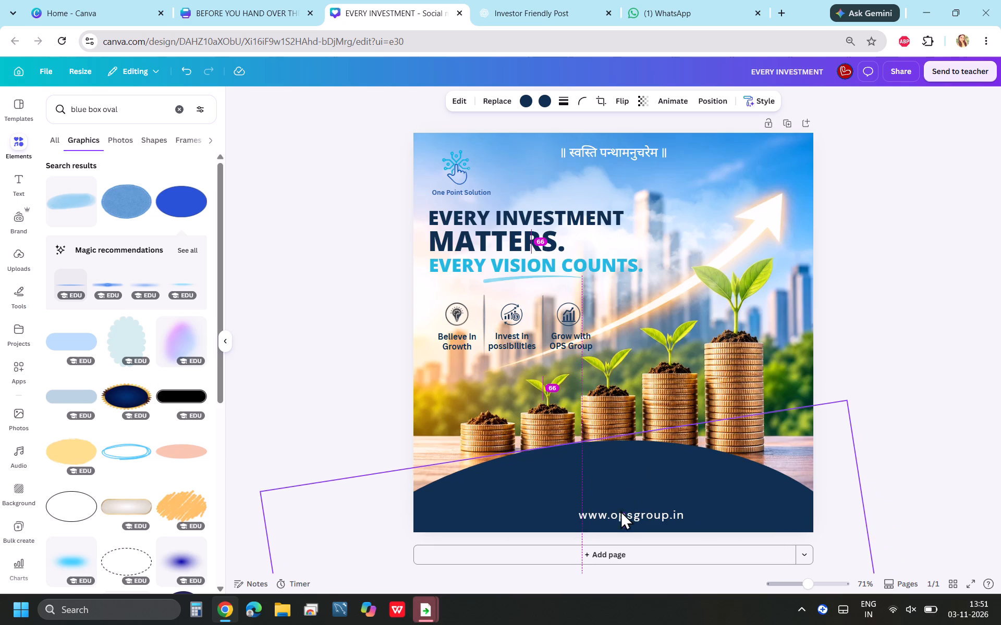
pyautogui.click(881, 339)
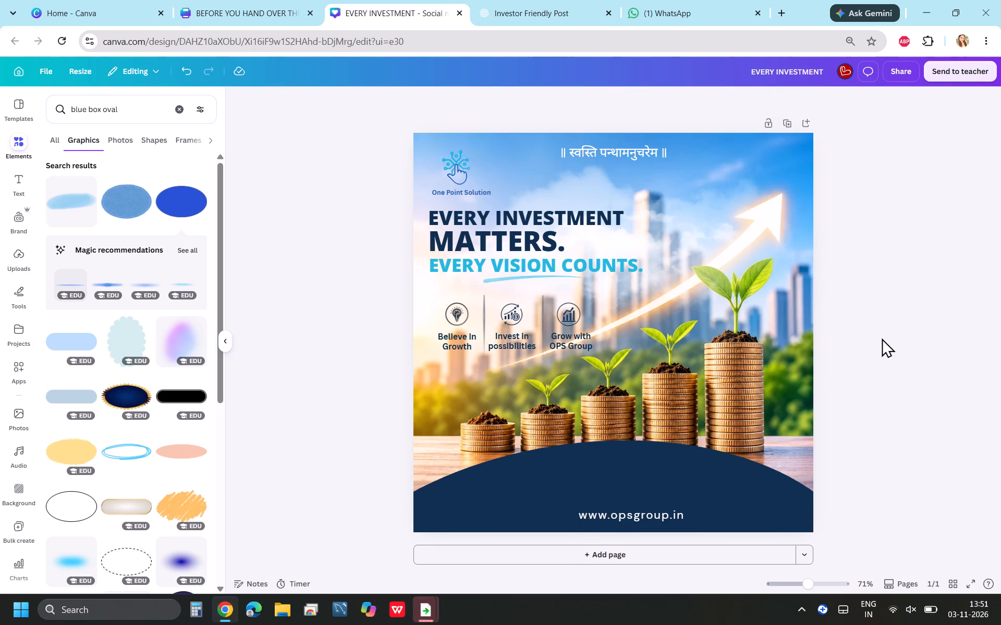
pyautogui.click(661, 456)
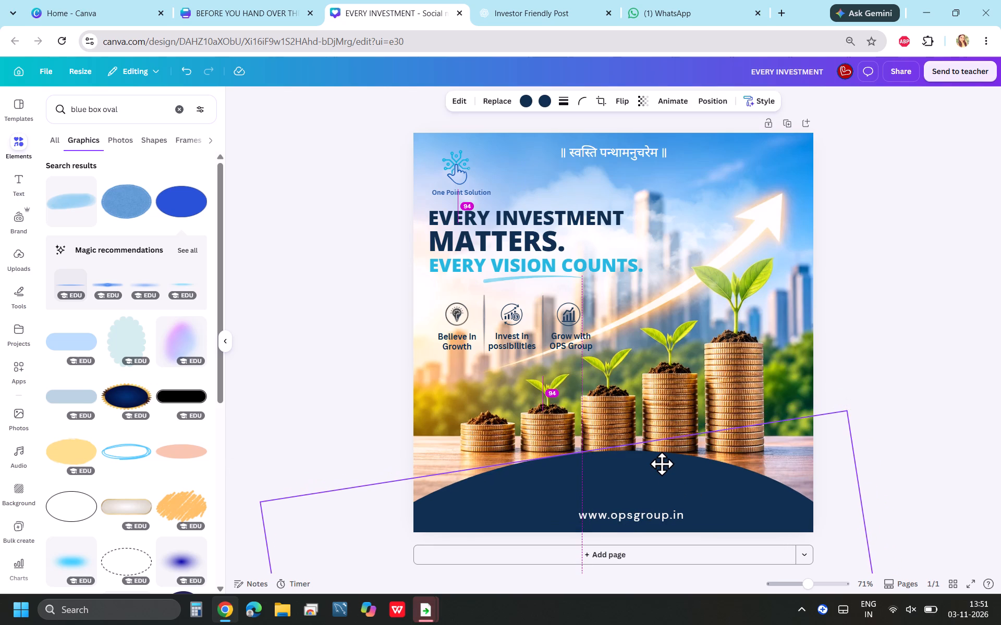
pyautogui.click(915, 326)
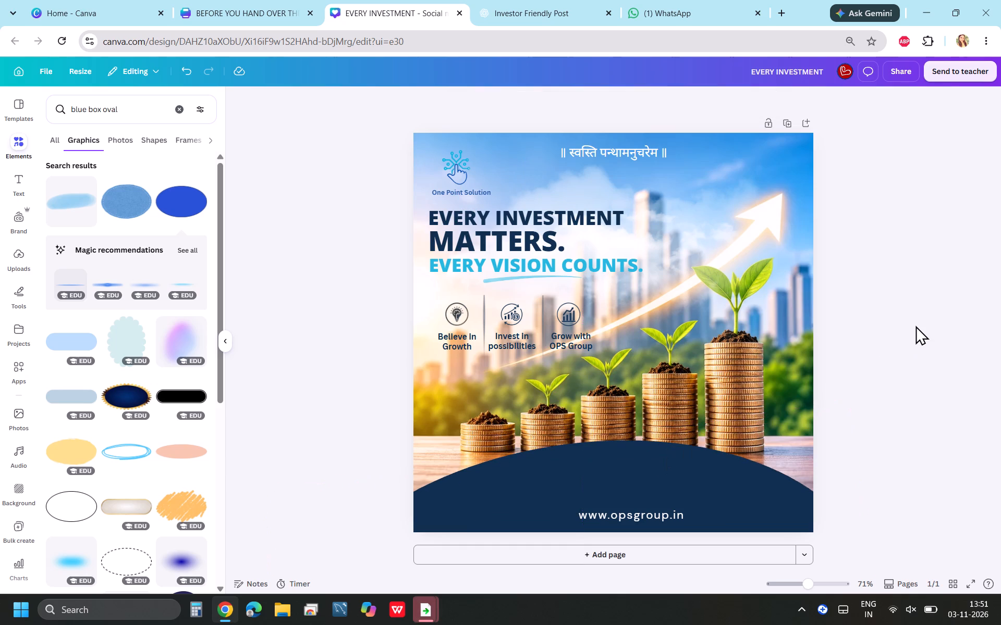
# Set the navy oval's transparency to 95.
pyautogui.click(700, 461)
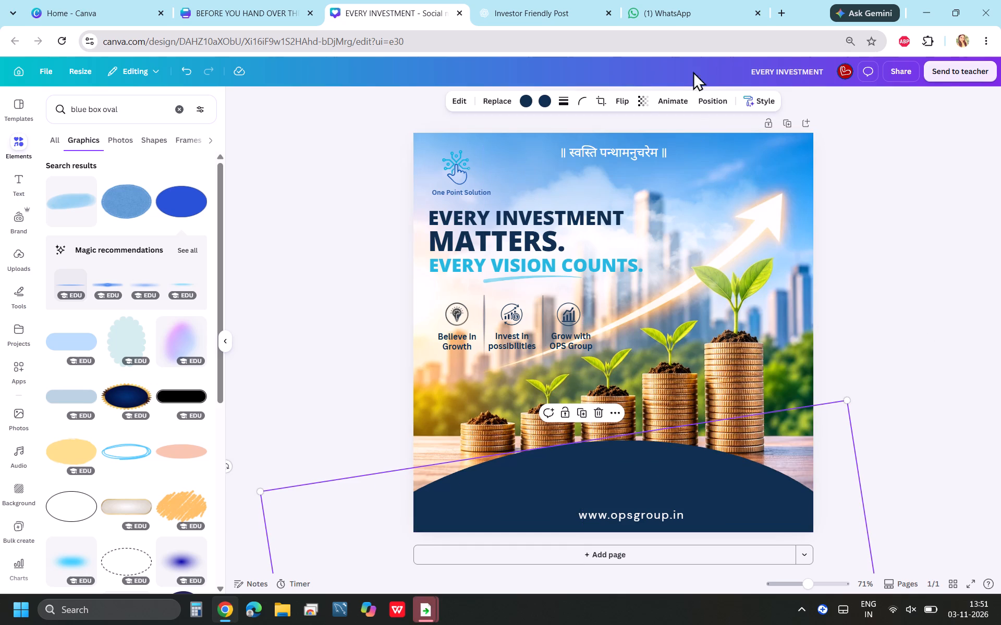
pyautogui.click(647, 100)
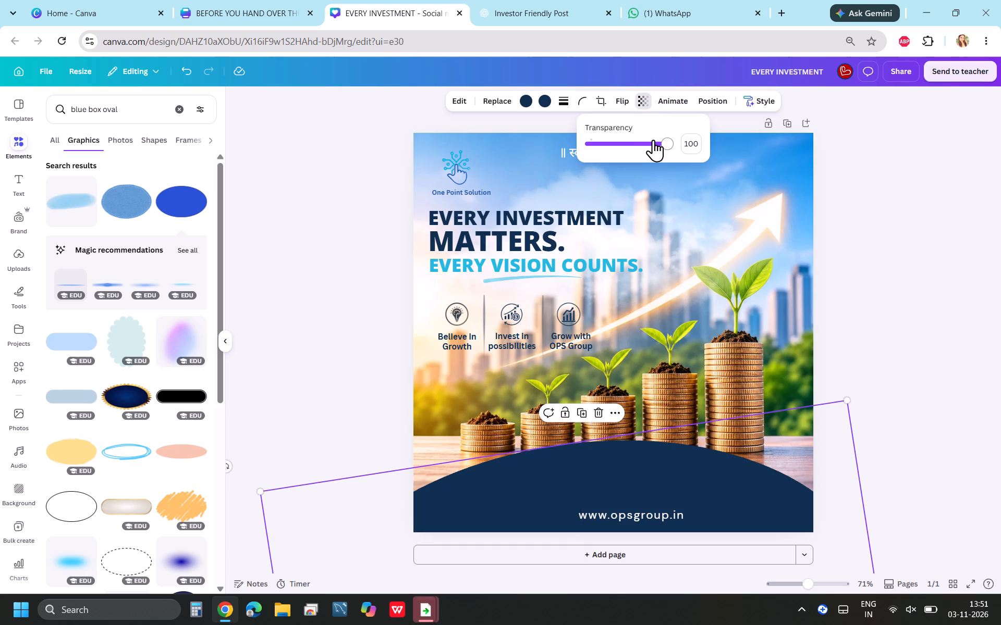
pyautogui.click(653, 140)
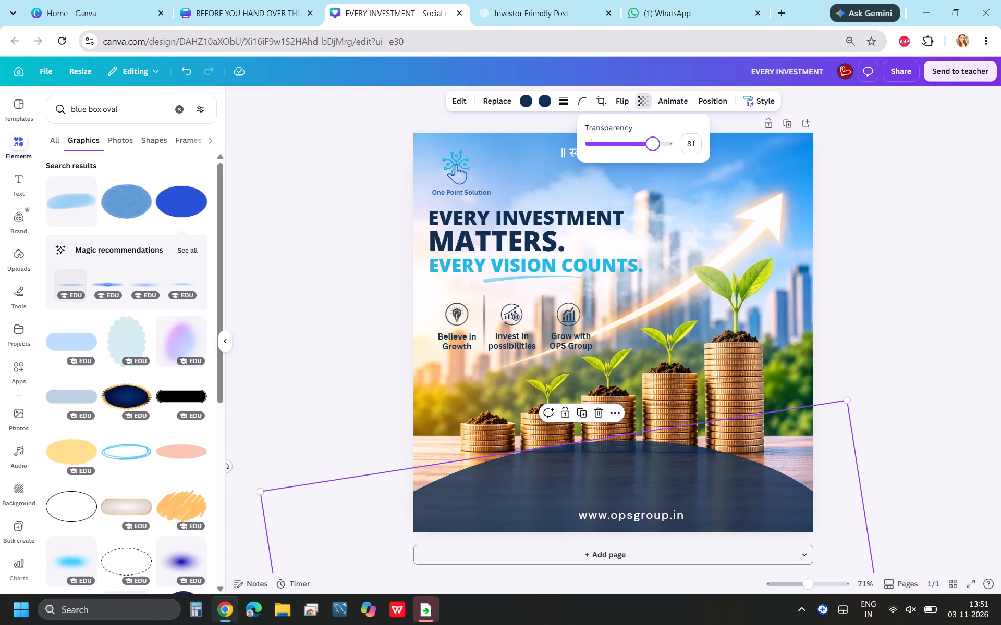
pyautogui.click(667, 143)
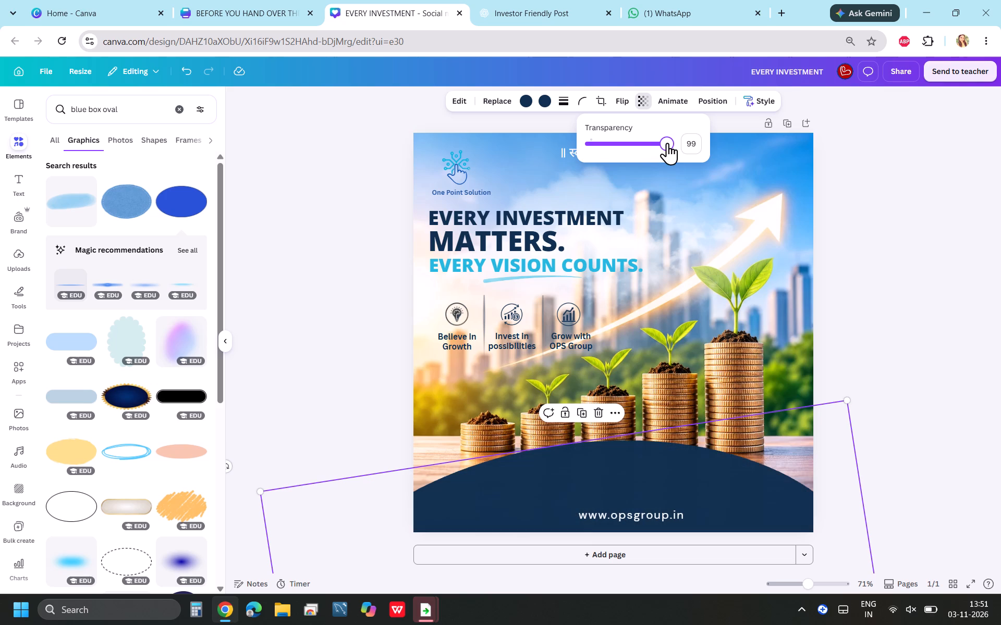
pyautogui.click(667, 143)
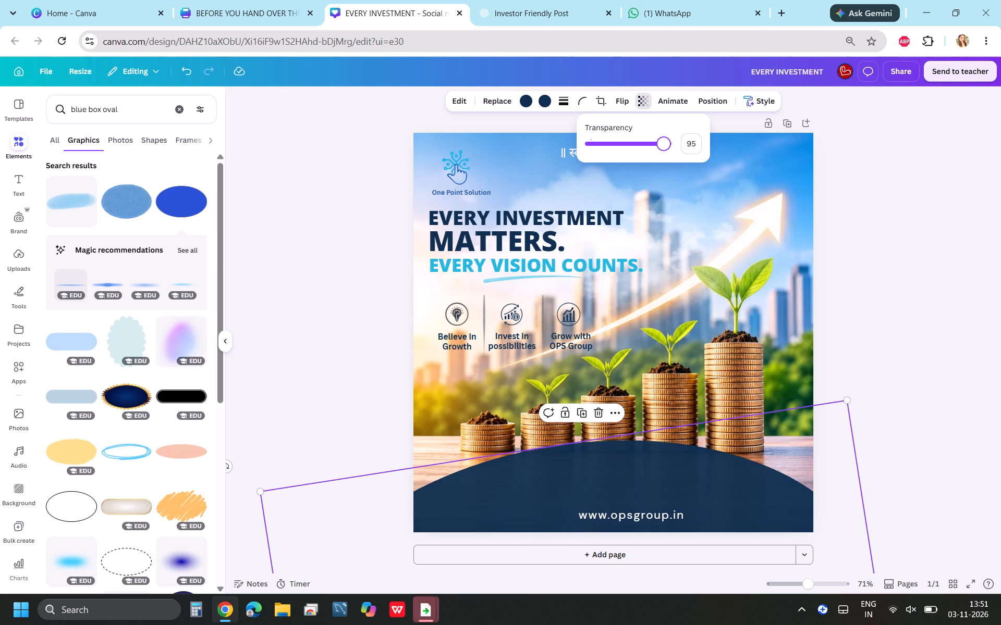
pyautogui.click(948, 222)
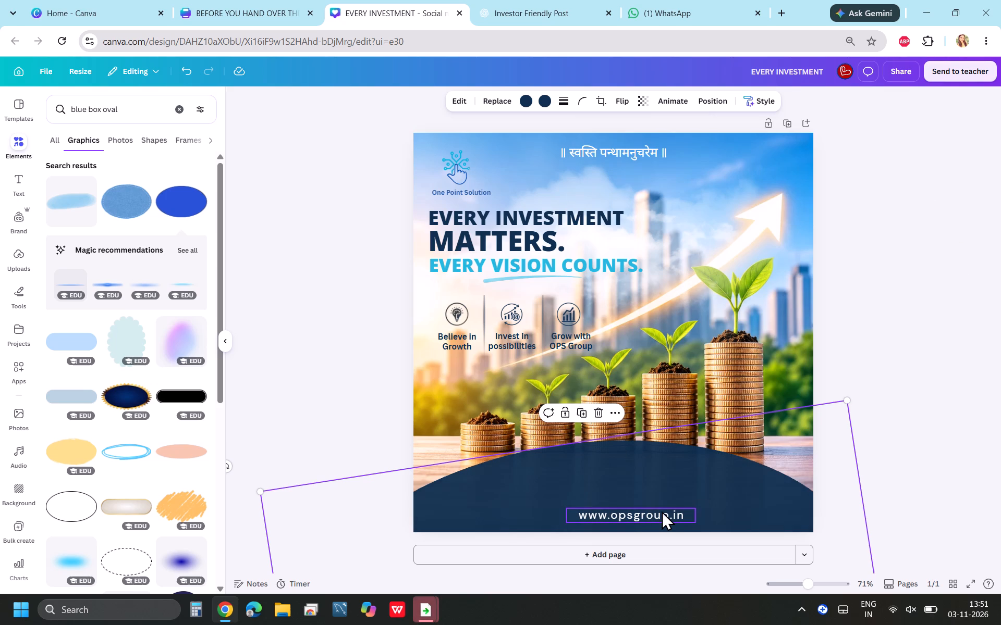
pyautogui.click(660, 511)
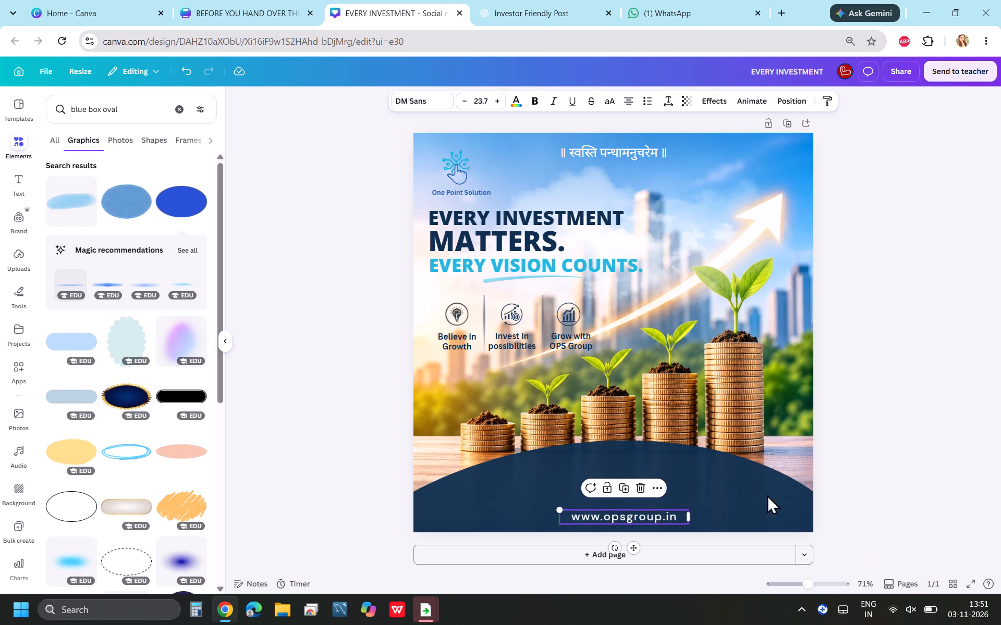
pyautogui.click(644, 489)
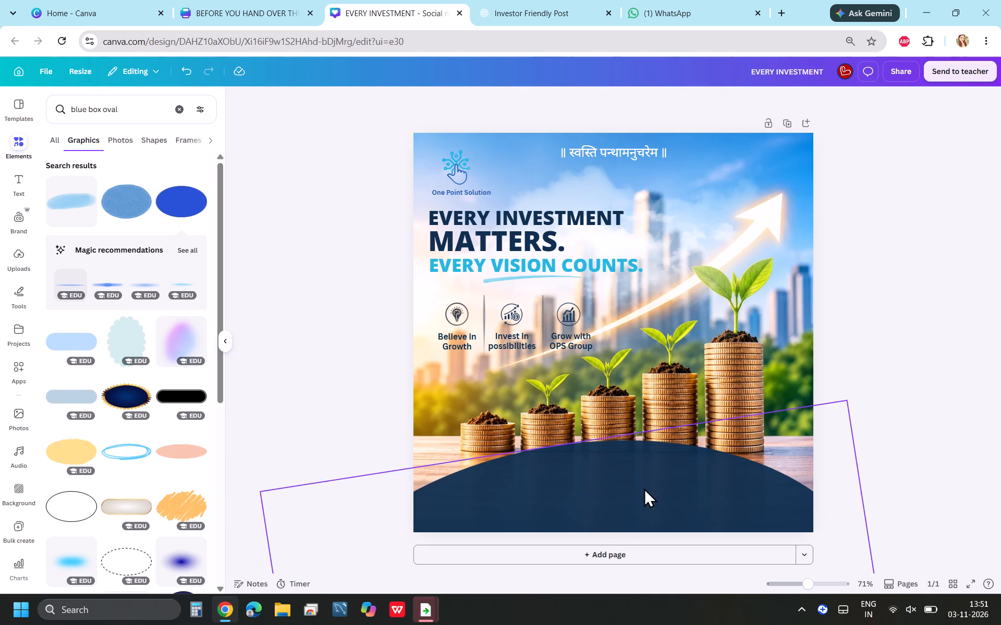
# Duplicate the "One Point Solution" text below the logo and place the copy near the top of the navy footer's arch.
pyautogui.click(455, 188)
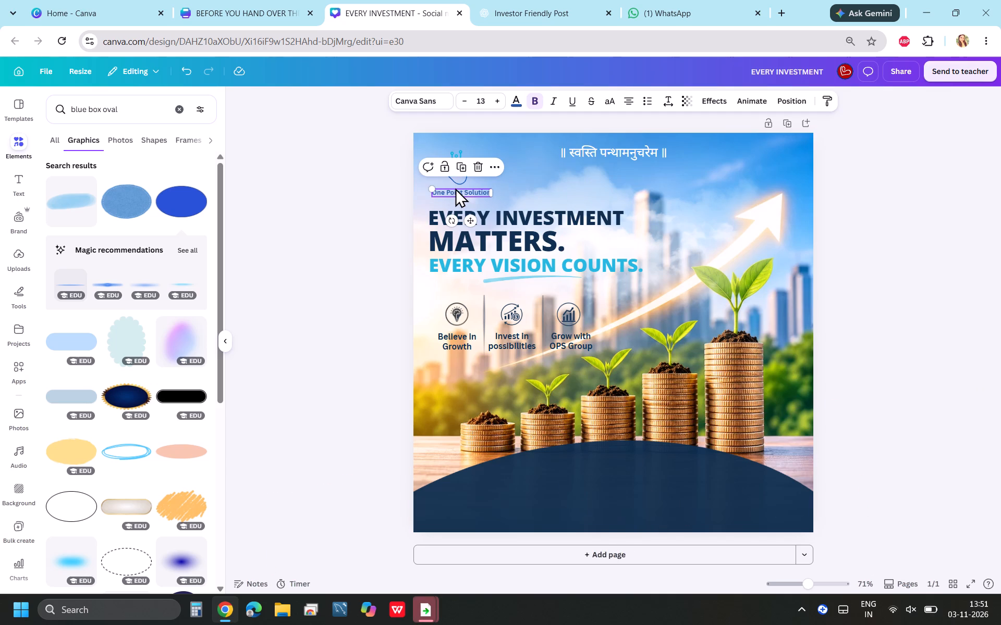
pyautogui.click(461, 159)
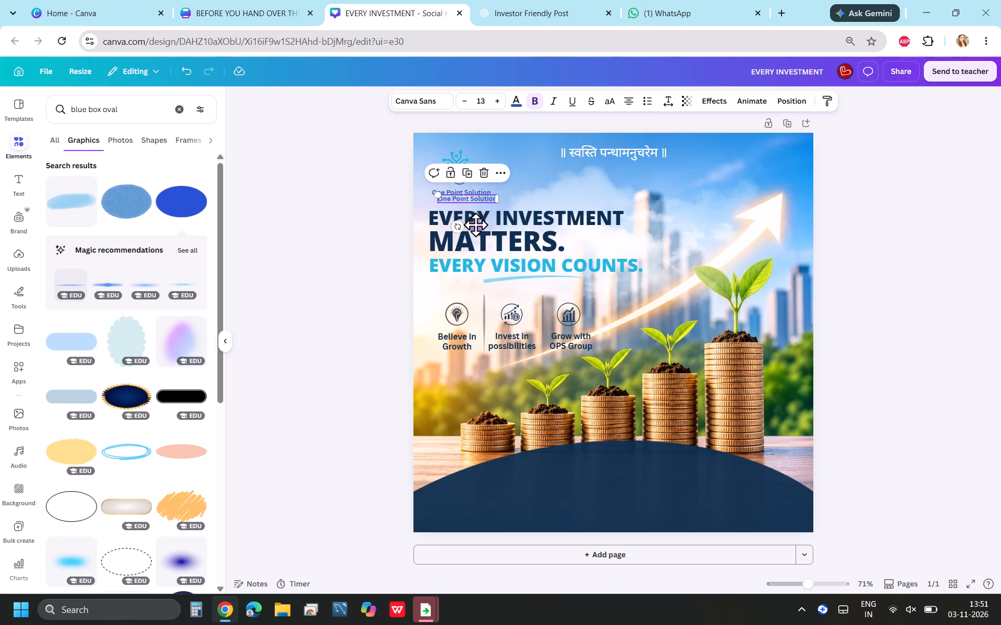
pyautogui.moveTo(475, 229); pyautogui.dragTo(637, 486)
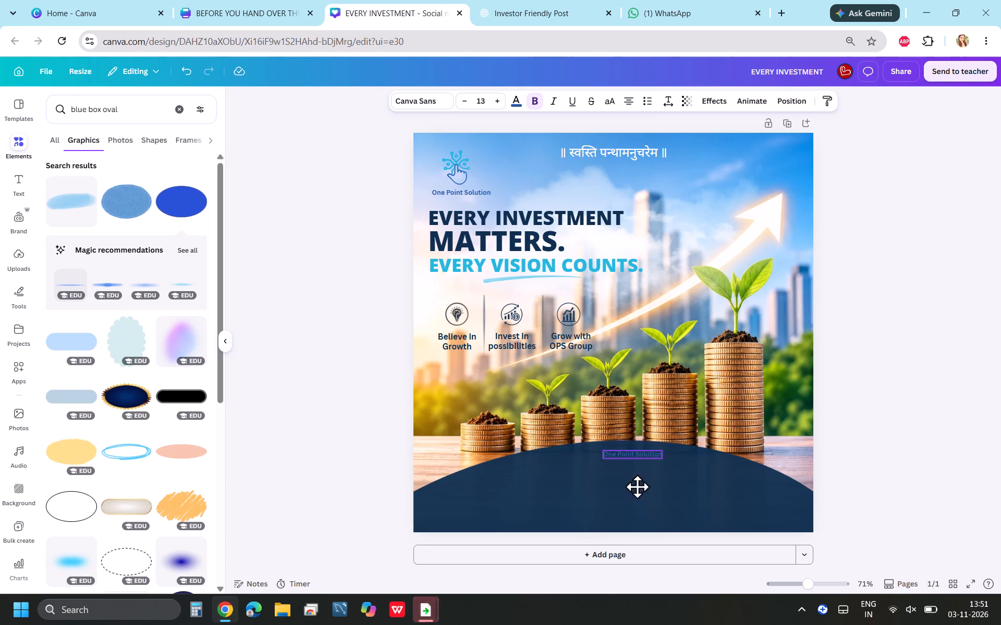
pyautogui.moveTo(637, 486); pyautogui.dragTo(625, 489)
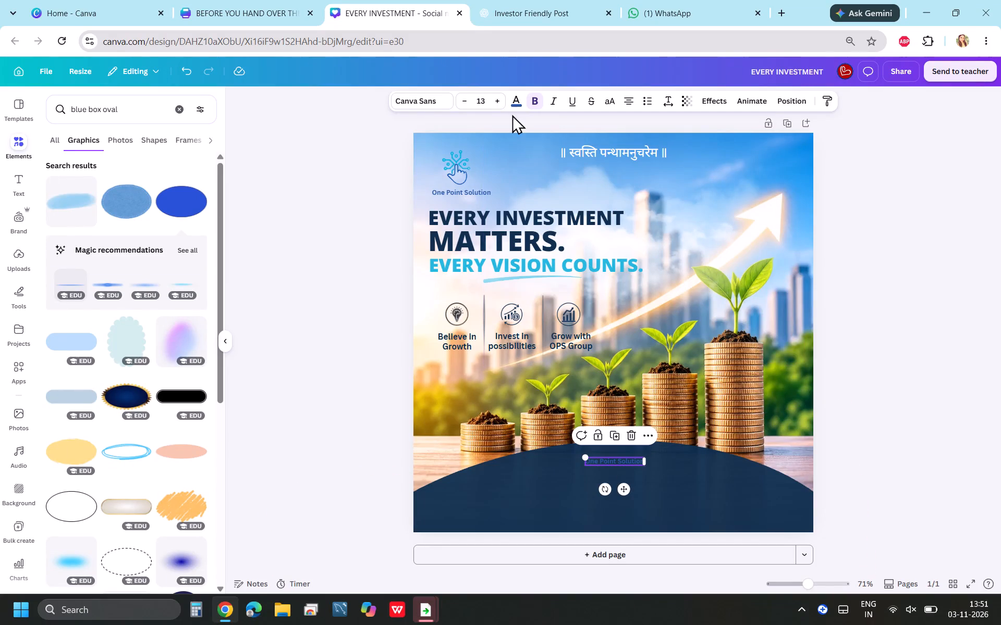
# Enlarge the footer's "One Point Solution" text to size 28 and colour it white.
pyautogui.click(497, 98)
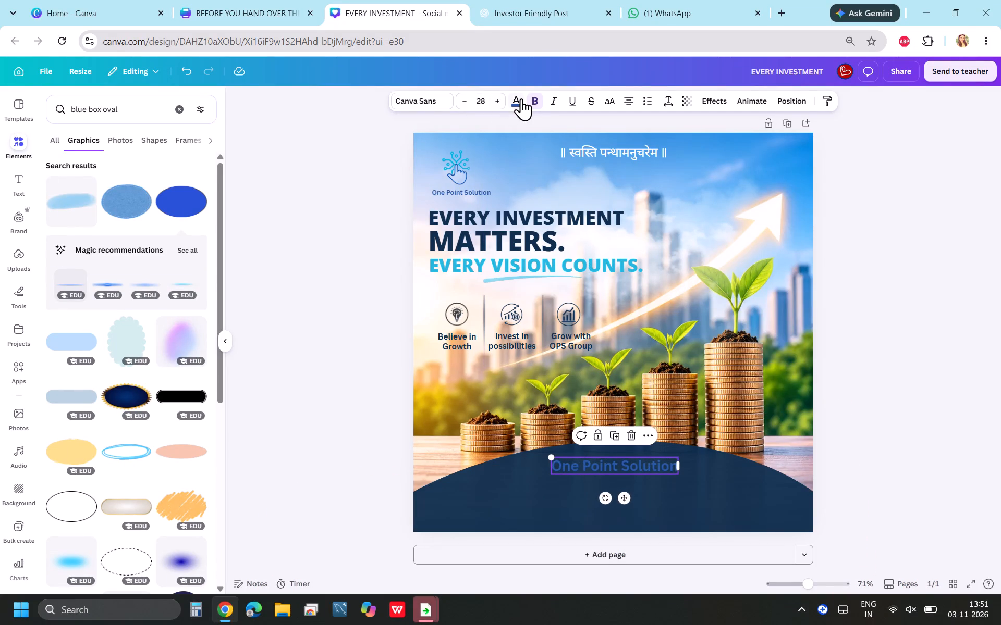
pyautogui.click(521, 98)
pyautogui.click(149, 182)
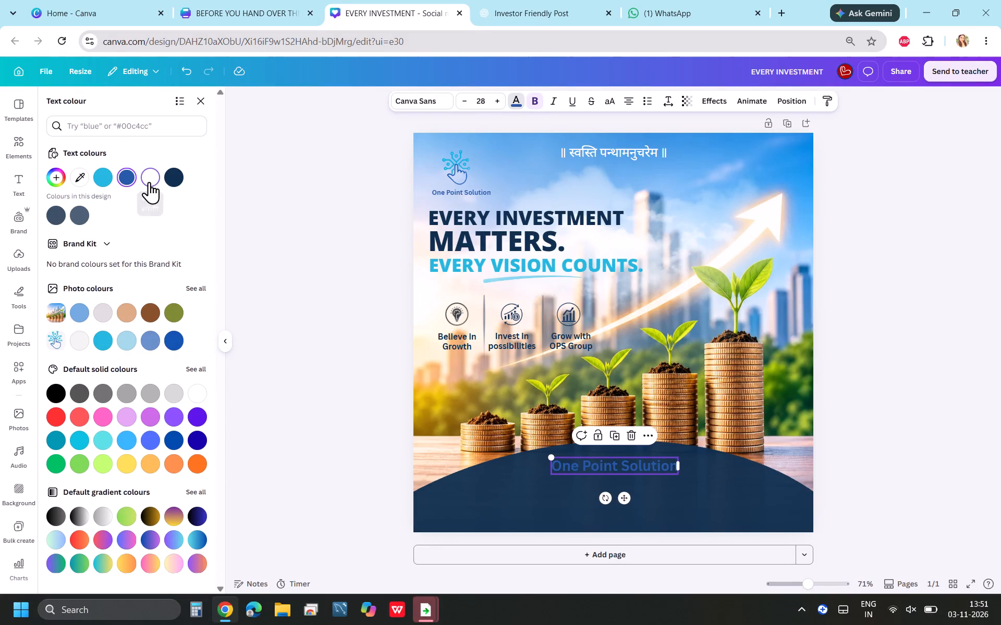
pyautogui.click(998, 397)
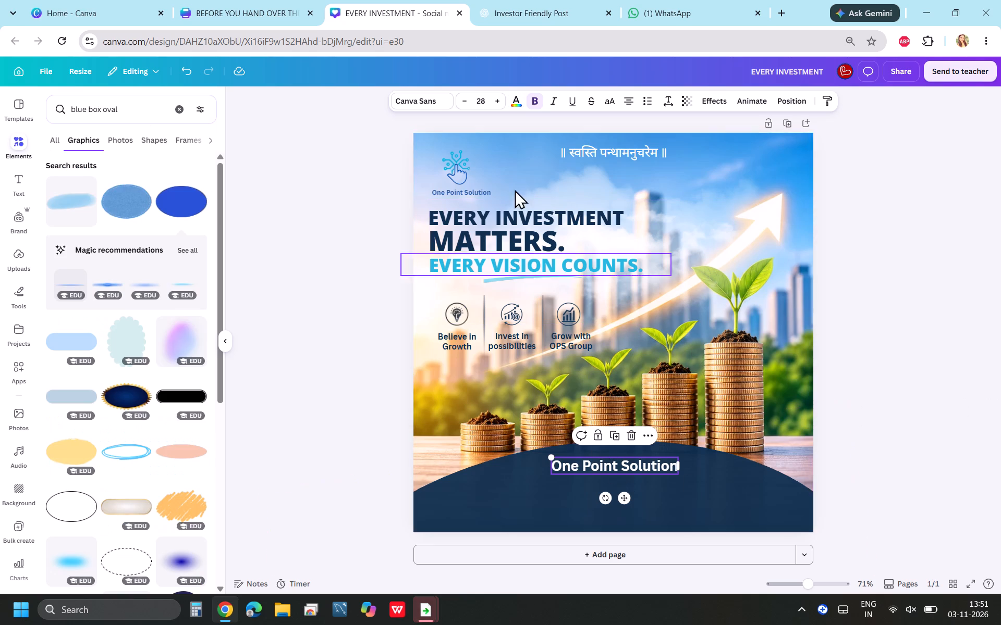
# Change the footer's "One Point Solution" text to the Open Sans SemiBold font.
pyautogui.click(439, 94)
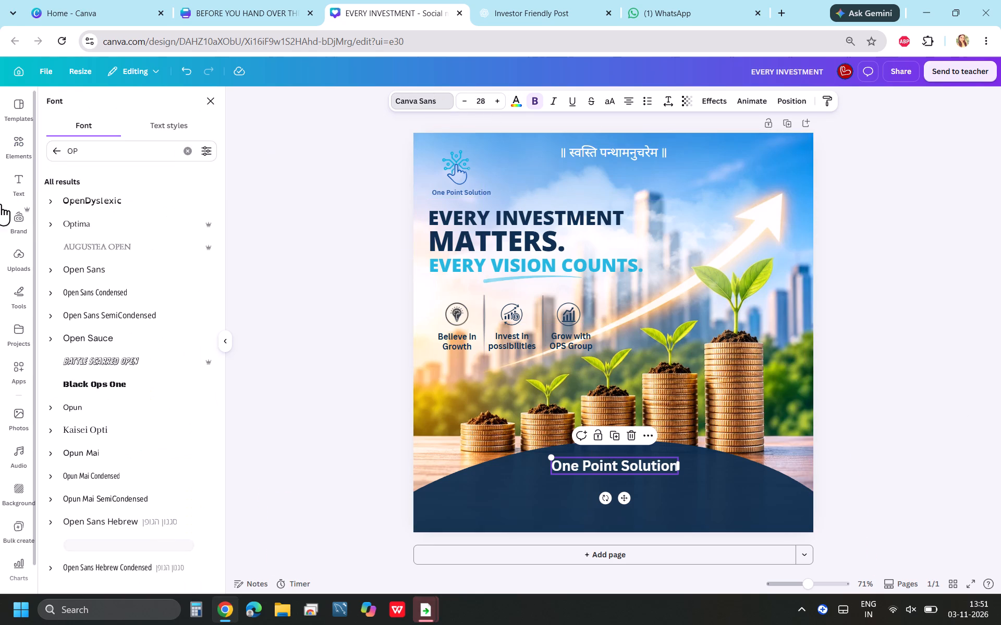
pyautogui.scroll(9, 101, 372)
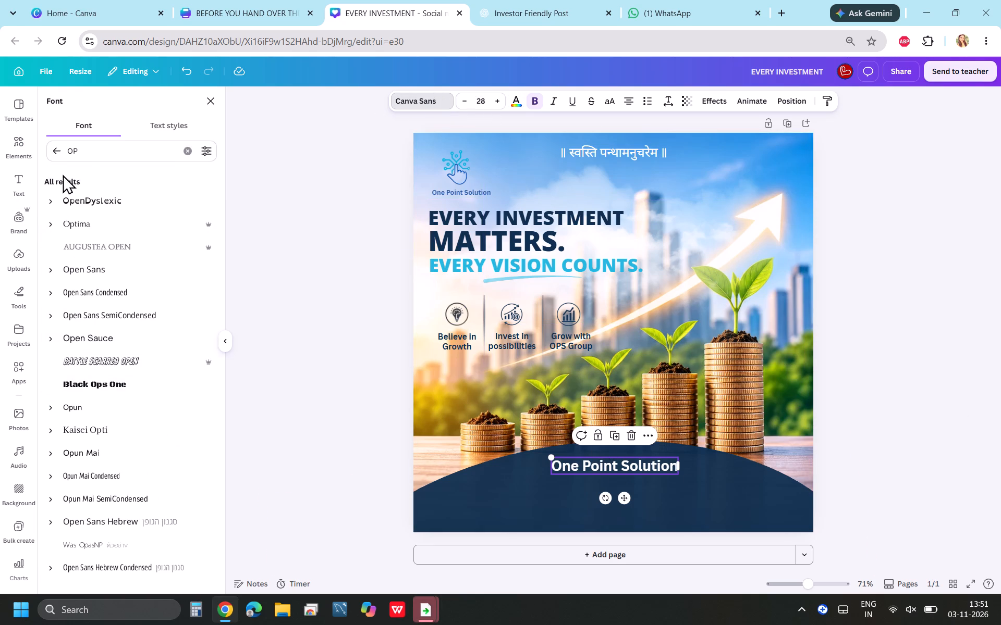
pyautogui.click(49, 270)
pyautogui.click(101, 382)
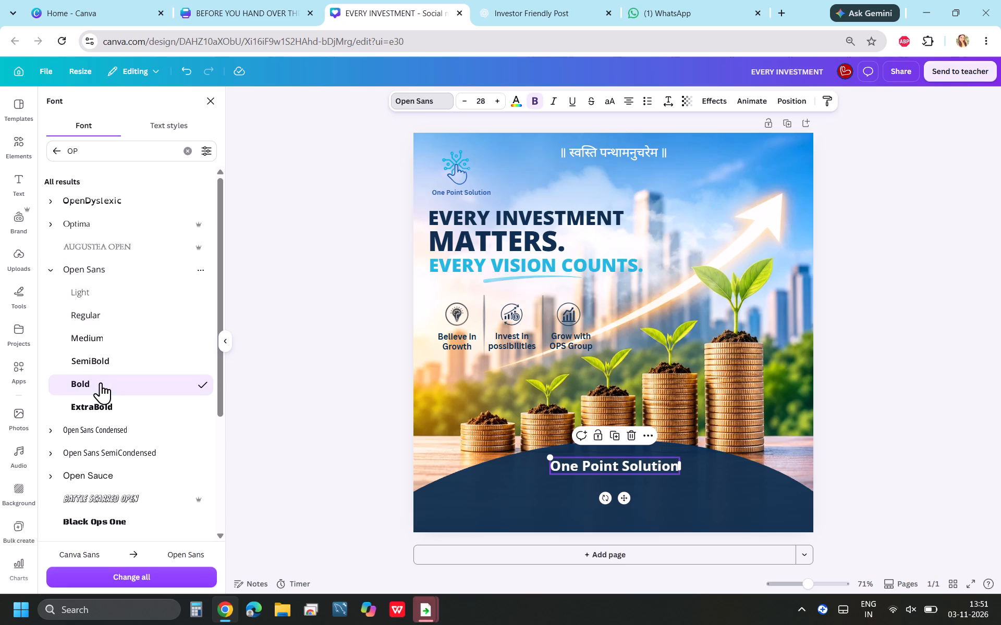
pyautogui.click(95, 361)
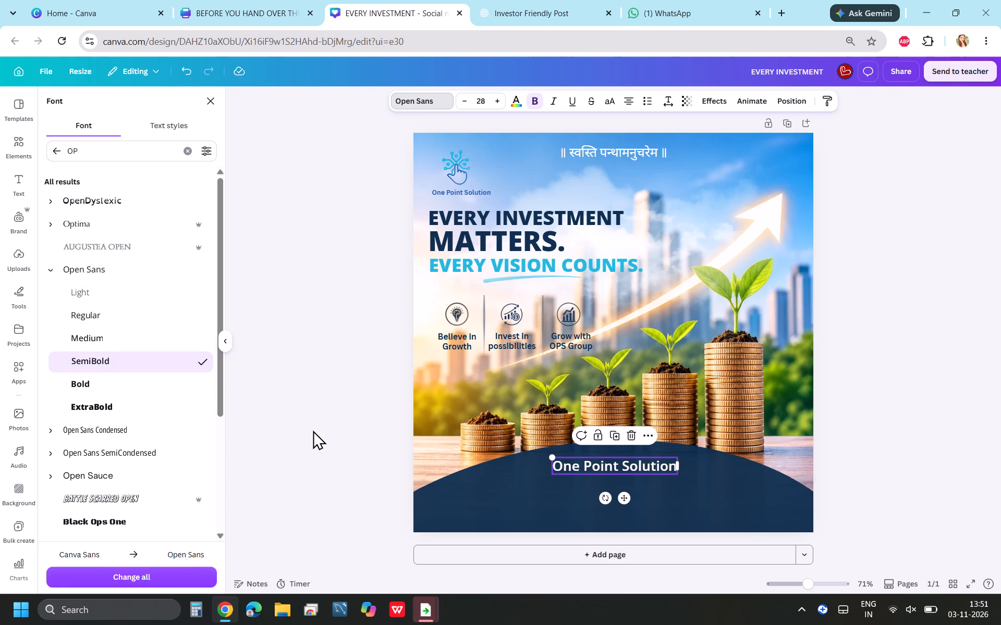
pyautogui.click(313, 427)
pyautogui.click(924, 426)
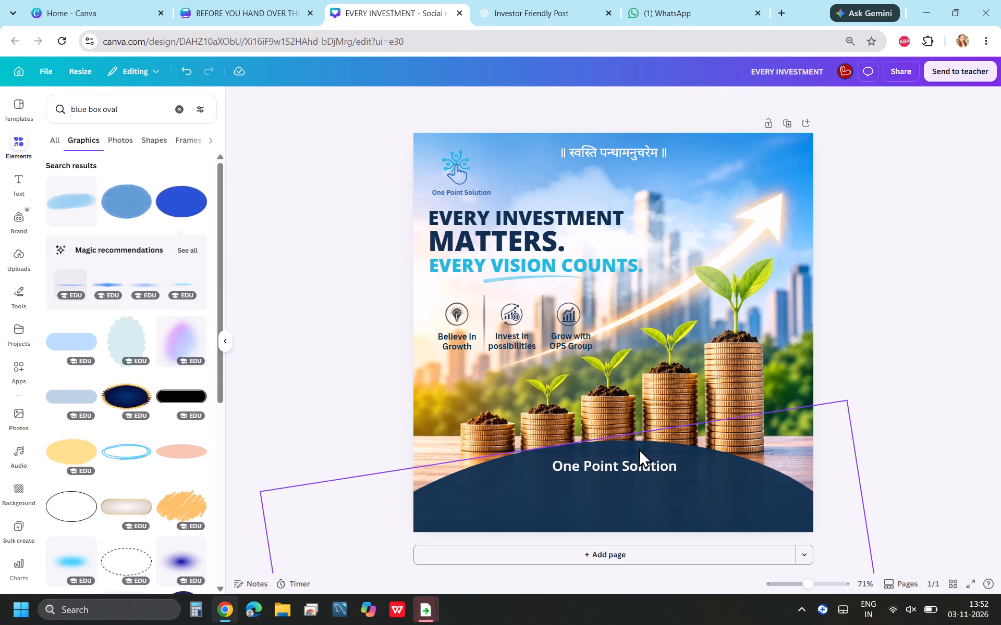
# Nudge the footer's "One Point Solution" text up and slightly right so it sits centred under the arch's peak.
pyautogui.click(631, 469)
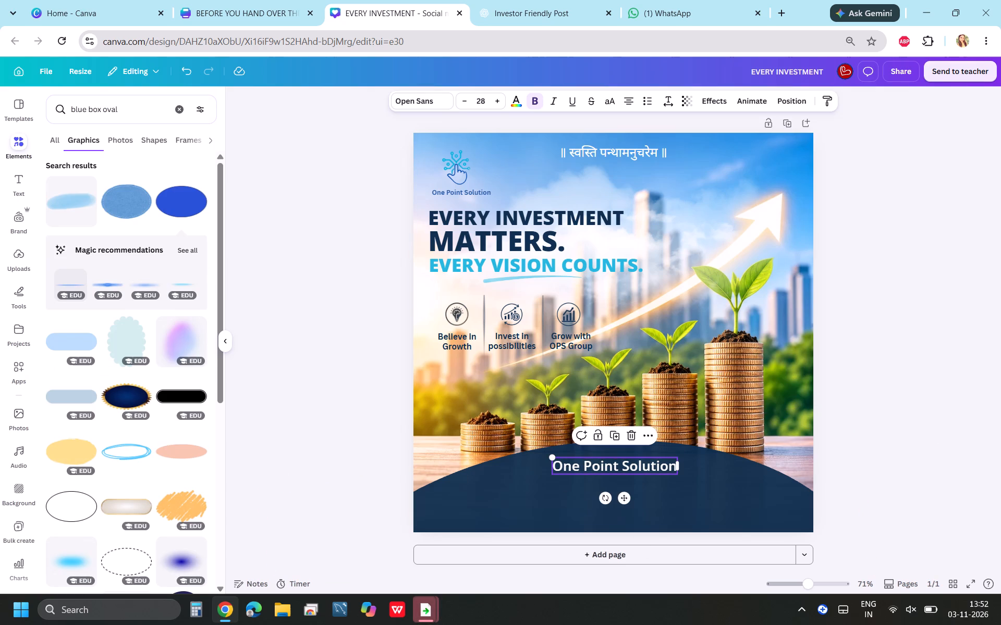
pyautogui.press('Up')
pyautogui.press('Up')
pyautogui.press('Up')
pyautogui.press('Up')
pyautogui.press('Up')
pyautogui.press('Up')
pyautogui.press('Up')
pyautogui.press('Up')
pyautogui.press('Up')
pyautogui.press('Up')
pyautogui.press('Up')
pyautogui.press('Up')
pyautogui.press('Up')
pyautogui.press('Up')
pyautogui.press('Up')
pyautogui.press('Up')
pyautogui.press('Up')
pyautogui.press('Up')
pyautogui.press('Up')
pyautogui.press('Up')
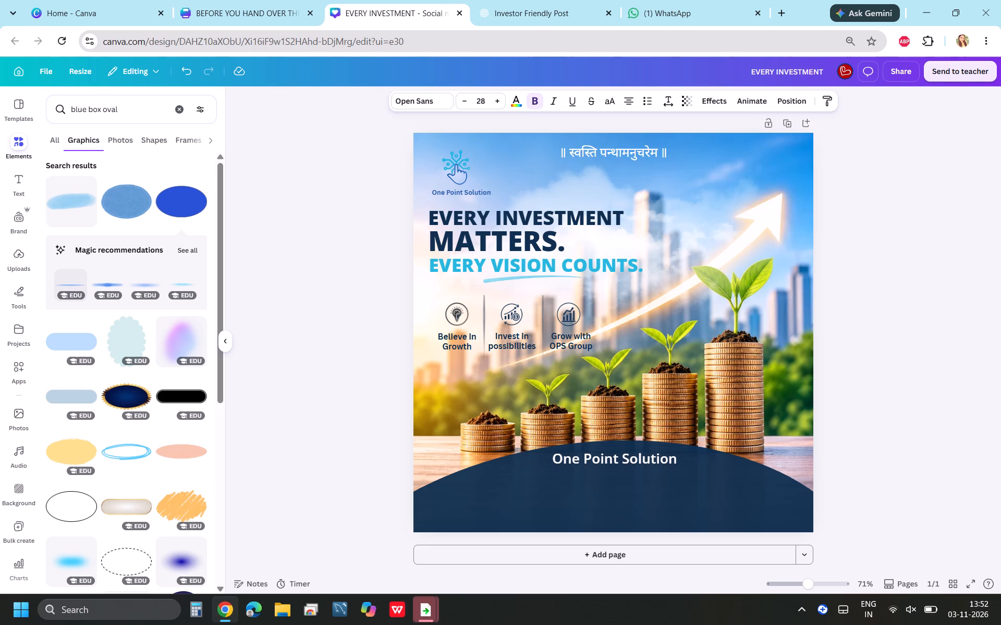
pyautogui.press('Right')
pyautogui.press('Right')
pyautogui.press('Right')
pyautogui.press('Right')
pyautogui.press('Right')
pyautogui.press('Right')
pyautogui.press('Right')
pyautogui.press('Right')
pyautogui.press('Right')
pyautogui.press('Right')
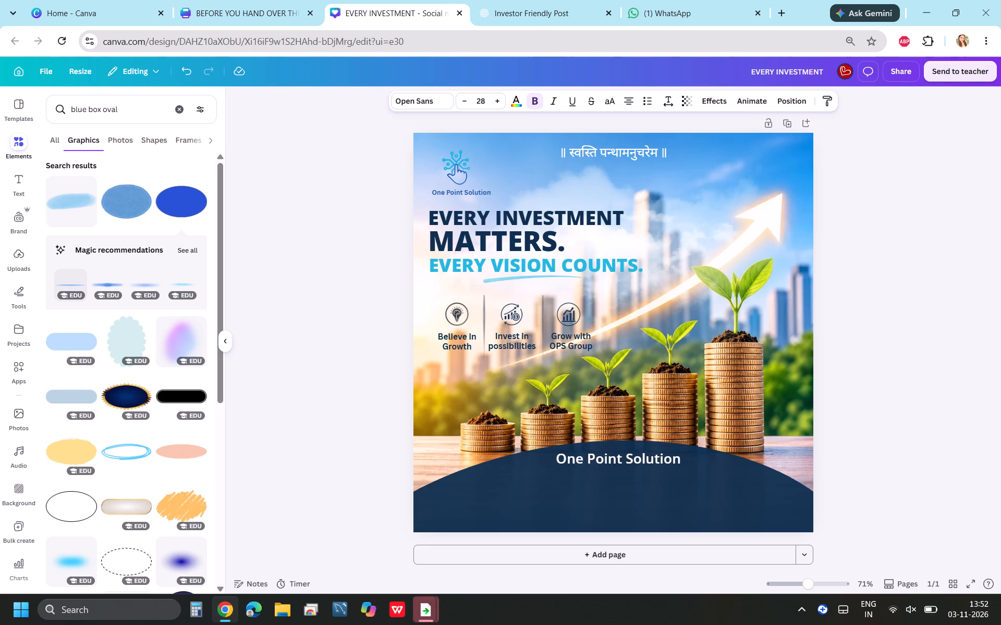
pyautogui.press('Right')
pyautogui.press('Right')
pyautogui.press('Right')
pyautogui.press('Right')
pyautogui.press('Right')
pyautogui.press('Right')
pyautogui.press('Right')
pyautogui.press('Right')
pyautogui.press('Right')
pyautogui.press('Right')
pyautogui.press('Right')
pyautogui.press('Right')
pyautogui.press('Right')
pyautogui.press('Right')
pyautogui.press('Right')
pyautogui.press('Right')
pyautogui.press('Right')
pyautogui.press('Right')
pyautogui.press('Right')
pyautogui.press('Right')
pyautogui.press('Right')
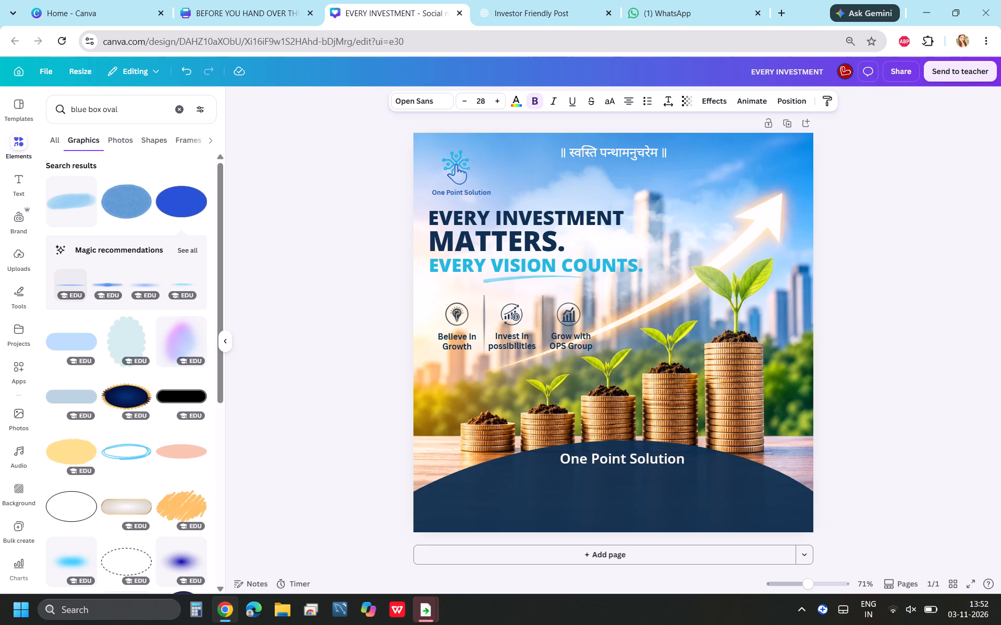
pyautogui.press('Left')
pyautogui.press('Left')
pyautogui.press('Left')
pyautogui.press('Left')
pyautogui.press('Left')
pyautogui.press('Left')
pyautogui.press('Left')
pyautogui.press('Left')
pyautogui.press('Left')
pyautogui.press('Left')
pyautogui.press('Left')
pyautogui.press('Left')
pyautogui.press('Left')
pyautogui.press('Left')
pyautogui.press('Left')
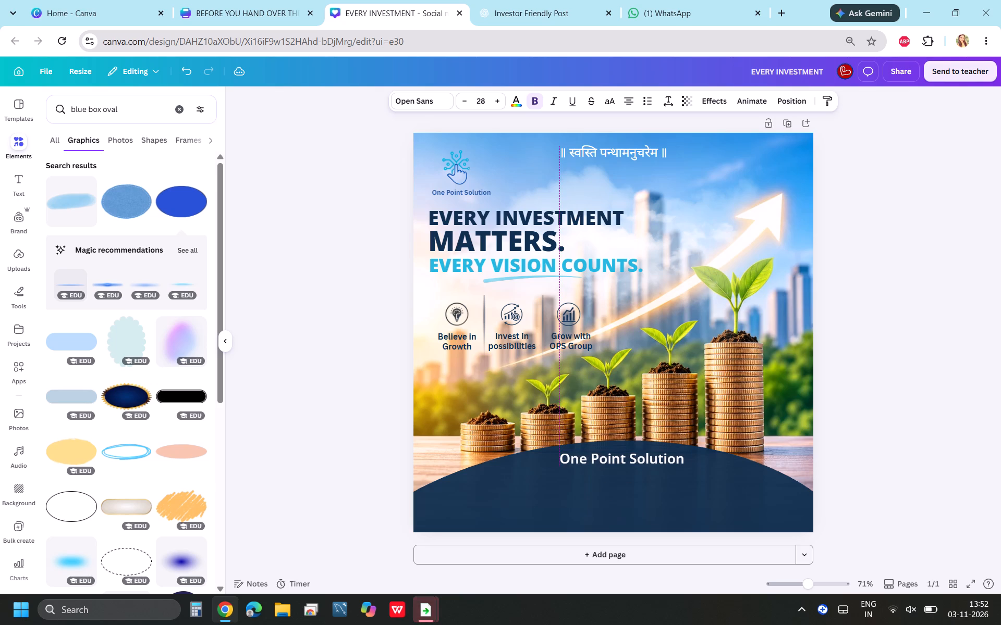
pyautogui.press('Right')
pyautogui.press('Right')
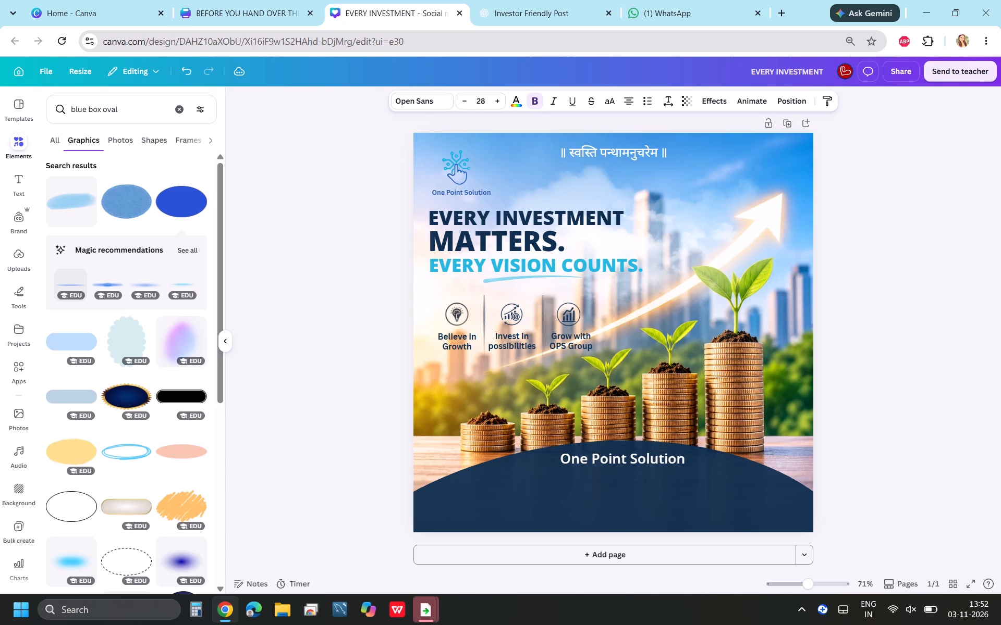
# Nudge the footer's "One Point Solution" text slightly down and a touch to the right.
pyautogui.press('Down')
pyautogui.press('Down')
pyautogui.press('Right')
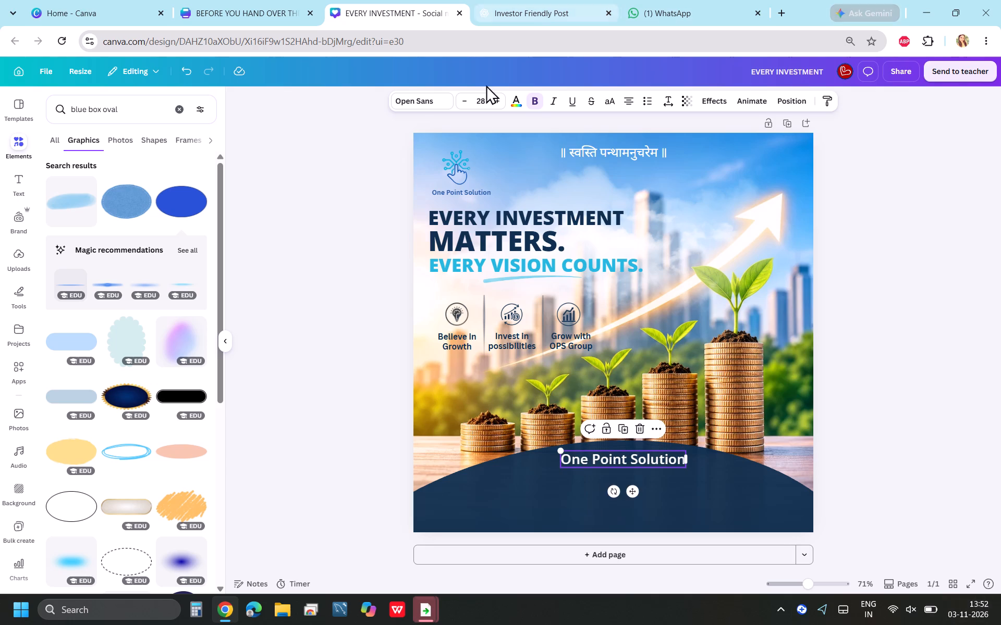
pyautogui.click(949, 409)
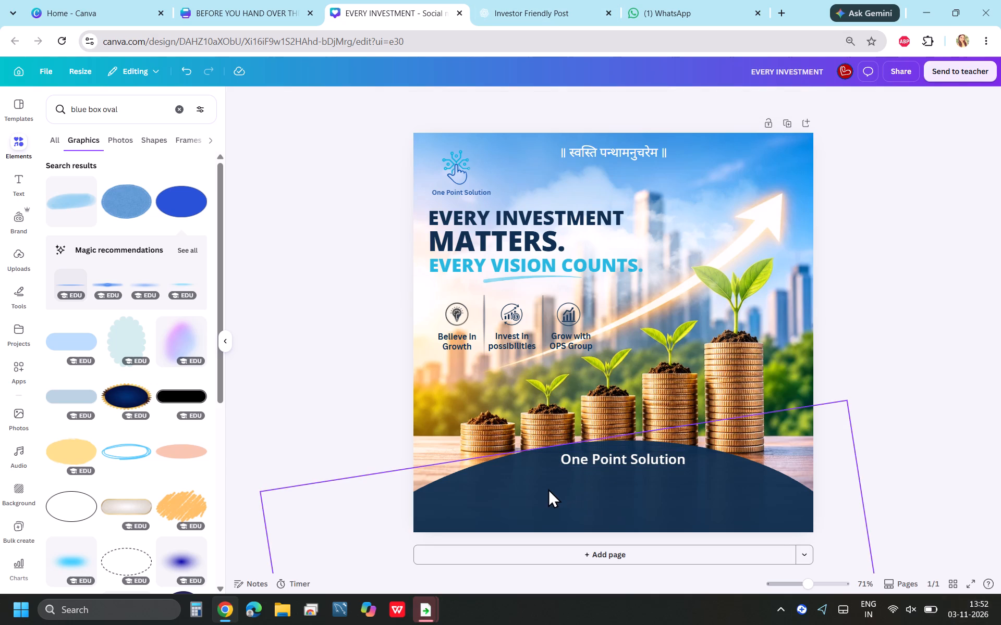
# Rotate the navy footer arch slightly clockwise and shift it so its curve spans the post's bottom more evenly.
pyautogui.click(548, 489)
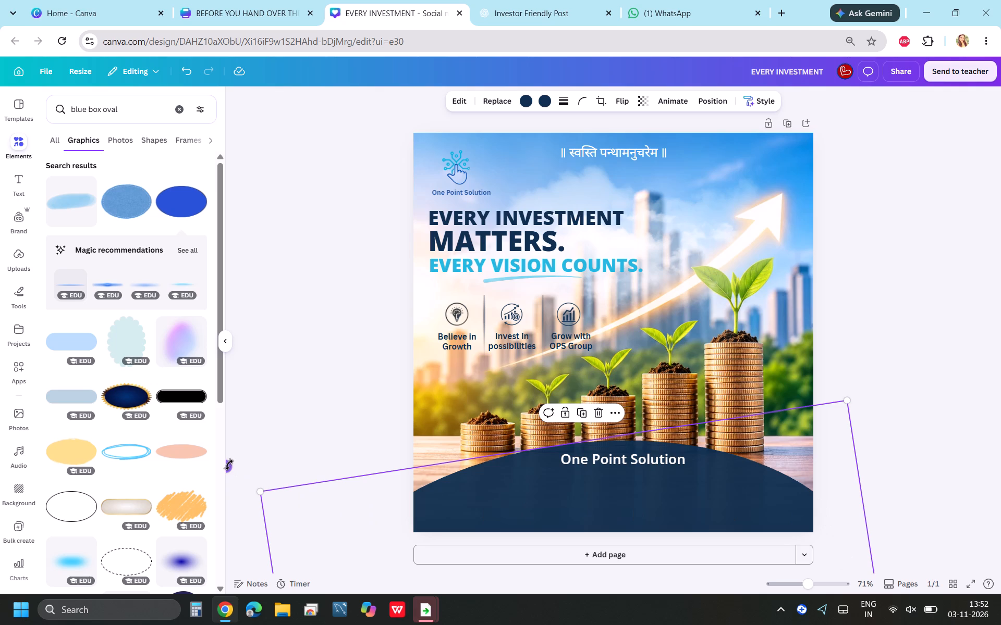
pyautogui.moveTo(229, 465); pyautogui.dragTo(233, 454)
pyautogui.click(987, 353)
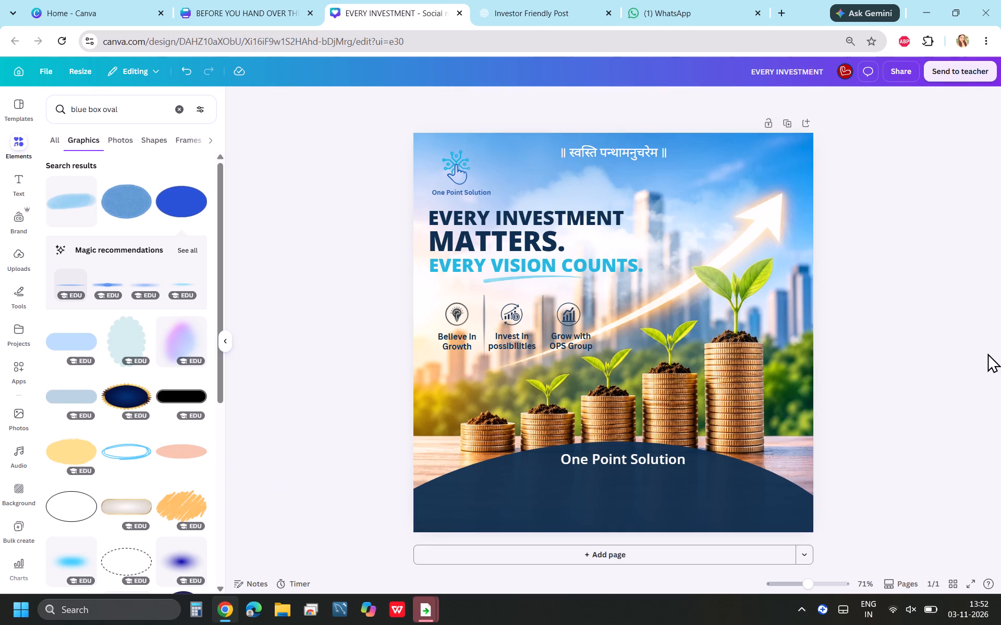
pyautogui.click(777, 480)
pyautogui.moveTo(777, 480); pyautogui.dragTo(790, 483)
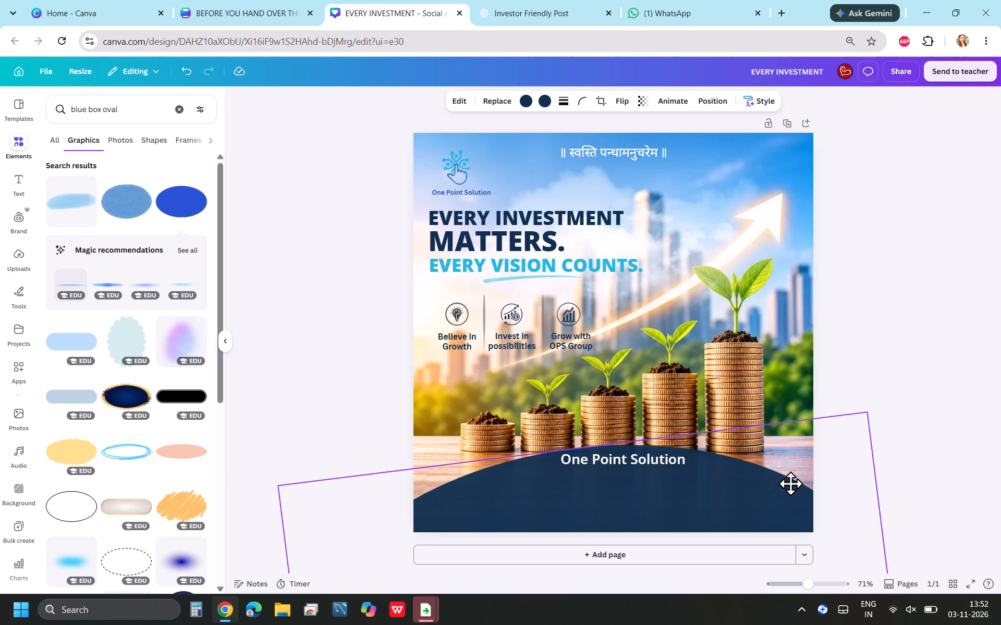
pyautogui.moveTo(790, 483); pyautogui.dragTo(785, 478)
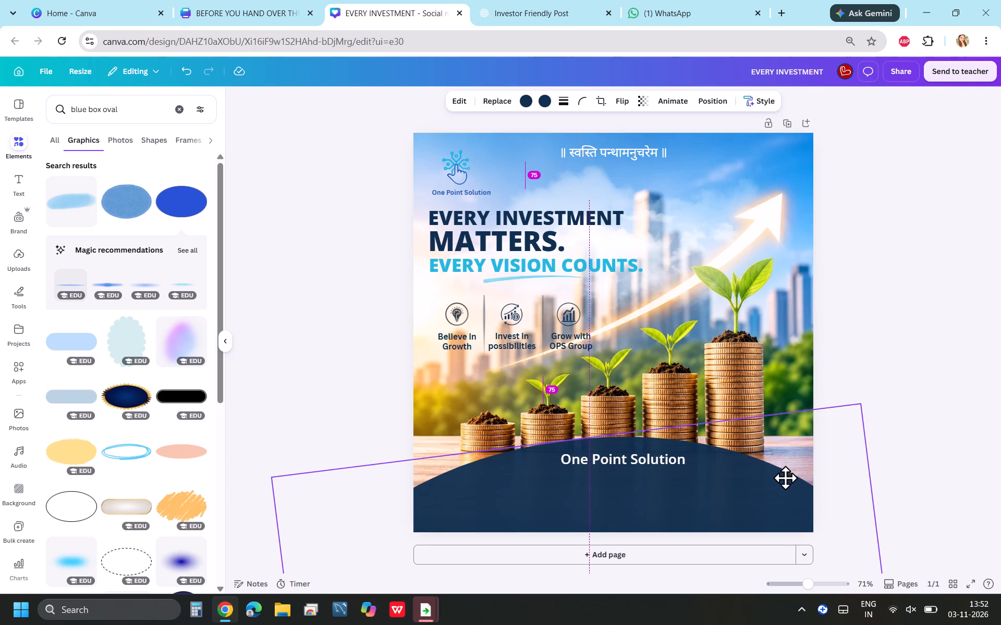
pyautogui.moveTo(785, 478); pyautogui.dragTo(785, 480)
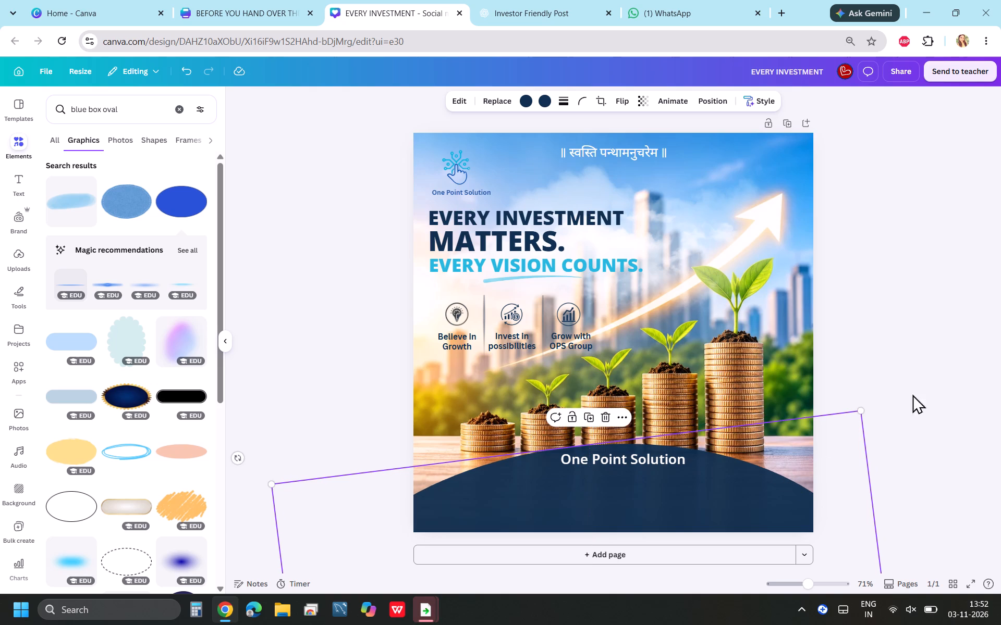
pyautogui.click(925, 339)
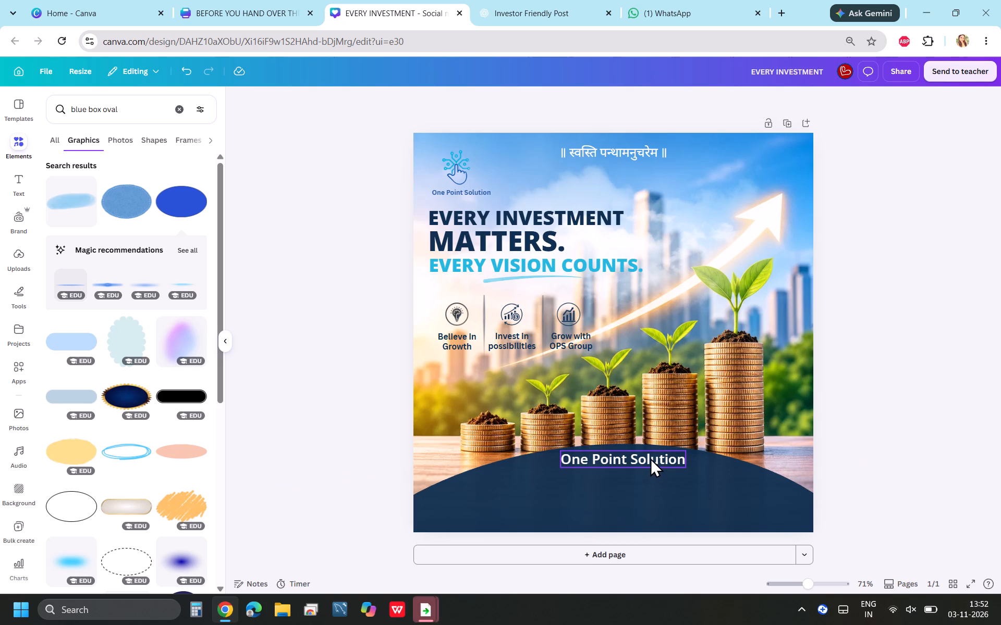
# Move the footer's "One Point Solution" text slightly lower and a little left beneath the arch's peak.
pyautogui.moveTo(650, 458); pyautogui.dragTo(652, 465)
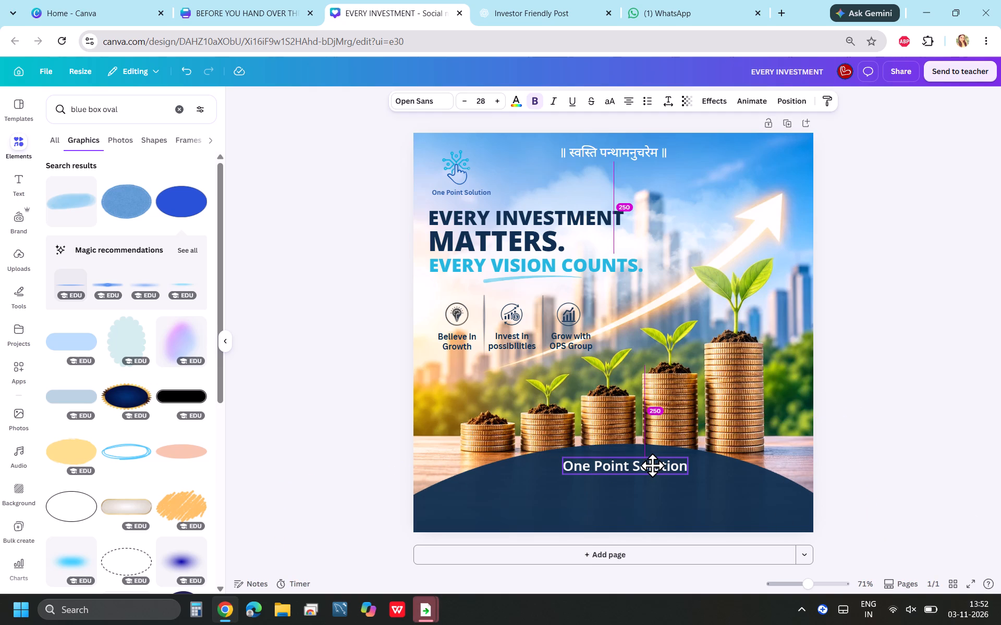
pyautogui.moveTo(652, 465); pyautogui.dragTo(648, 465)
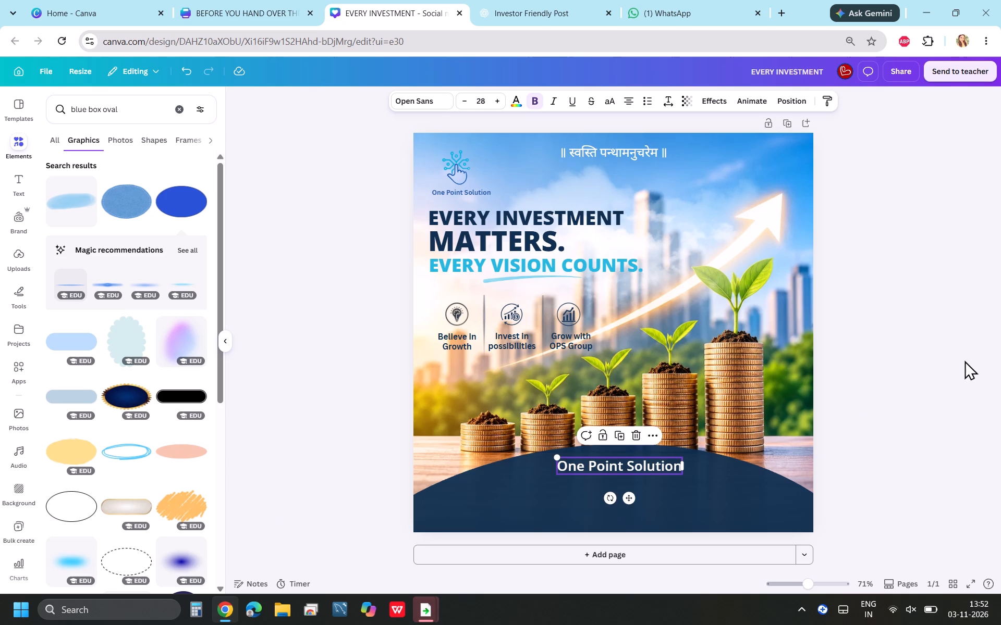
pyautogui.click(952, 355)
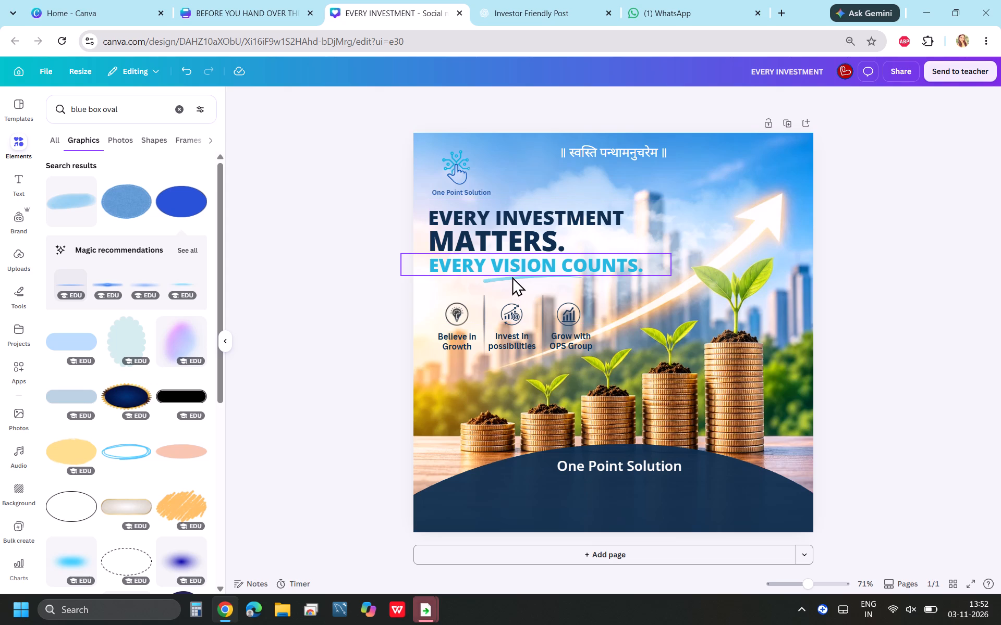
# Send the large faint image overlapping the headline and its cyan underline to the back of the layers.
pyautogui.click(499, 284)
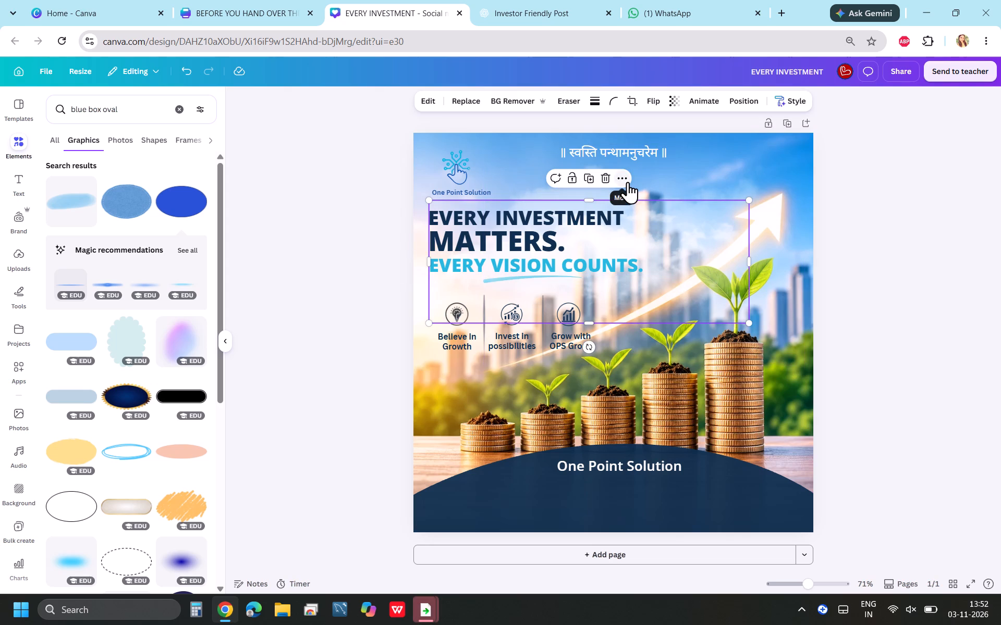
pyautogui.click(312, 387)
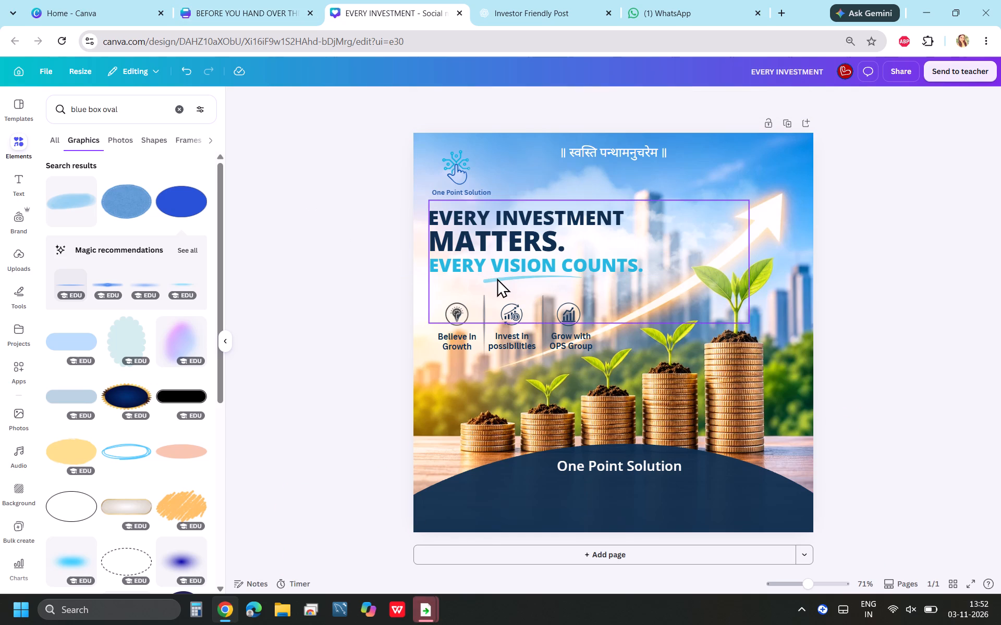
pyautogui.click(497, 278)
pyautogui.click(622, 183)
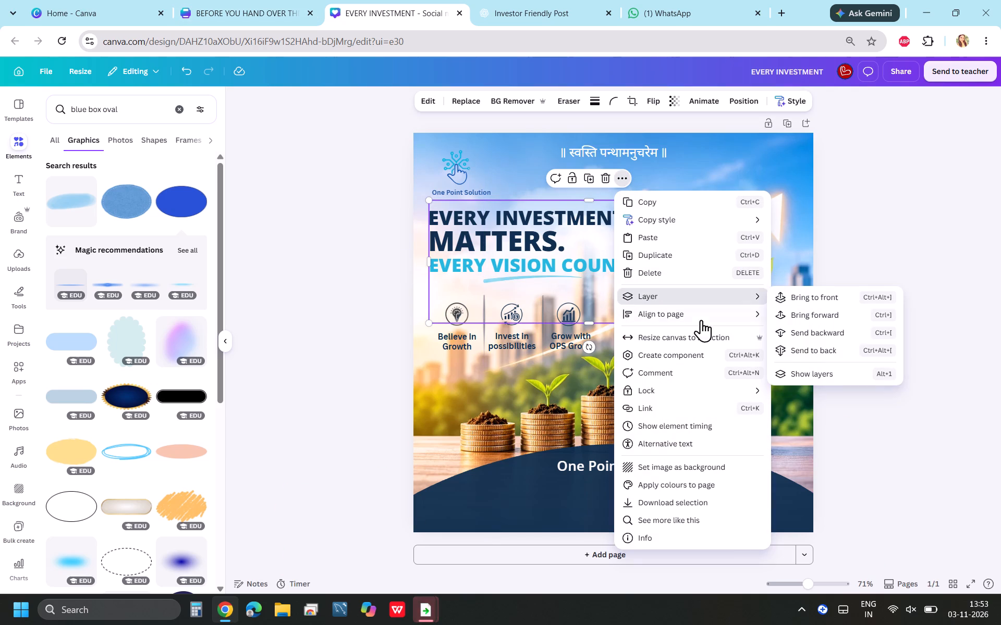
pyautogui.click(785, 339)
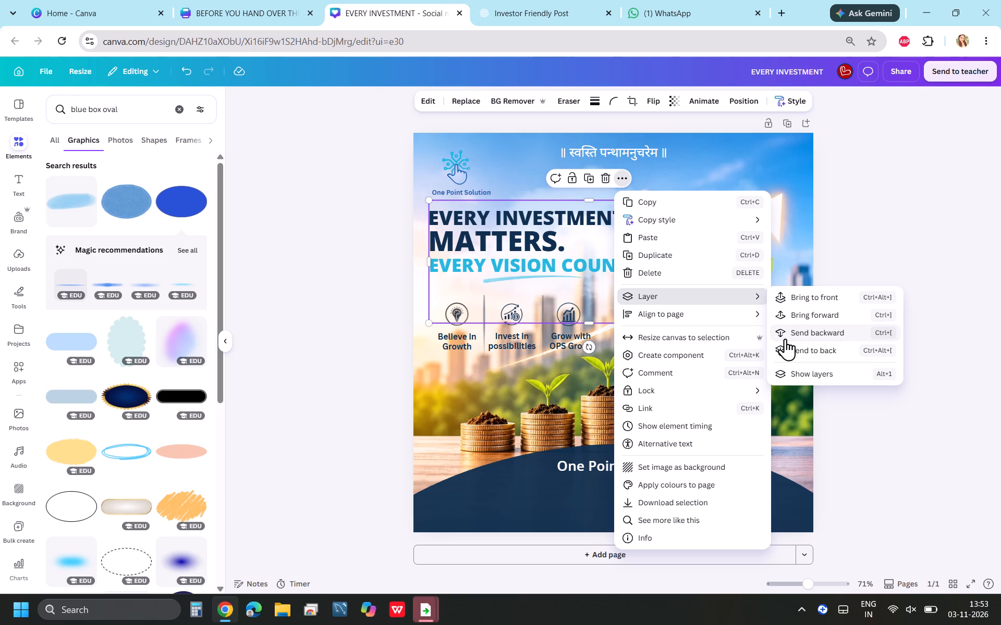
pyautogui.click(788, 348)
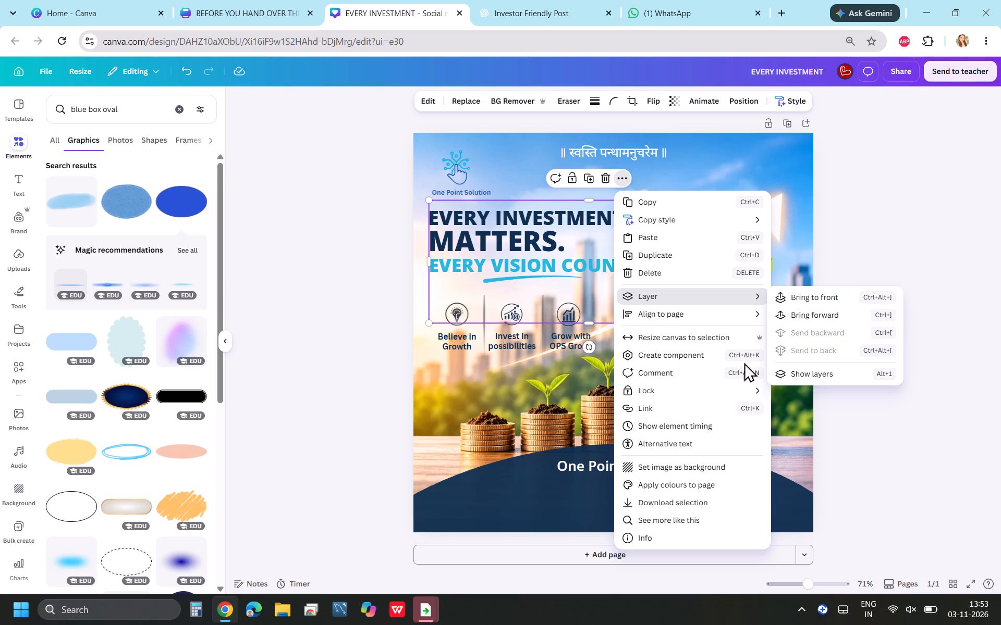
pyautogui.click(354, 330)
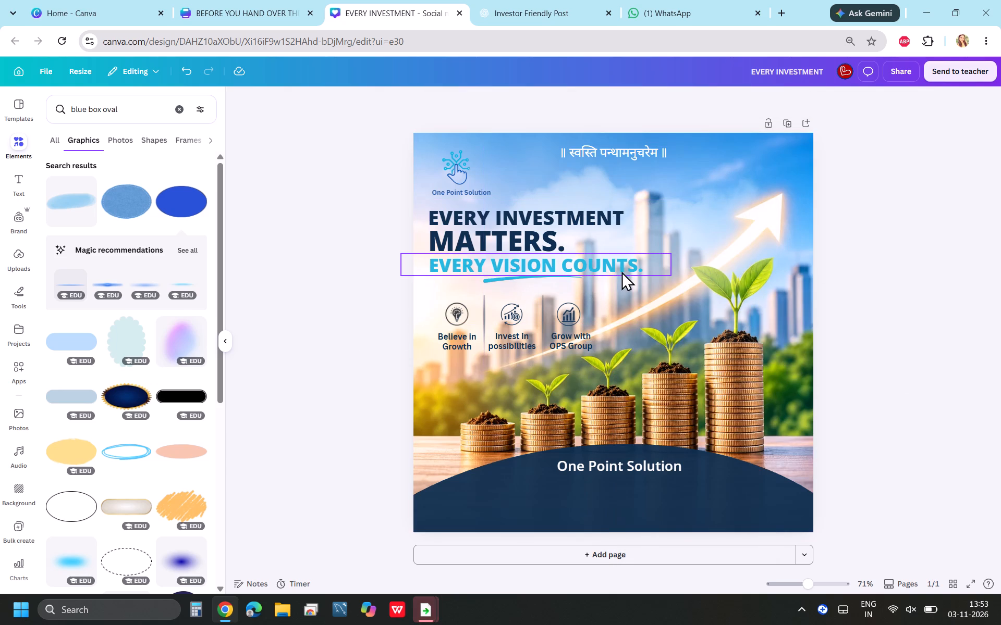
# Duplicate the cyan brush underline below "EVERY VISION COUNTS." and place the copy just above the left side of the footer arch.
pyautogui.click(528, 281)
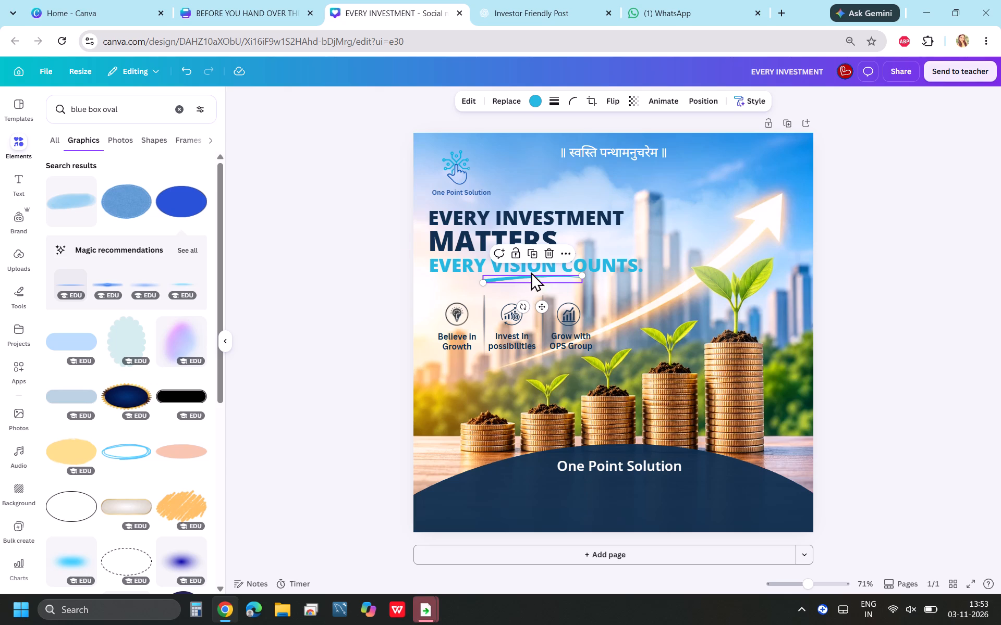
pyautogui.click(531, 253)
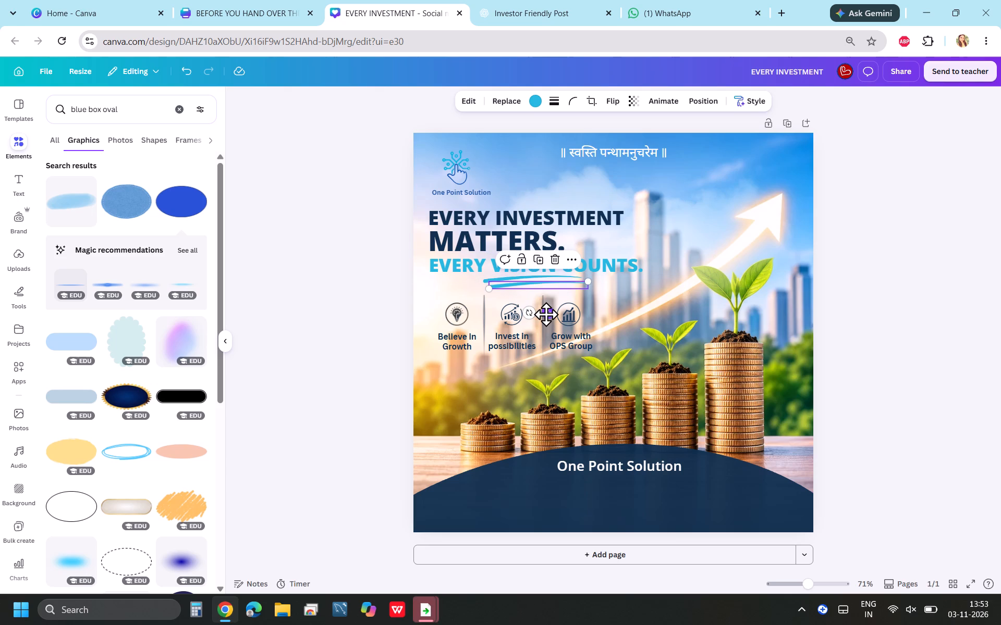
pyautogui.moveTo(546, 314); pyautogui.dragTo(513, 492)
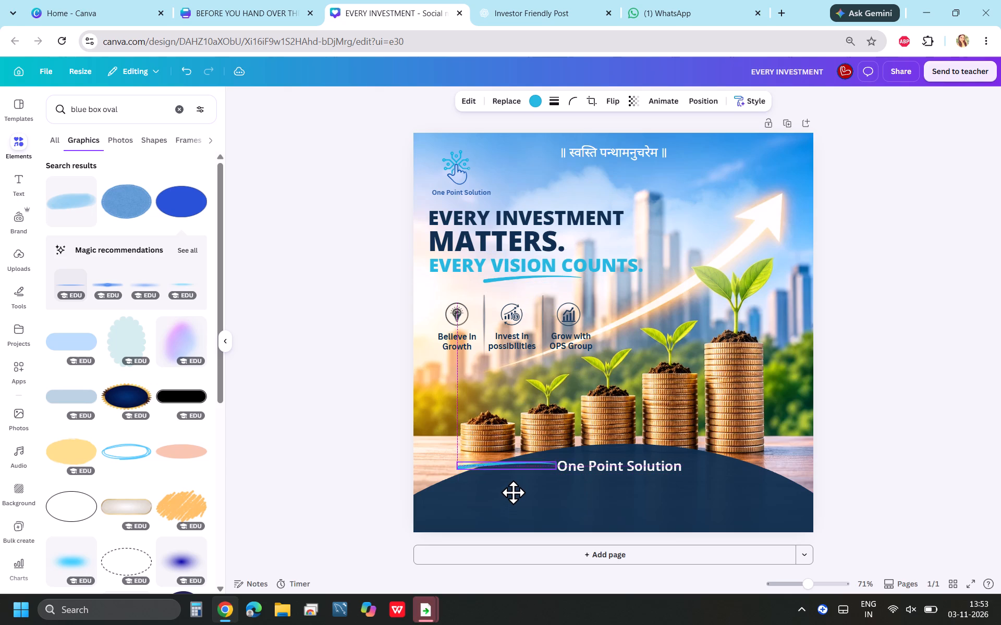
pyautogui.moveTo(513, 492); pyautogui.dragTo(514, 471)
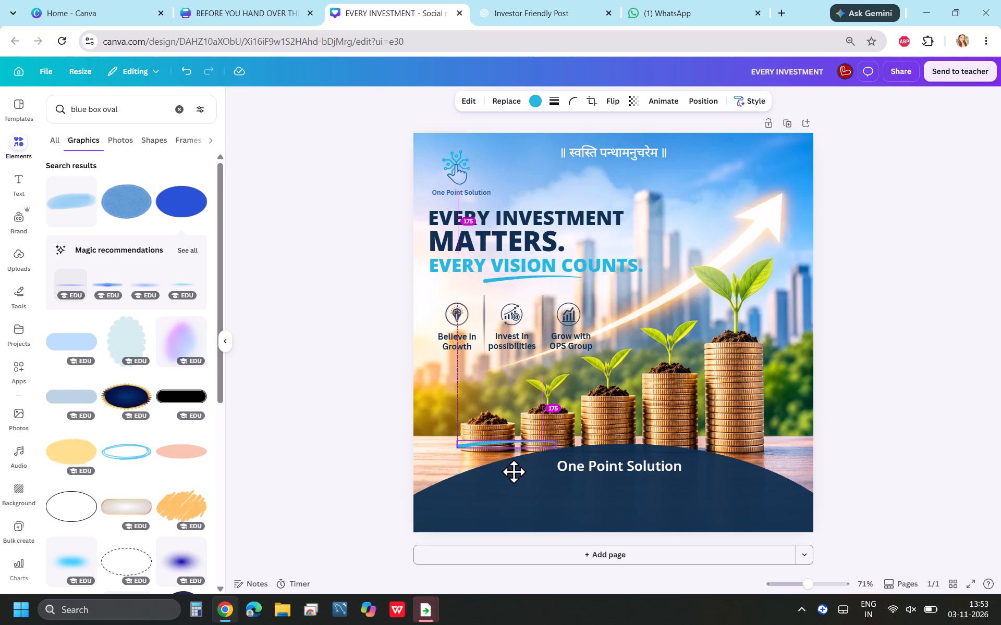
pyautogui.moveTo(514, 471); pyautogui.dragTo(514, 470)
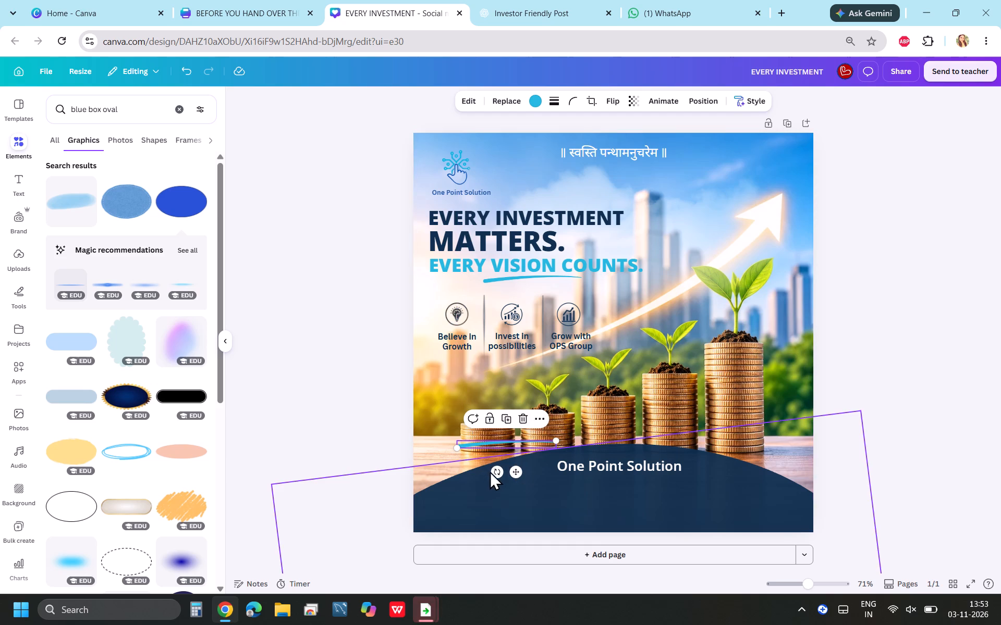
# Rotate the copied cyan stroke counterclockwise so it slopes upward with the footer arch's left side.
pyautogui.moveTo(493, 468); pyautogui.dragTo(501, 486)
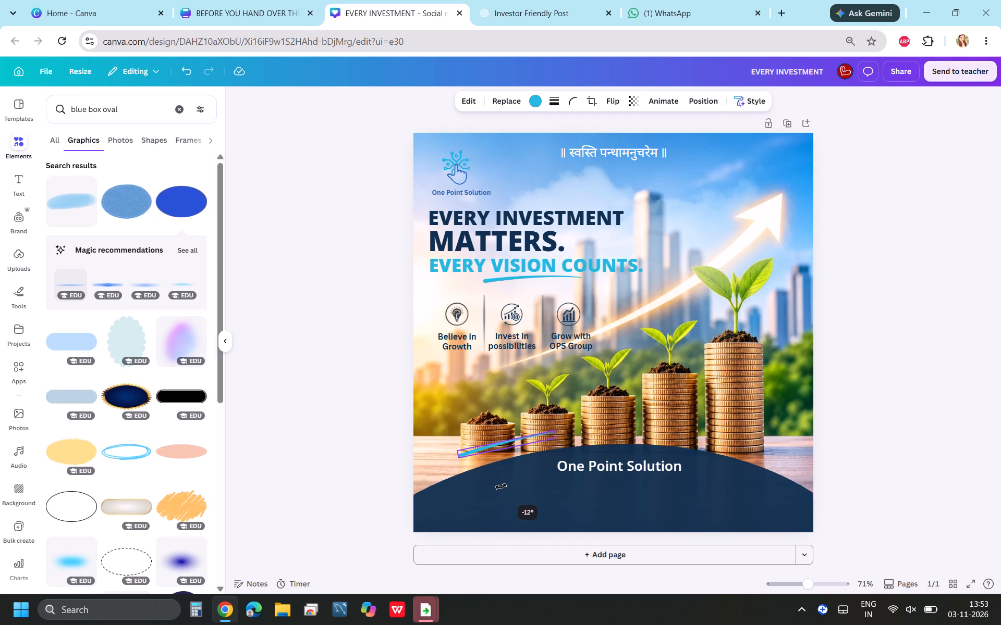
pyautogui.moveTo(501, 486); pyautogui.dragTo(506, 490)
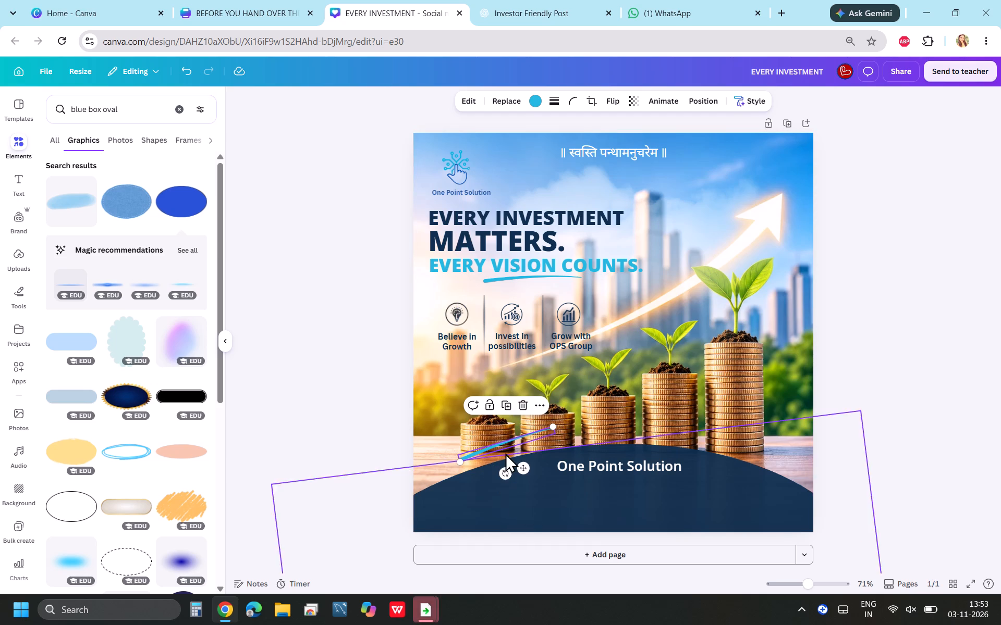
# Shift the navy footer arch slightly up and to the left.
pyautogui.moveTo(519, 463); pyautogui.dragTo(518, 471)
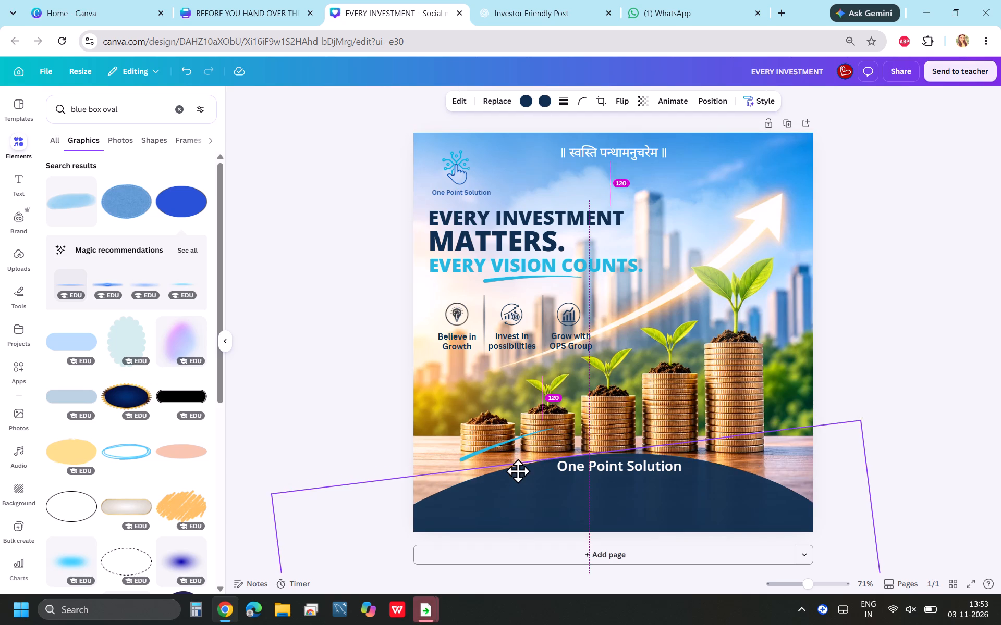
pyautogui.moveTo(518, 471); pyautogui.dragTo(518, 459)
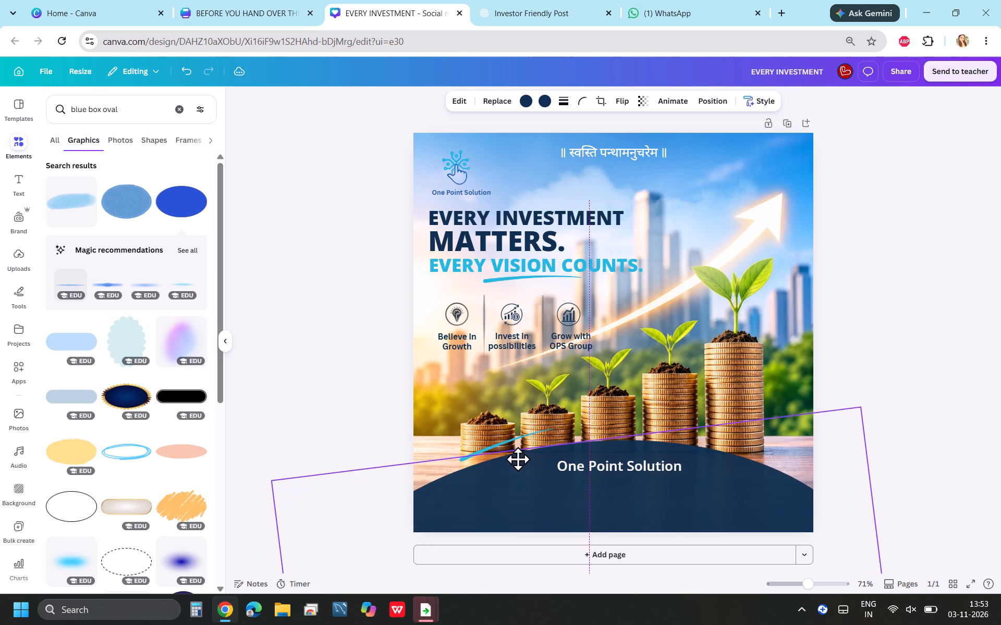
pyautogui.moveTo(518, 459); pyautogui.dragTo(515, 459)
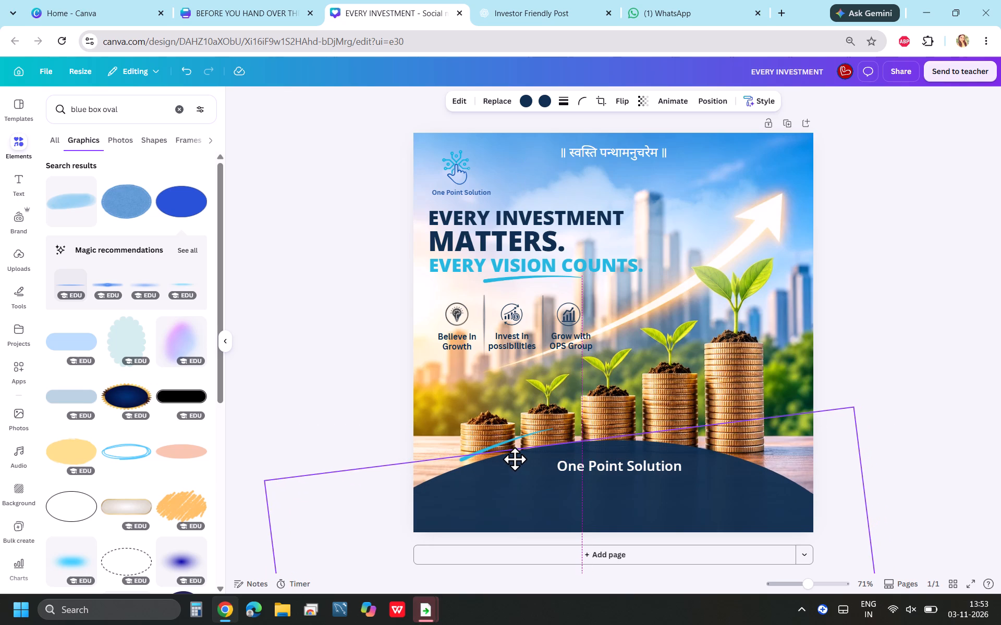
pyautogui.moveTo(515, 459); pyautogui.dragTo(511, 459)
pyautogui.click(991, 360)
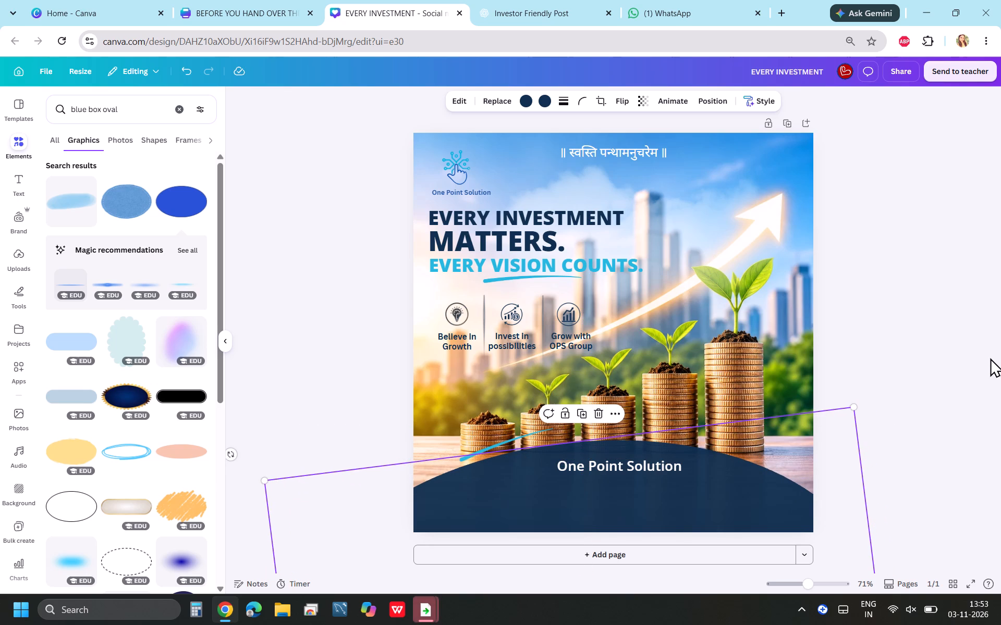
# Move the sloped cyan stroke down and left onto the left edge of the navy footer arch.
pyautogui.moveTo(534, 432); pyautogui.dragTo(504, 454)
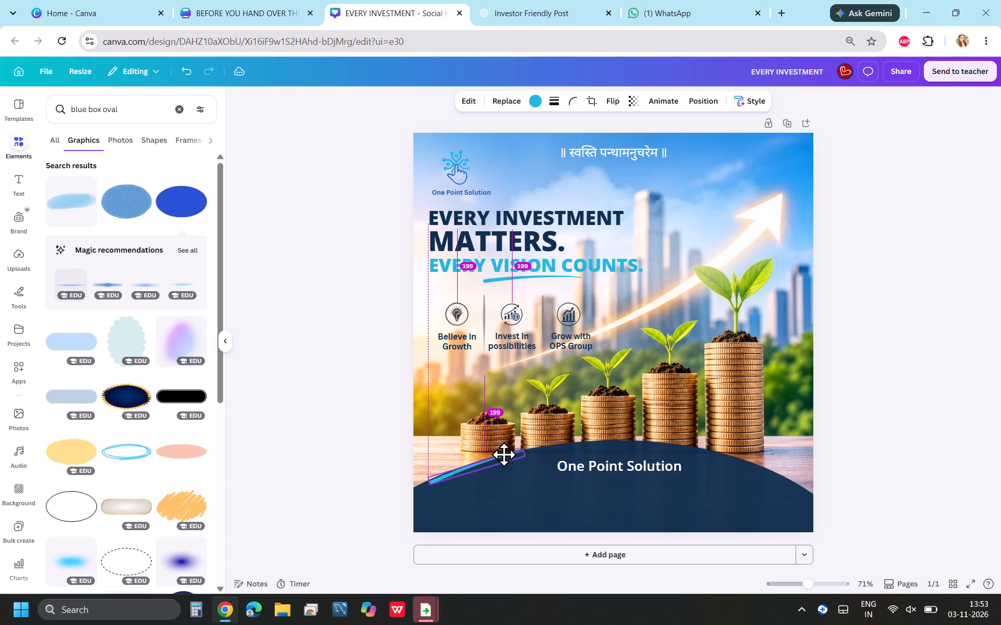
pyautogui.moveTo(504, 454); pyautogui.dragTo(473, 454)
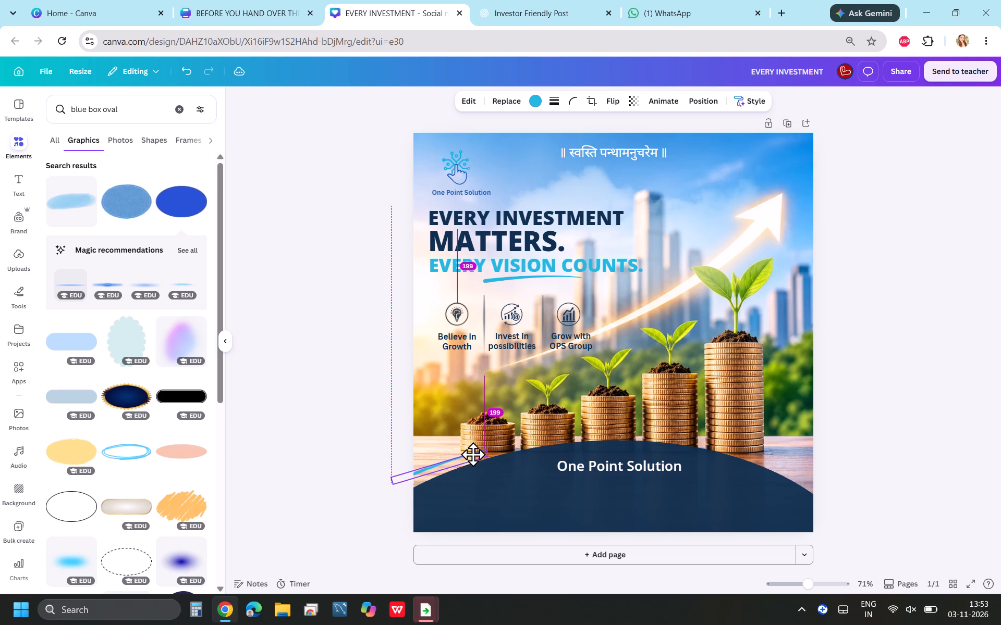
pyautogui.moveTo(473, 454); pyautogui.dragTo(490, 451)
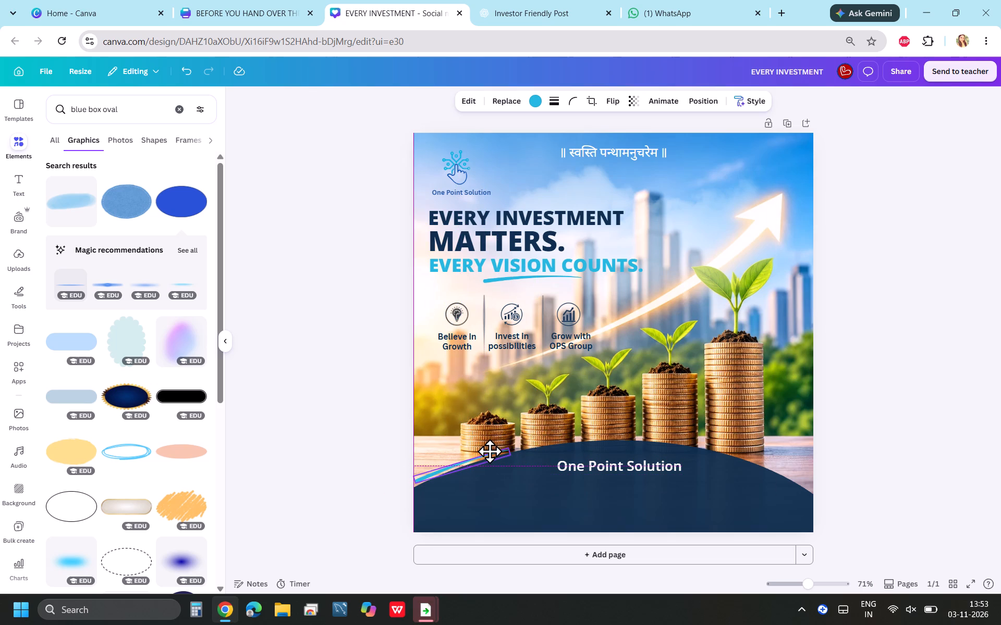
pyautogui.moveTo(490, 451); pyautogui.dragTo(485, 455)
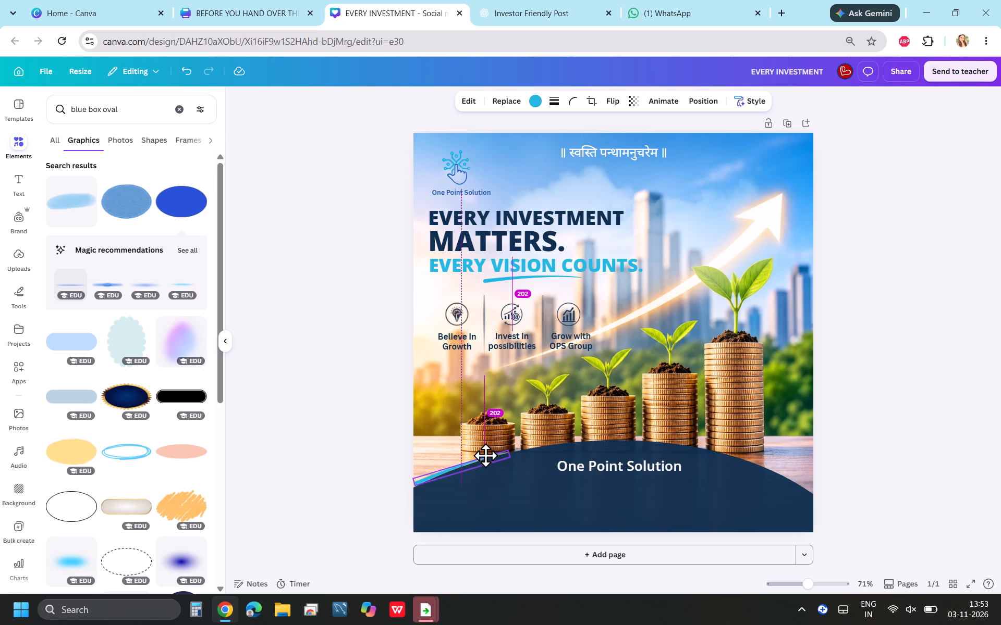
pyautogui.moveTo(485, 455); pyautogui.dragTo(485, 460)
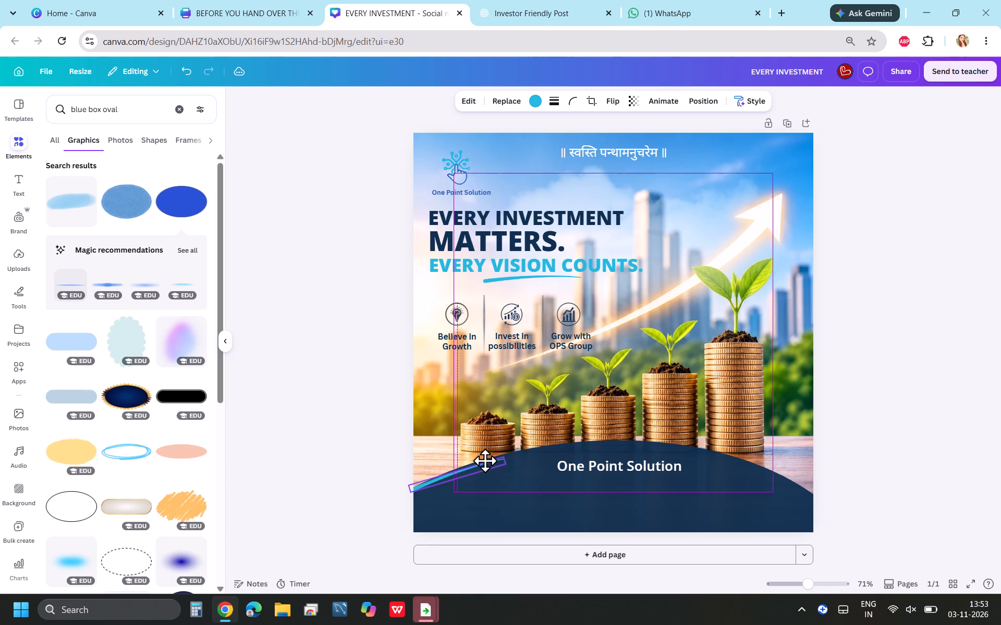
pyautogui.moveTo(485, 460); pyautogui.dragTo(485, 459)
pyautogui.click(373, 414)
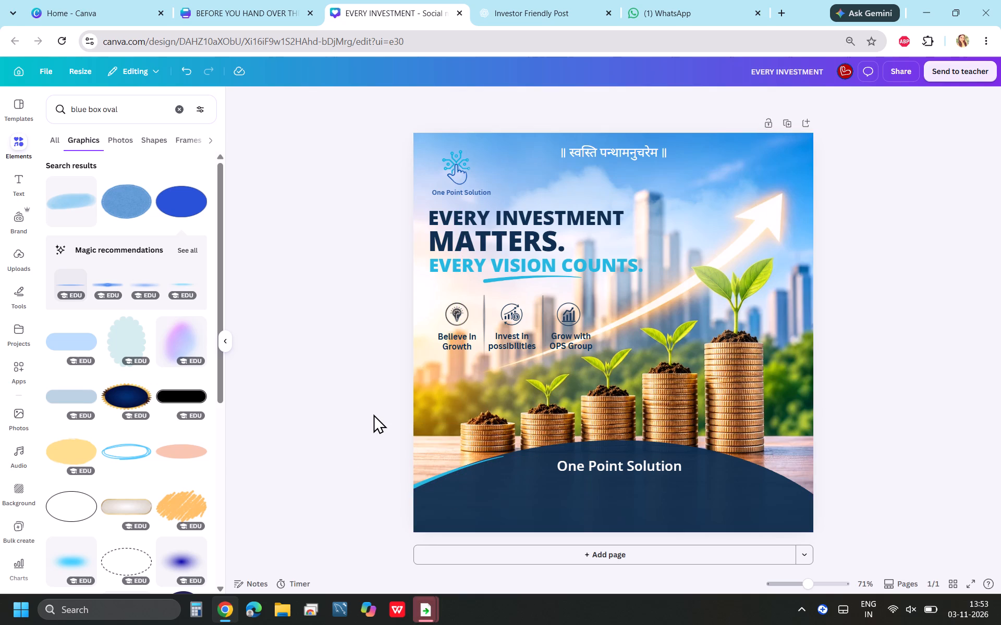
# Enlarge the cyan stroke on the footer arch to about 428 wide so it extends further along the curve.
pyautogui.click(456, 469)
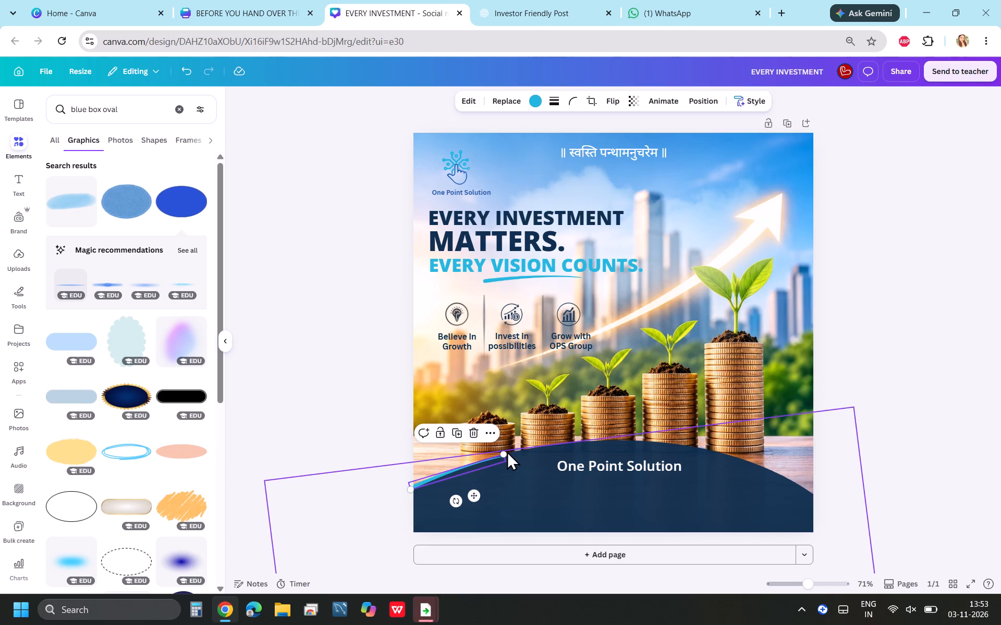
pyautogui.moveTo(505, 454); pyautogui.dragTo(559, 434)
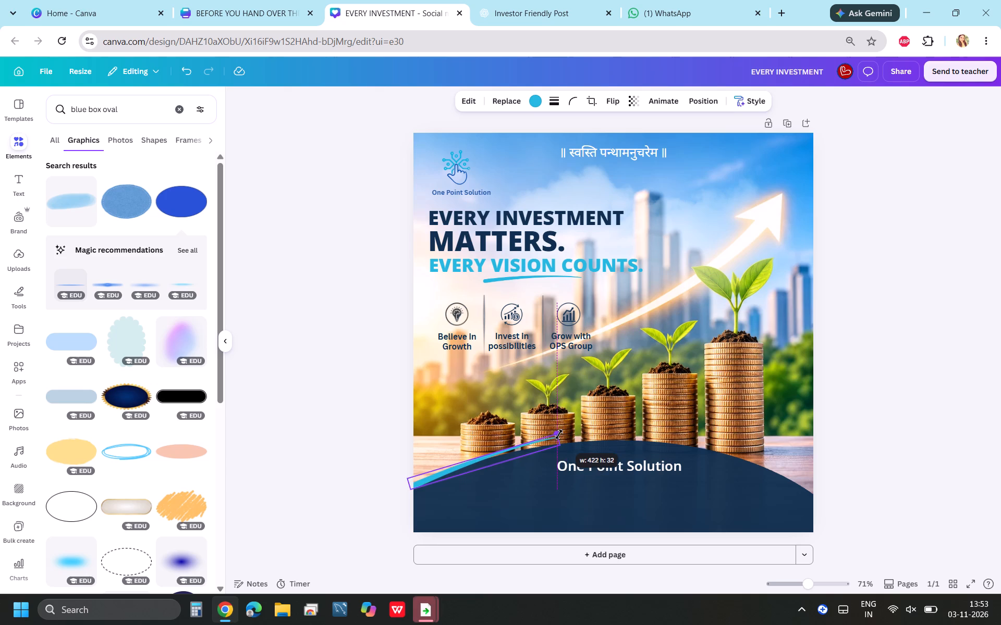
pyautogui.moveTo(559, 434); pyautogui.dragTo(616, 445)
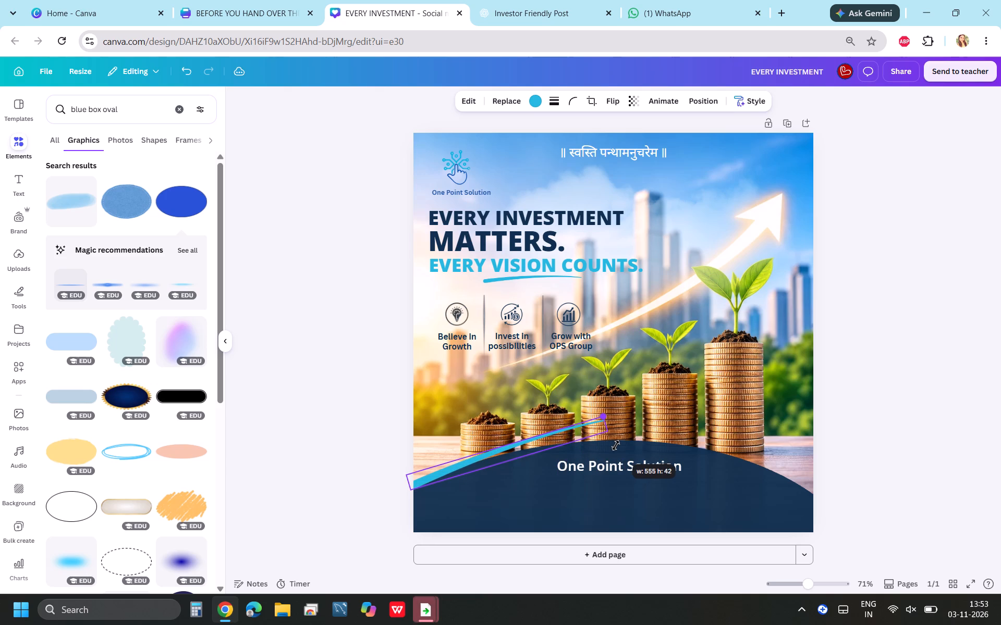
pyautogui.moveTo(616, 445); pyautogui.dragTo(564, 451)
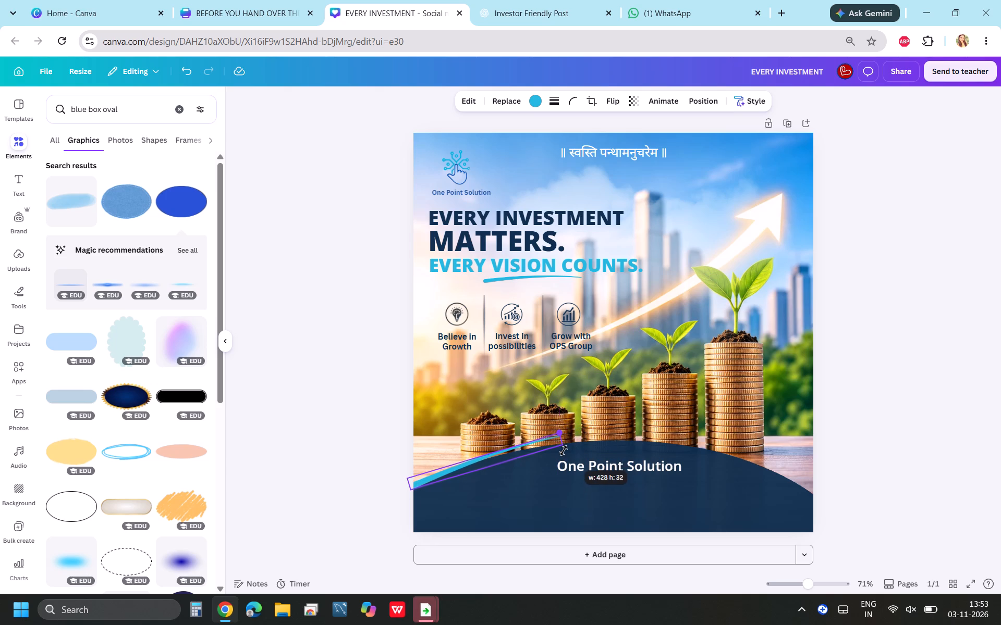
pyautogui.moveTo(564, 451); pyautogui.dragTo(566, 452)
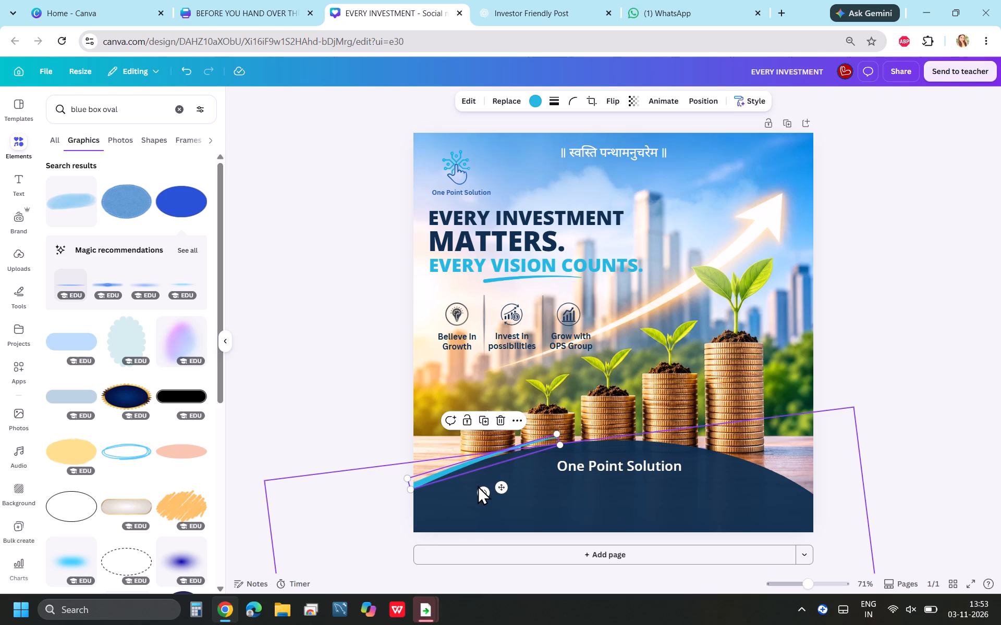
# Rotate the enlarged cyan stroke to a slightly shallower slope that follows the left curve of the footer arch.
pyautogui.moveTo(483, 494); pyautogui.dragTo(483, 486)
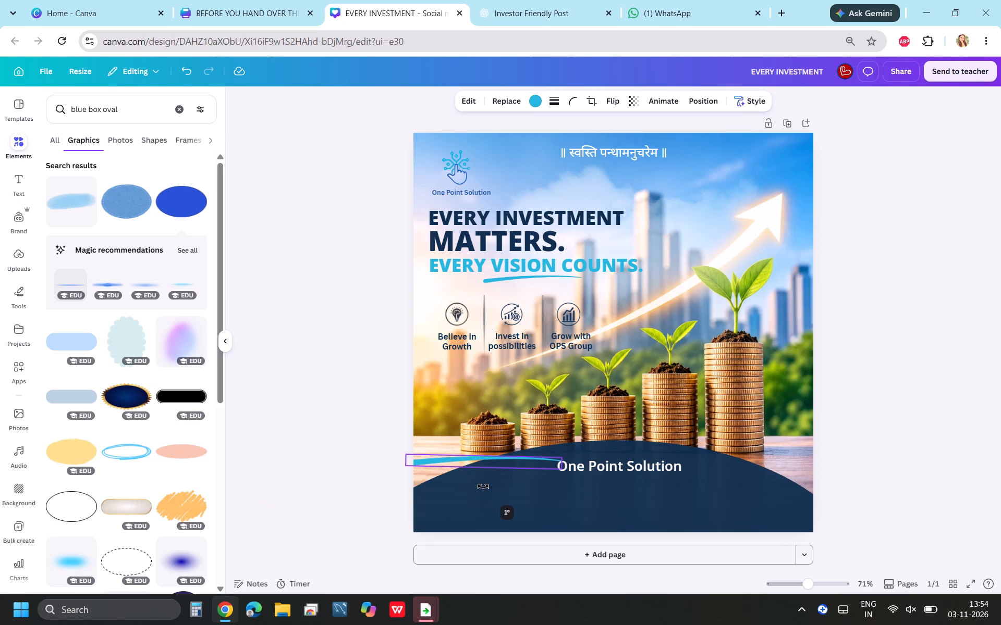
pyautogui.moveTo(483, 486); pyautogui.dragTo(492, 485)
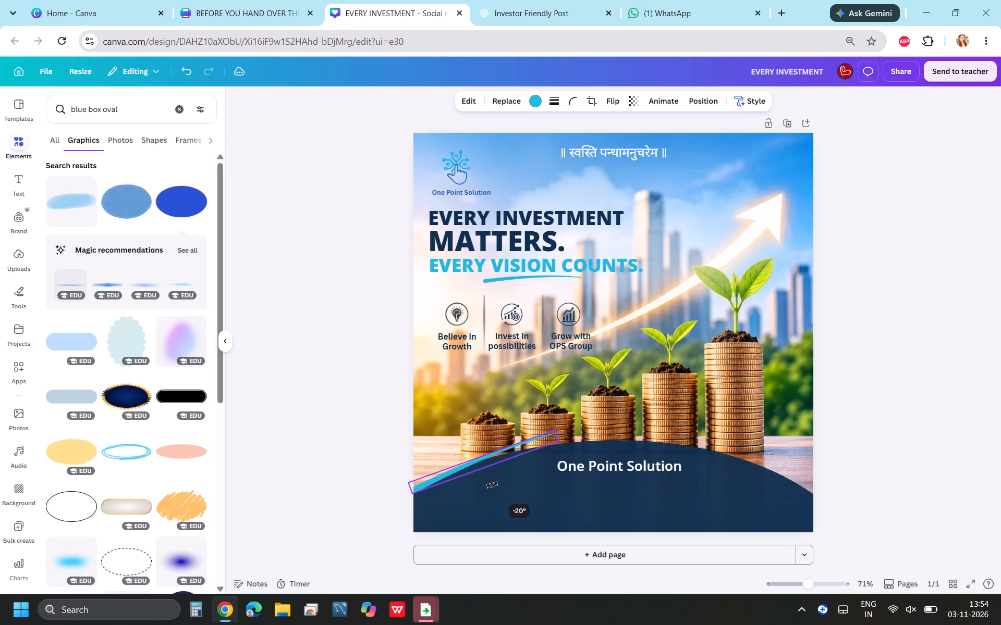
pyautogui.moveTo(492, 485); pyautogui.dragTo(534, 474)
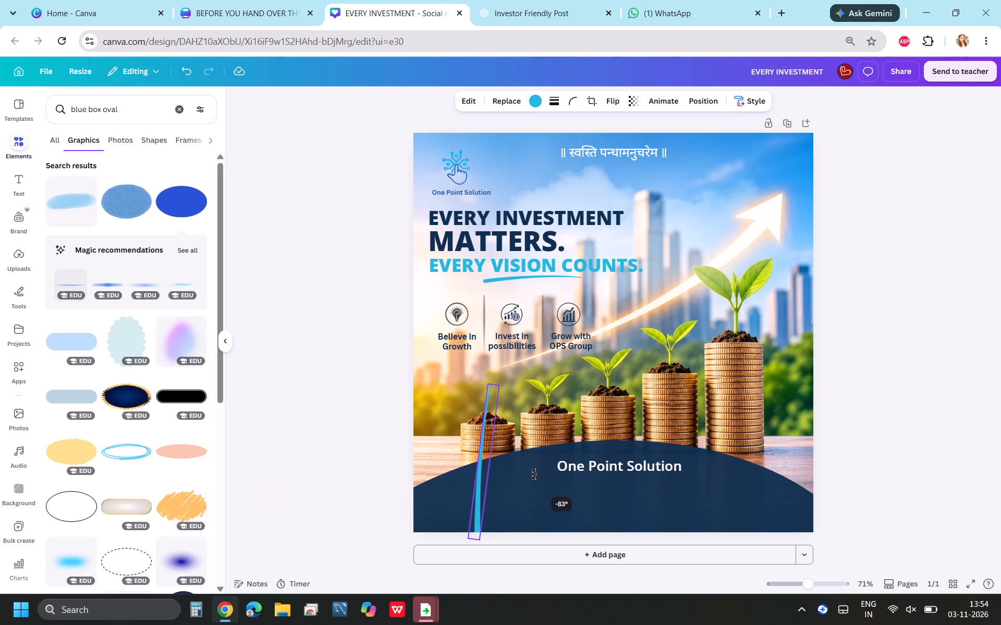
pyautogui.moveTo(534, 474); pyautogui.dragTo(485, 430)
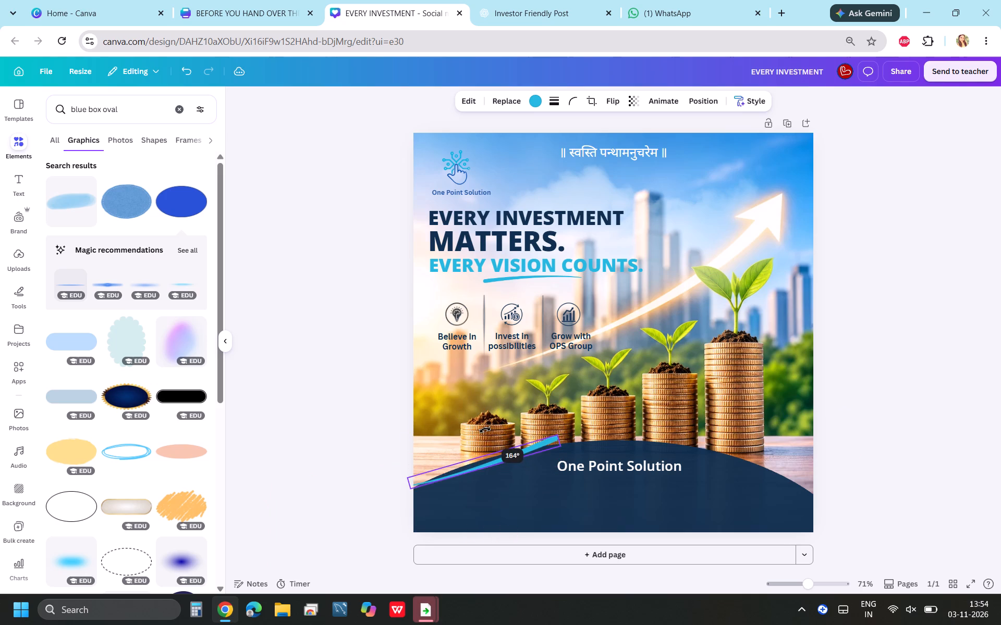
pyautogui.moveTo(485, 430); pyautogui.dragTo(488, 486)
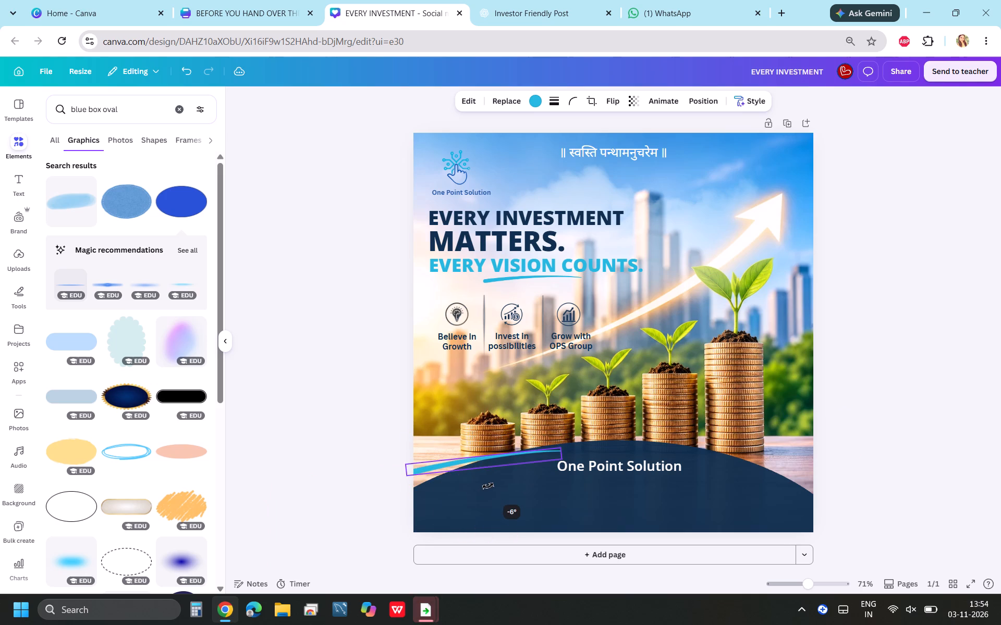
pyautogui.moveTo(488, 486); pyautogui.dragTo(489, 485)
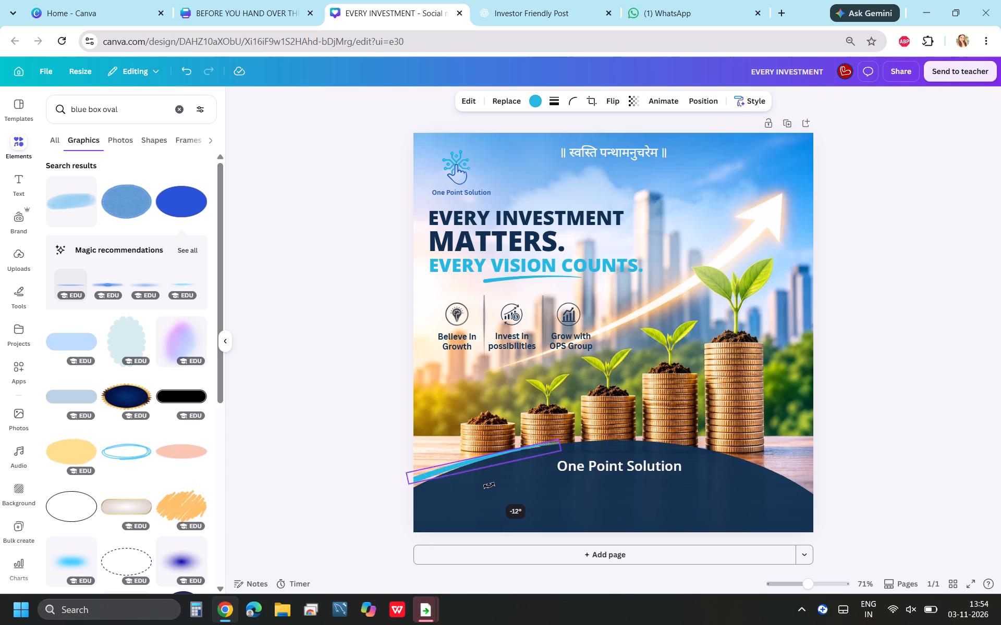
pyautogui.moveTo(489, 485); pyautogui.dragTo(489, 483)
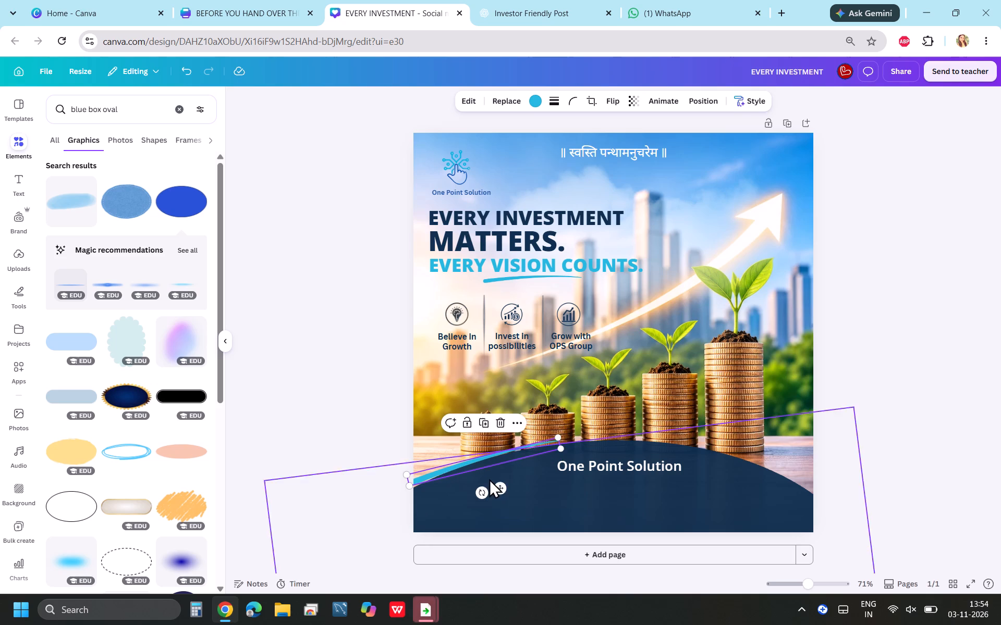
pyautogui.click(366, 414)
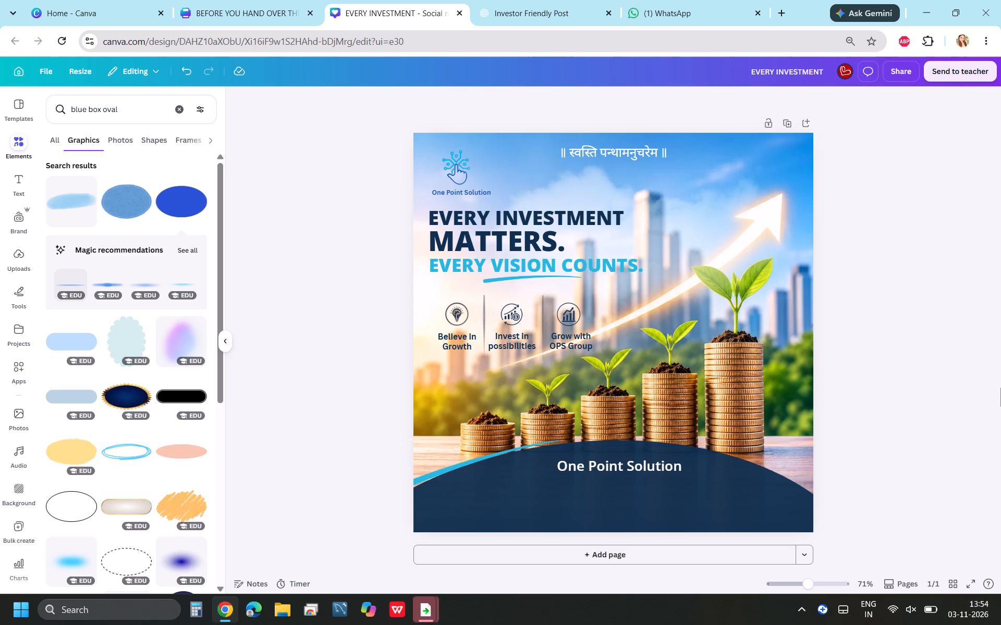
pyautogui.click(466, 458)
pyautogui.click(471, 461)
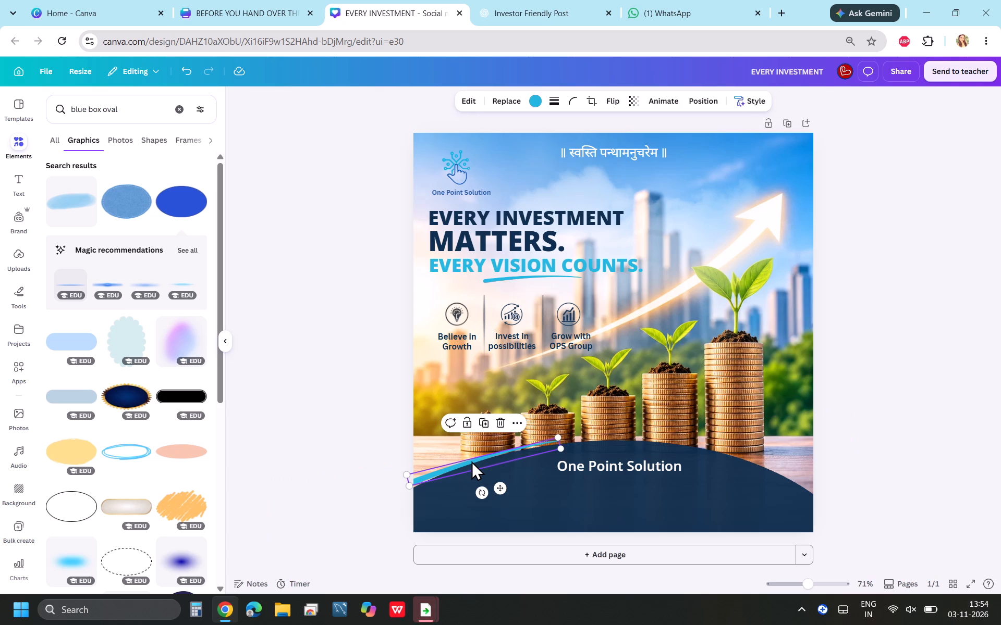
pyautogui.press('Down')
pyautogui.press('Down')
pyautogui.press('Down')
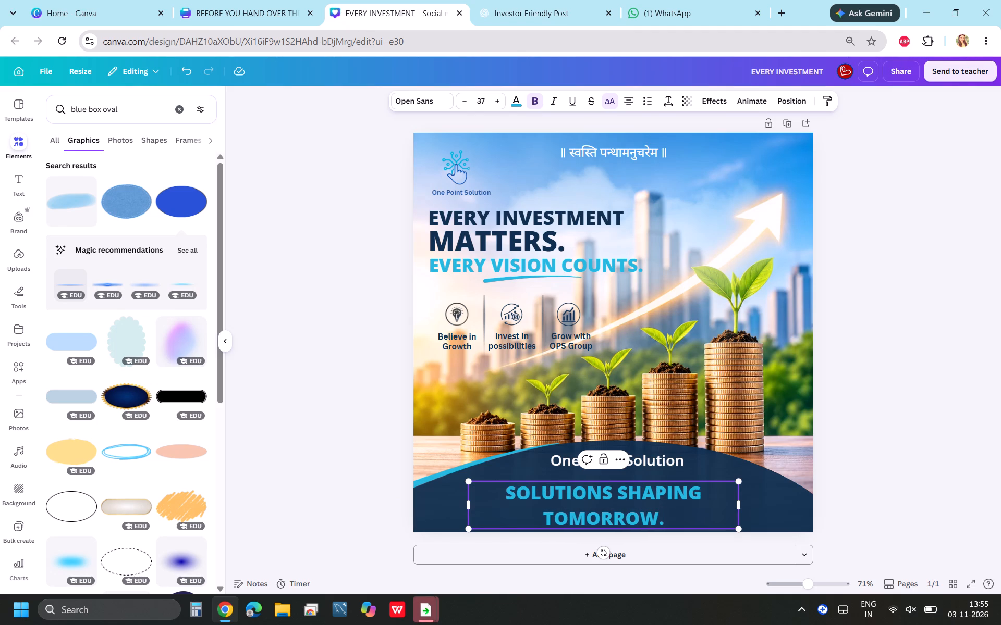
pyautogui.click(614, 494)
pyautogui.press('.')
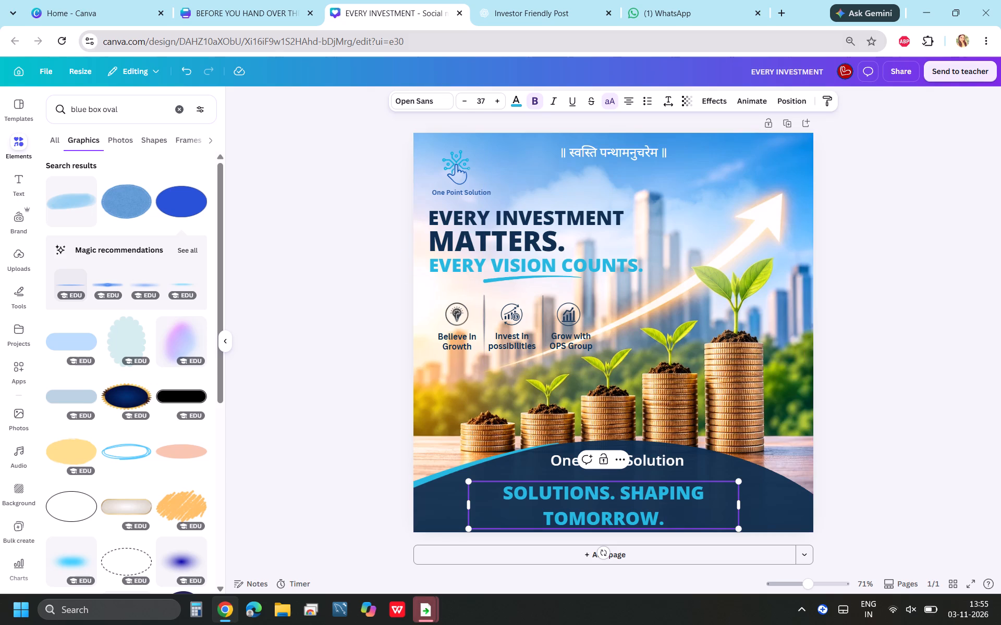
pyautogui.press('BackSpace')
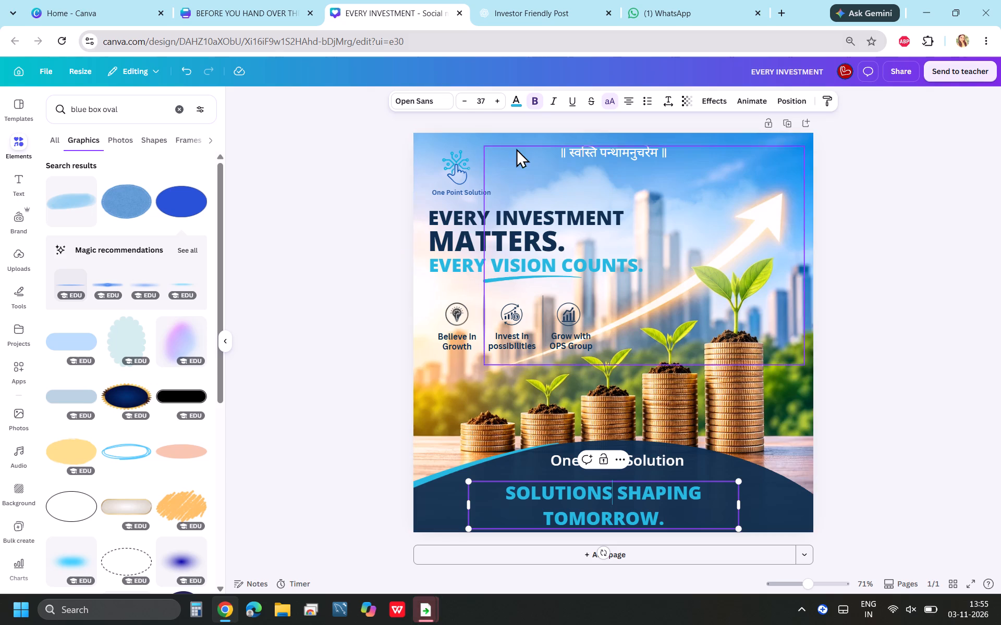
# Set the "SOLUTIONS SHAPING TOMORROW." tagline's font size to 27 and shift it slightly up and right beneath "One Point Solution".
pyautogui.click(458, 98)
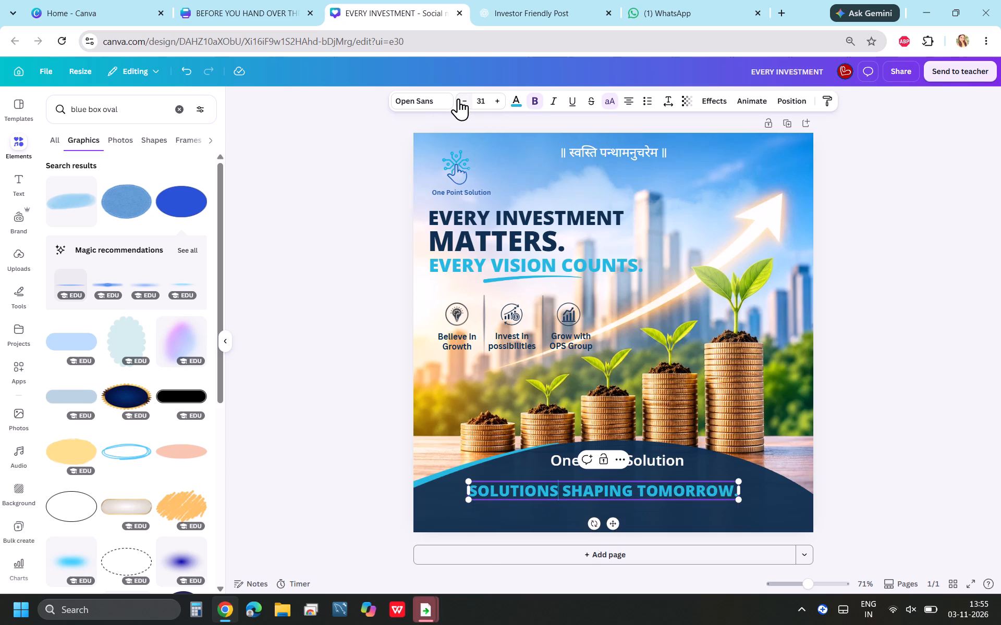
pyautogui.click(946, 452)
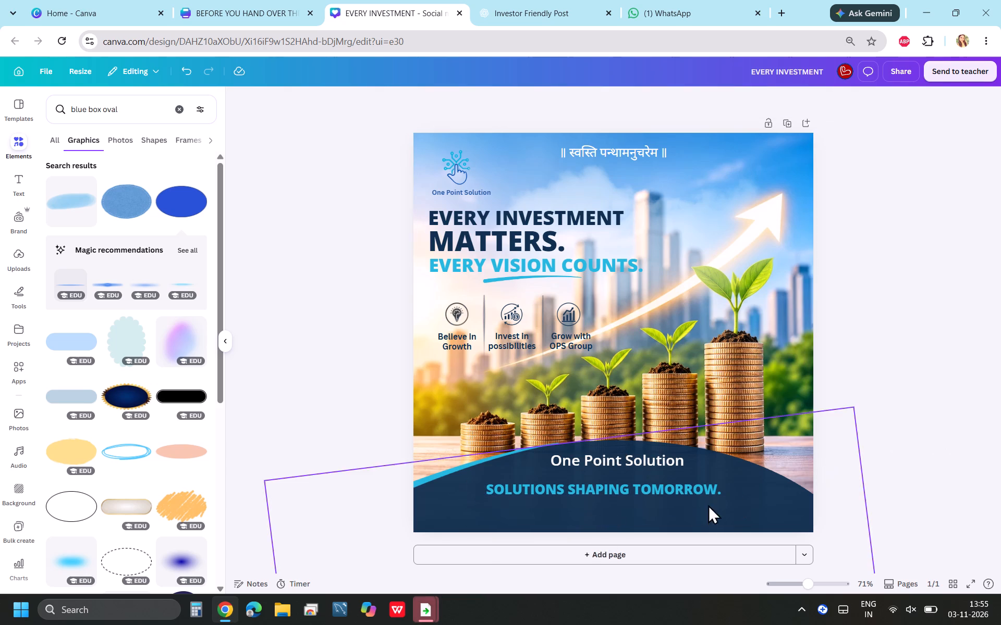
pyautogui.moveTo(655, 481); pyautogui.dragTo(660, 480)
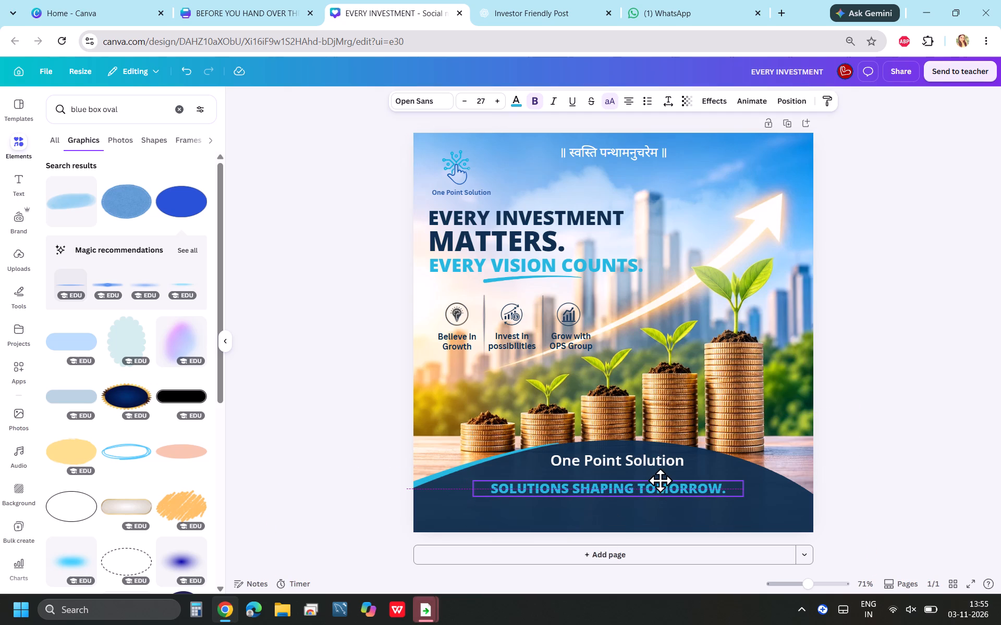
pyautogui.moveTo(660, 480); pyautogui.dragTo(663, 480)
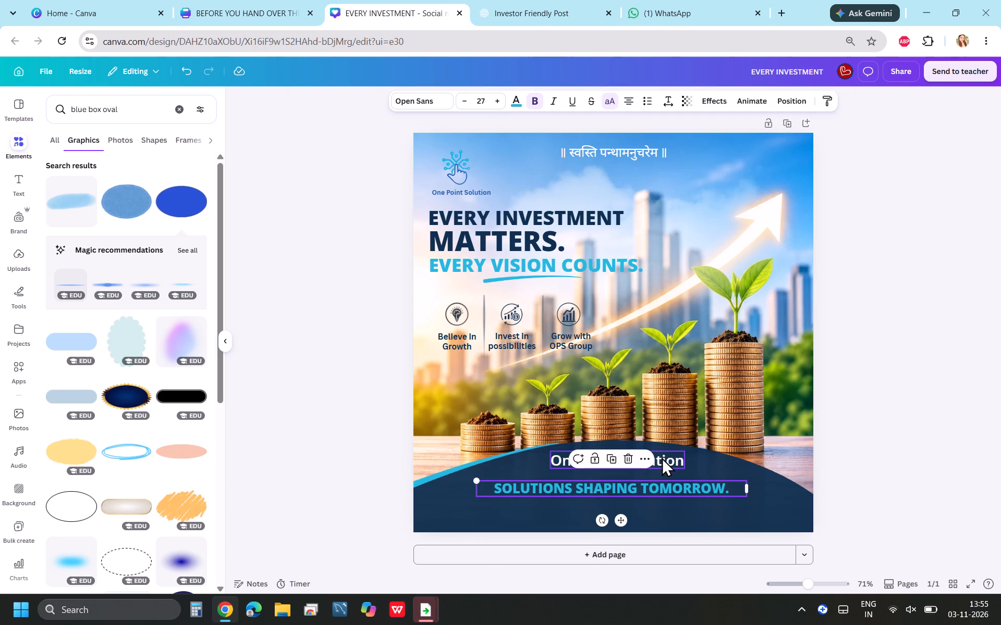
# Set the font size of the footer's white "One Point Solution" text to 37.
pyautogui.click(662, 457)
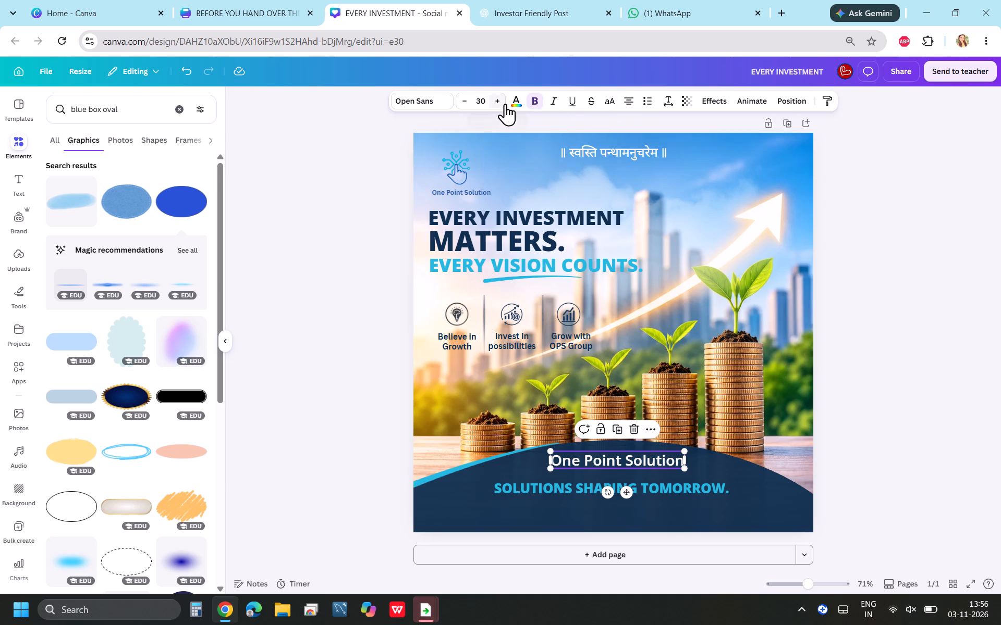
pyautogui.tripleClick(501, 102)
pyautogui.tripleClick(501, 102)
pyautogui.click(501, 102)
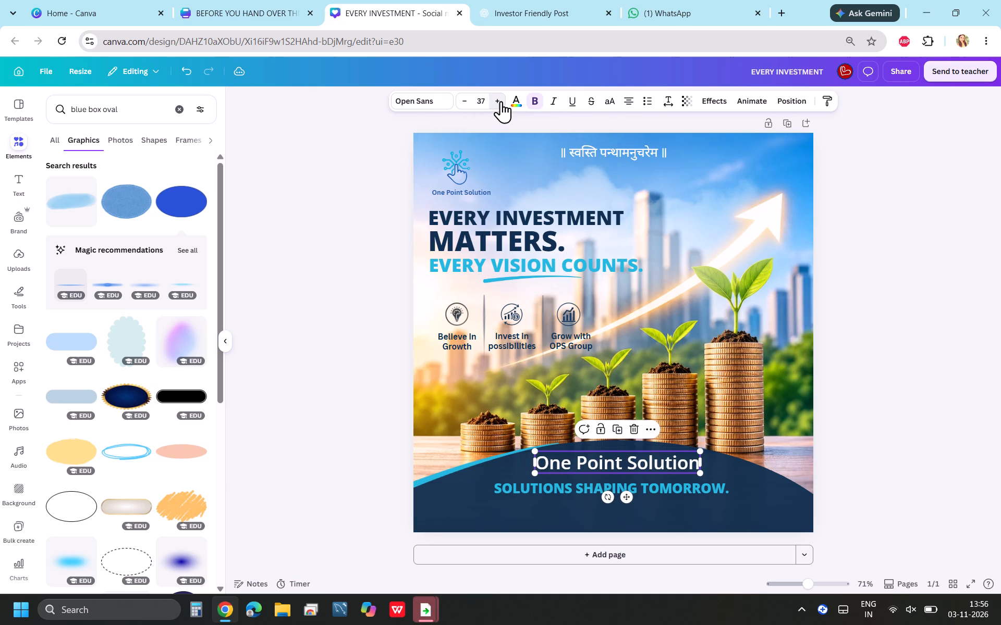
pyautogui.click(909, 450)
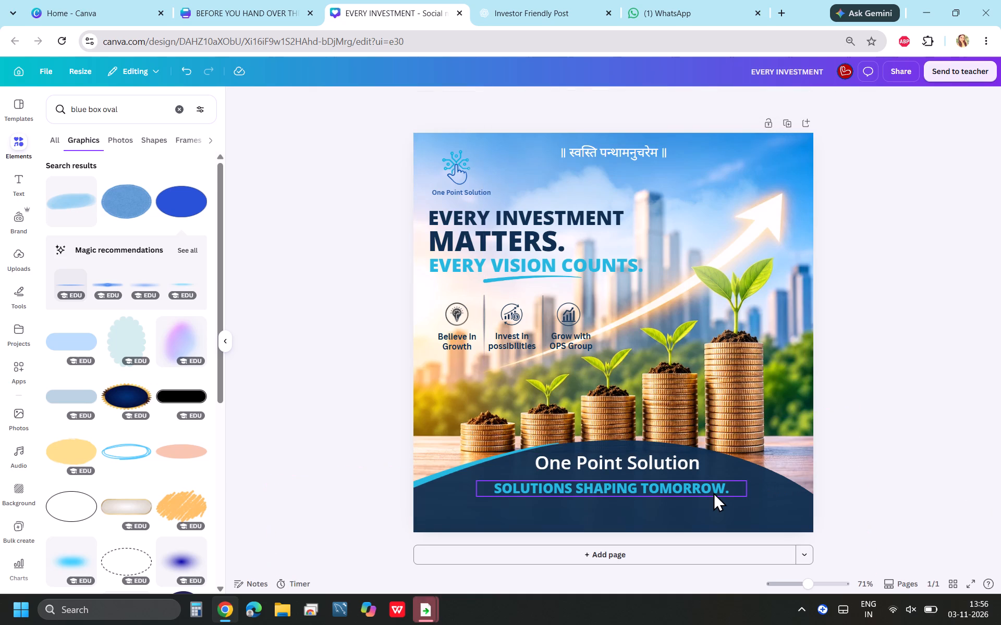
# Set the footer tagline's font size to 33, widen its text box to fit one line, and adjust its position.
pyautogui.click(713, 492)
pyautogui.tripleClick(497, 101)
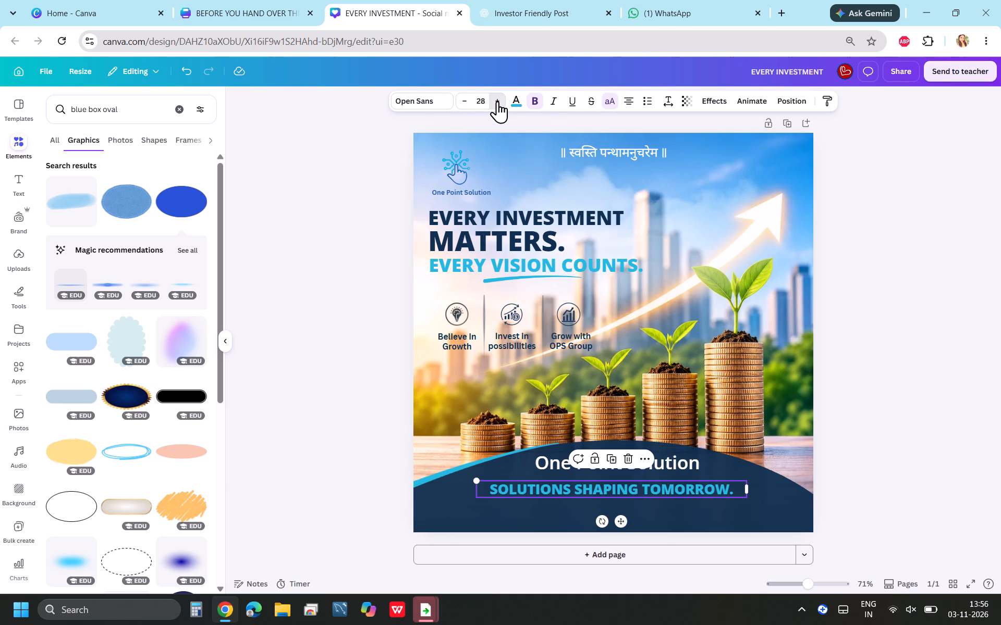
pyautogui.click(497, 101)
pyautogui.click(497, 101)
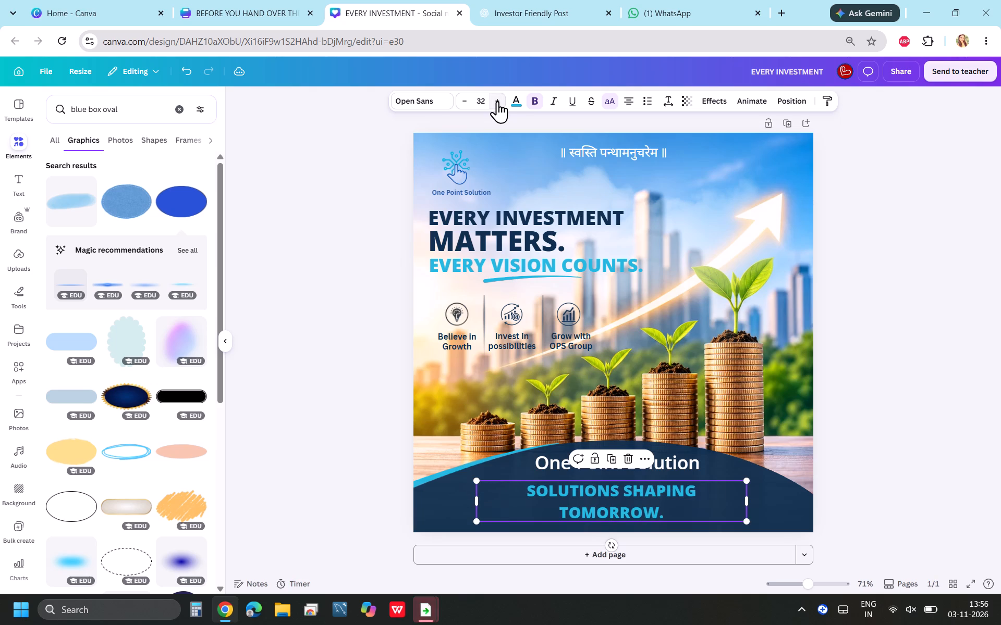
pyautogui.click(497, 101)
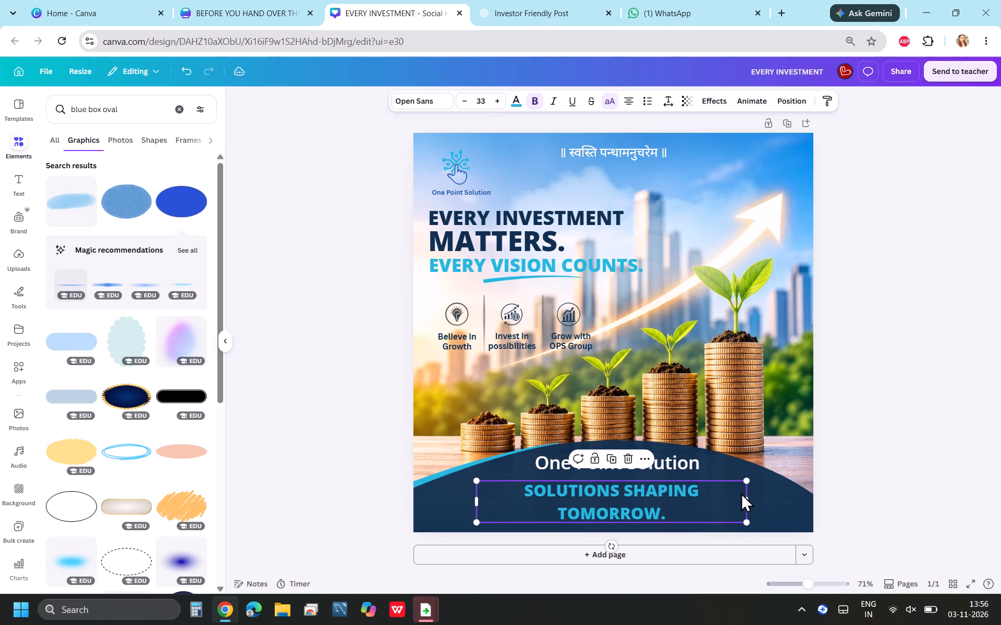
pyautogui.moveTo(748, 500); pyautogui.dragTo(845, 498)
pyautogui.click(1000, 370)
pyautogui.moveTo(739, 486); pyautogui.dragTo(738, 486)
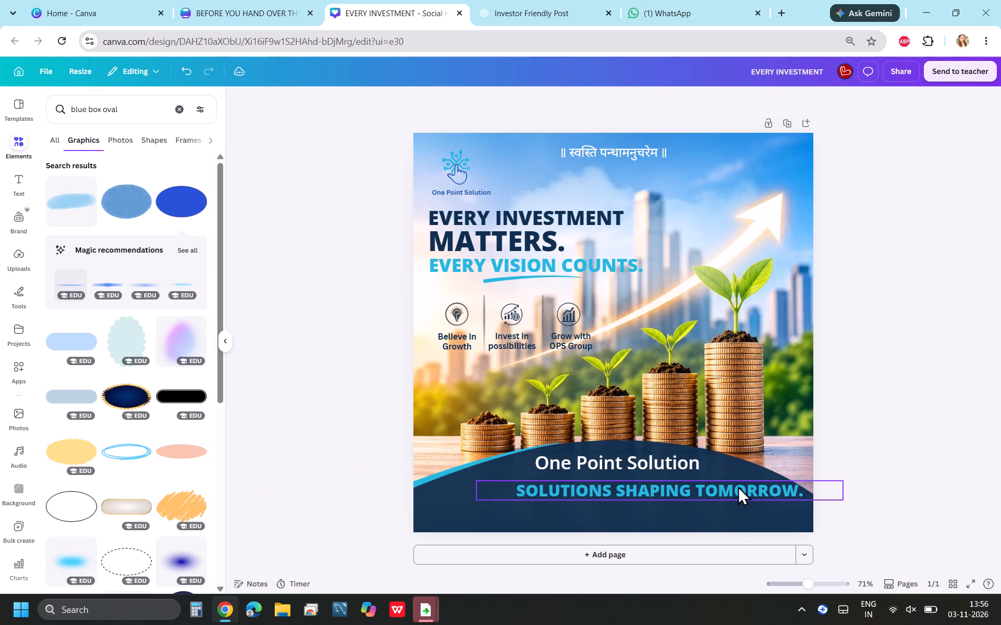
# Centre the "SOLUTIONS SHAPING TOMORROW." tagline in the dark blue footer and move the white "One Point Solution" text slightly down above it.
pyautogui.moveTo(738, 486); pyautogui.dragTo(698, 492)
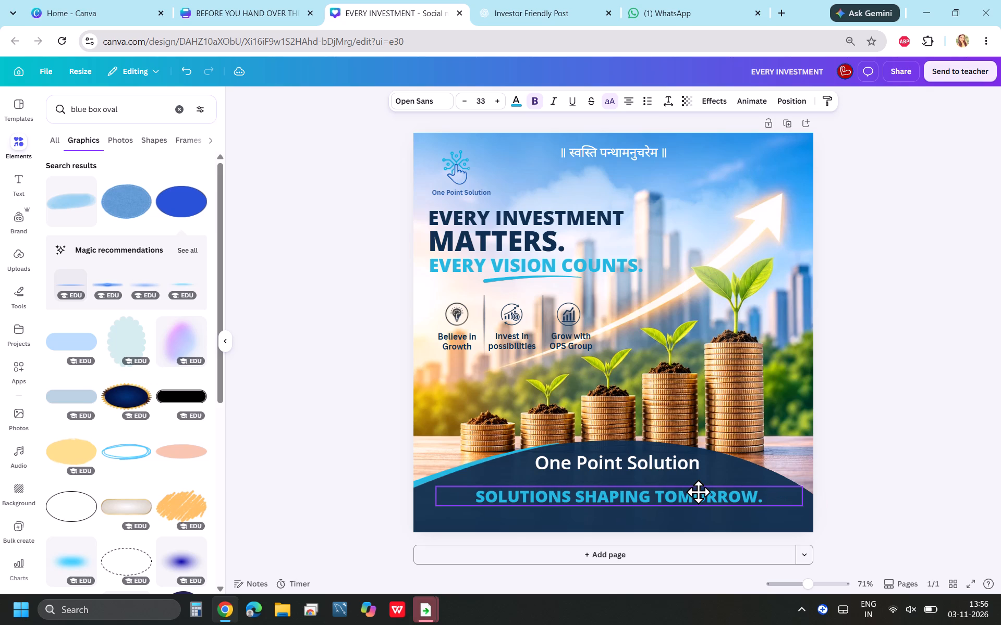
pyautogui.moveTo(698, 492); pyautogui.dragTo(693, 491)
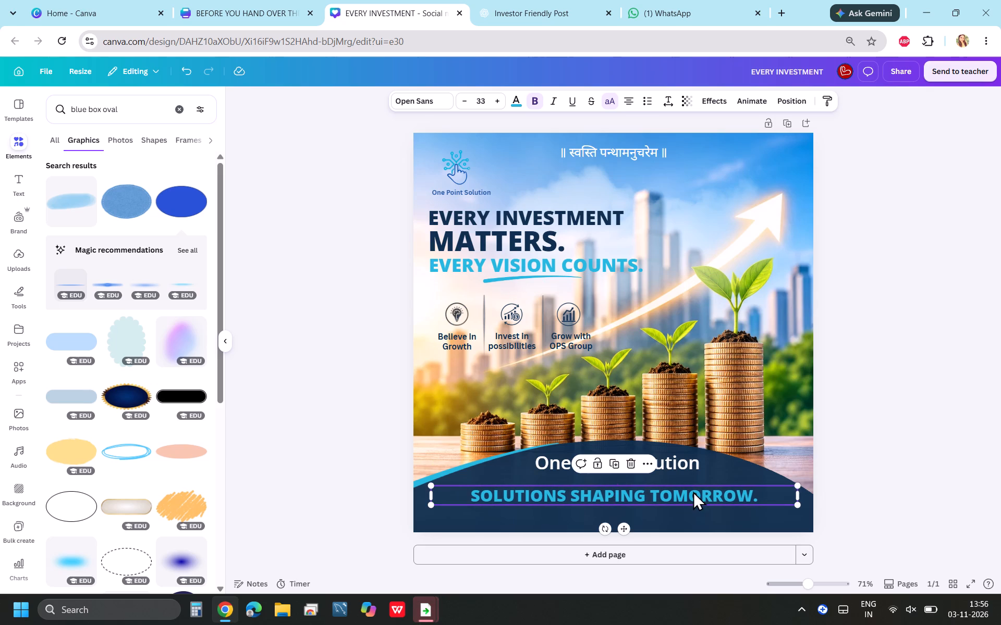
pyautogui.click(974, 440)
pyautogui.moveTo(597, 463); pyautogui.dragTo(596, 469)
pyautogui.click(877, 414)
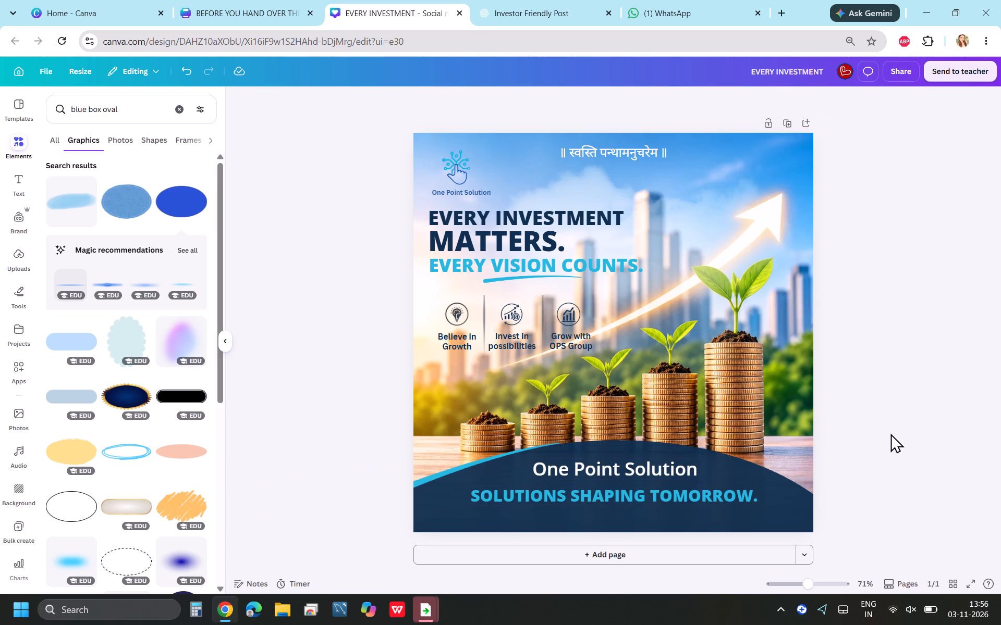
# Find and open the Happy Janmashtami Instagram post design from the Canva home page.
pyautogui.click(257, 7)
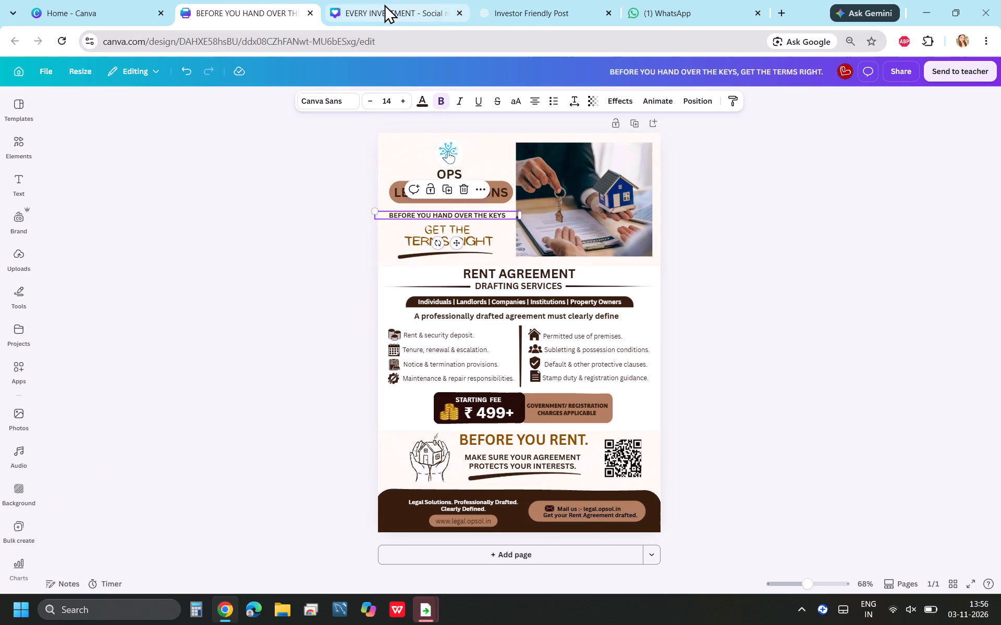
pyautogui.click(384, 4)
pyautogui.click(234, 11)
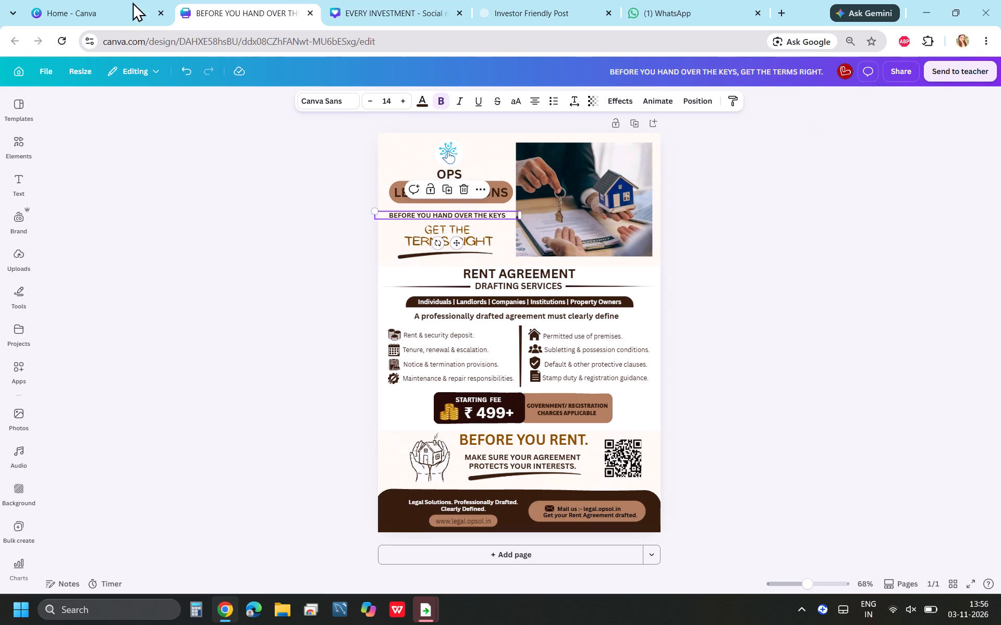
pyautogui.click(117, 3)
pyautogui.click(198, 349)
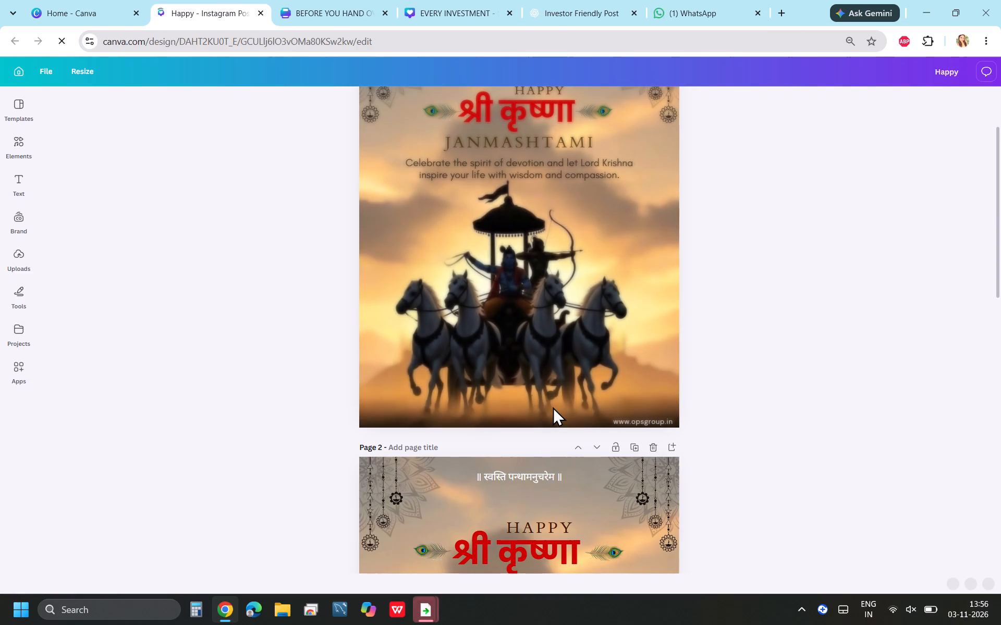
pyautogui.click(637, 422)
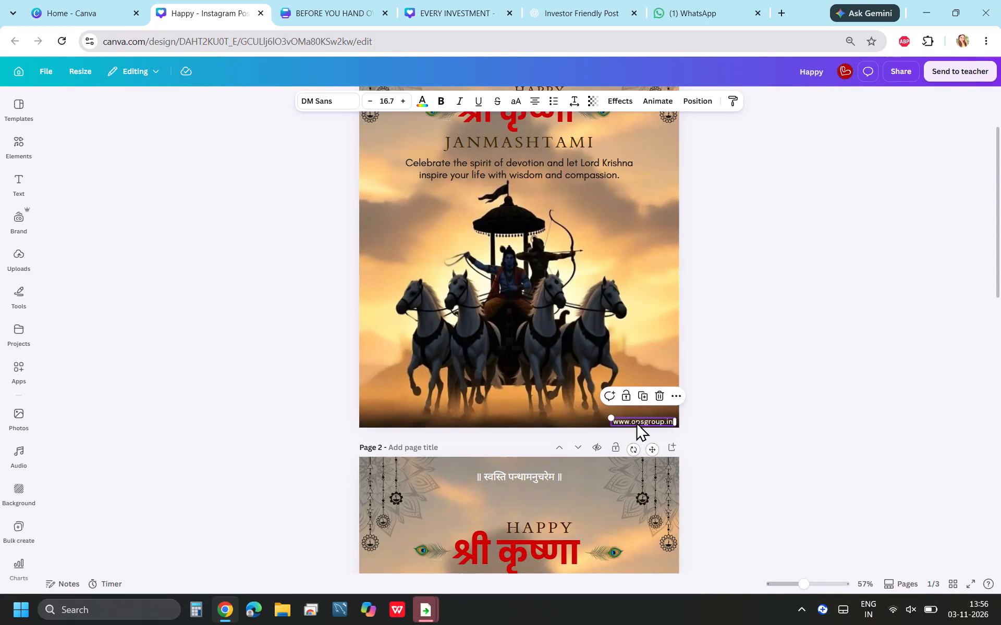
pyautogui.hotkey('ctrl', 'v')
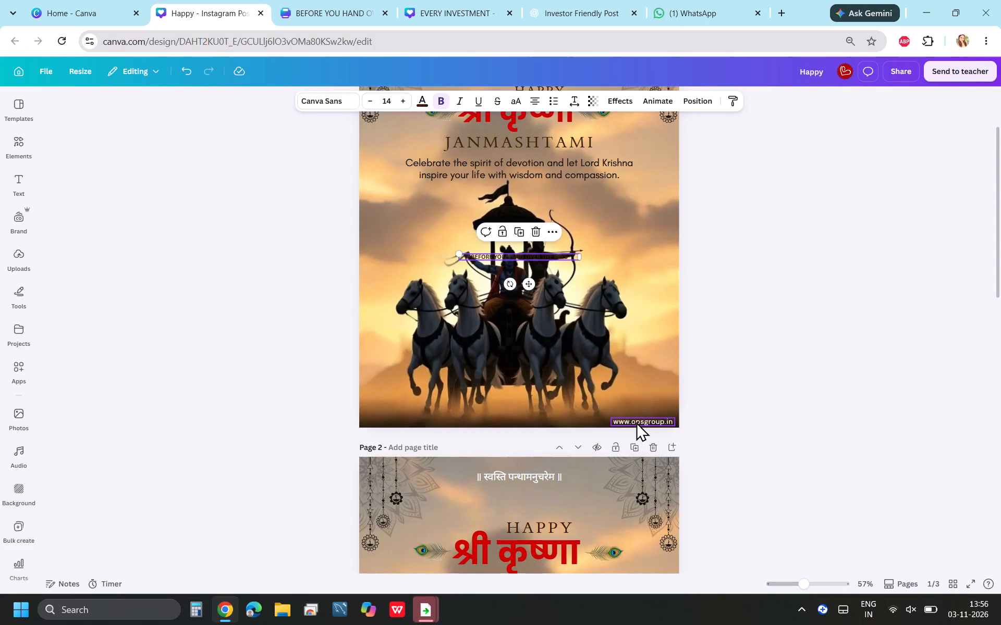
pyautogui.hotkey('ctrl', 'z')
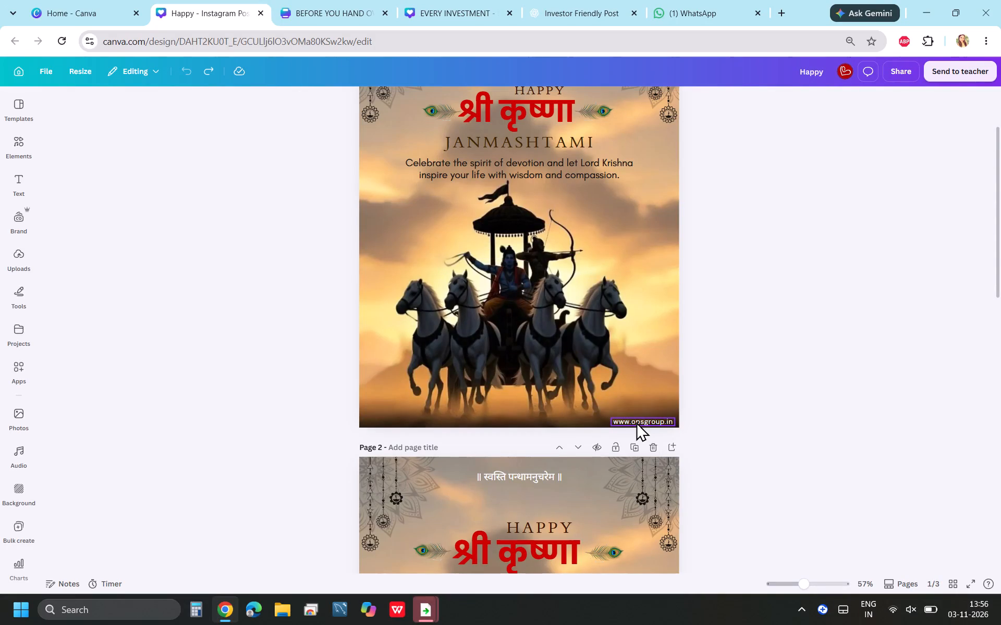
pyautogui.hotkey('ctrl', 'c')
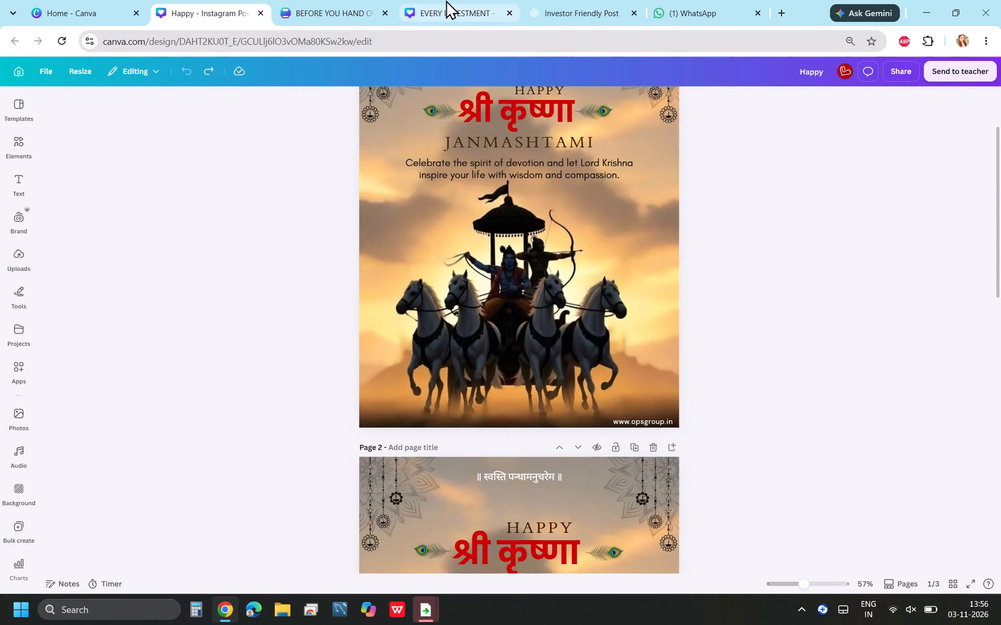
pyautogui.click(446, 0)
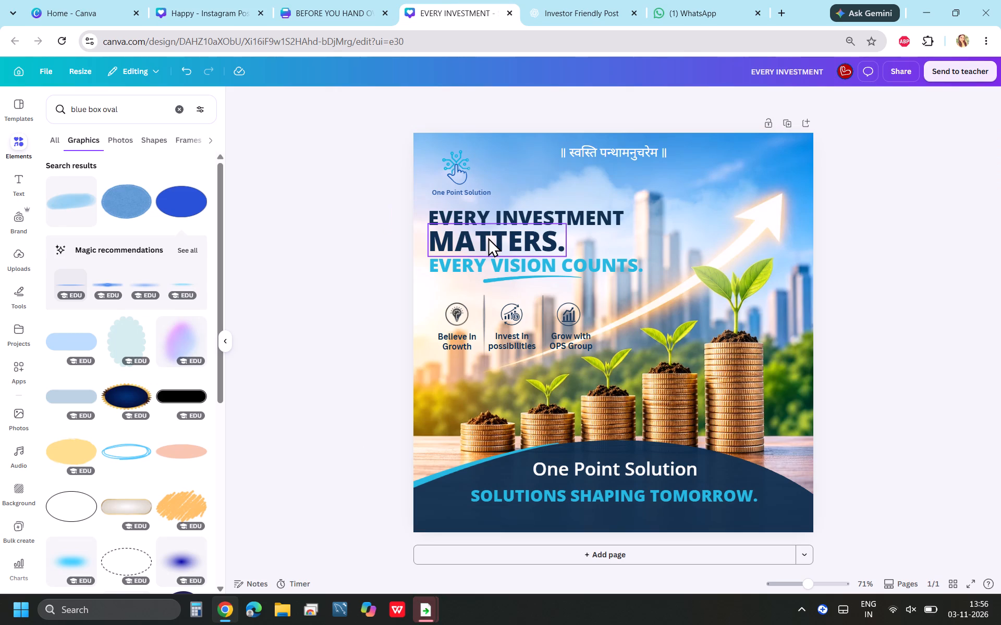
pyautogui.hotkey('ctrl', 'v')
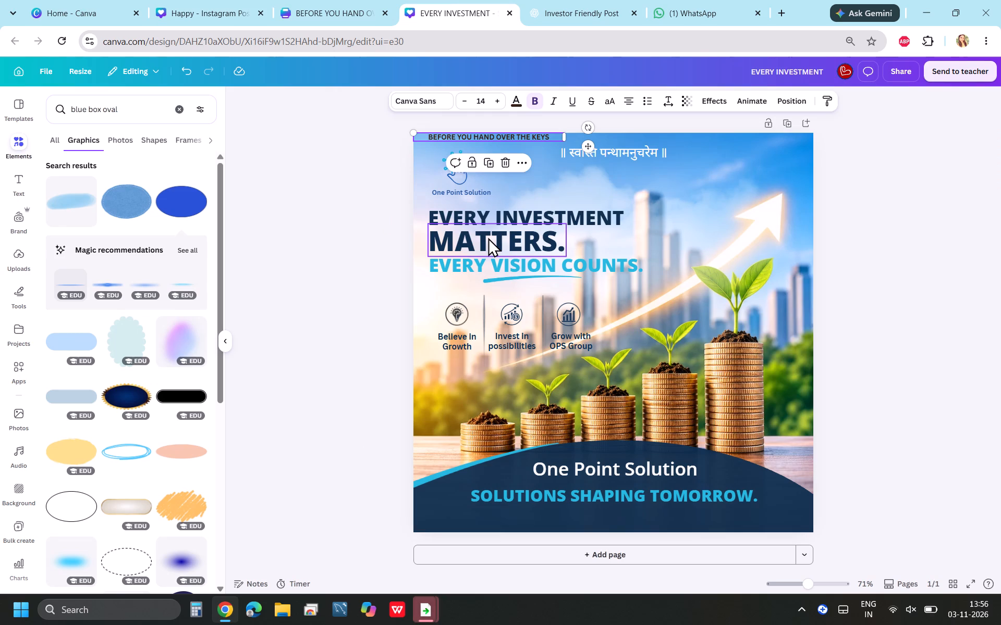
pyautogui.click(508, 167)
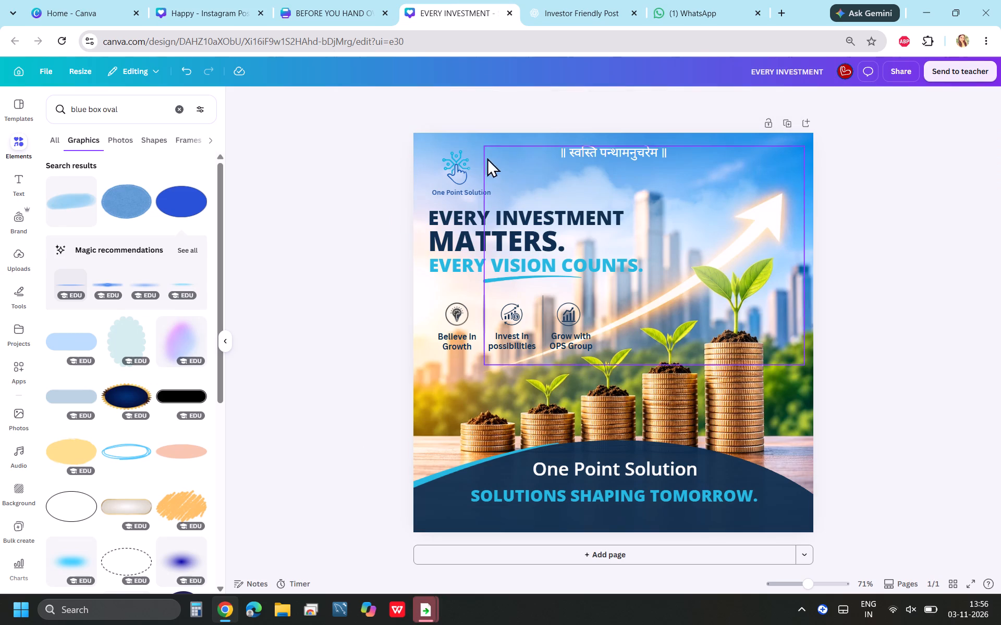
pyautogui.click(242, 10)
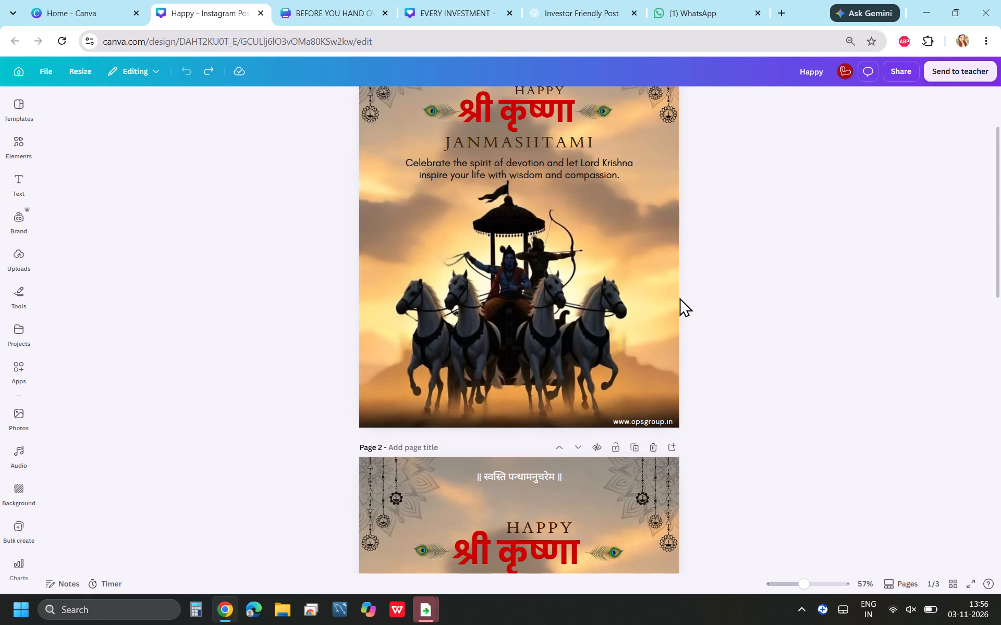
pyautogui.click(635, 417)
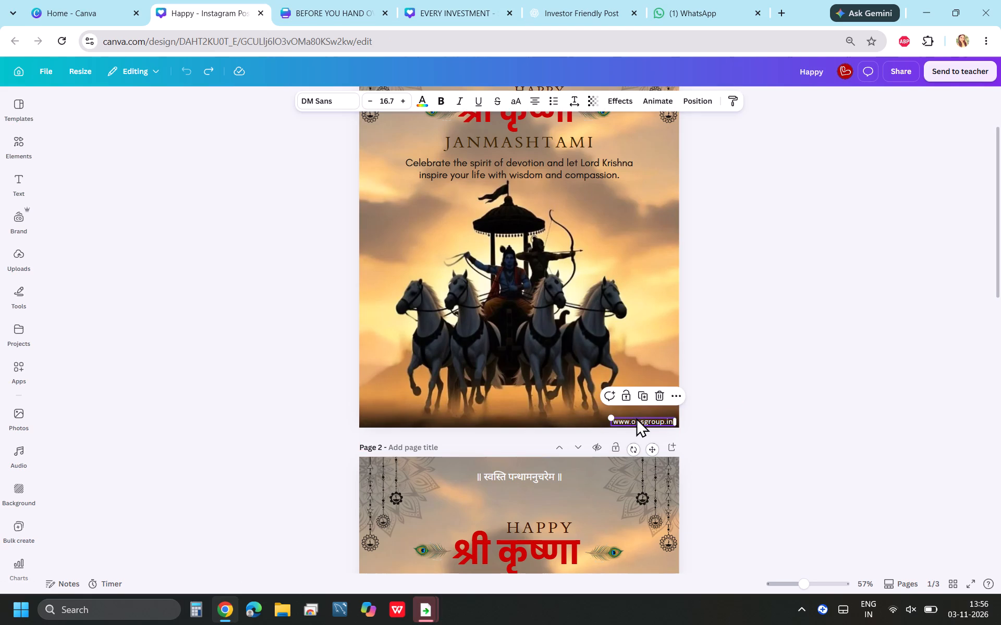
pyautogui.hotkey('ctrl', 'c')
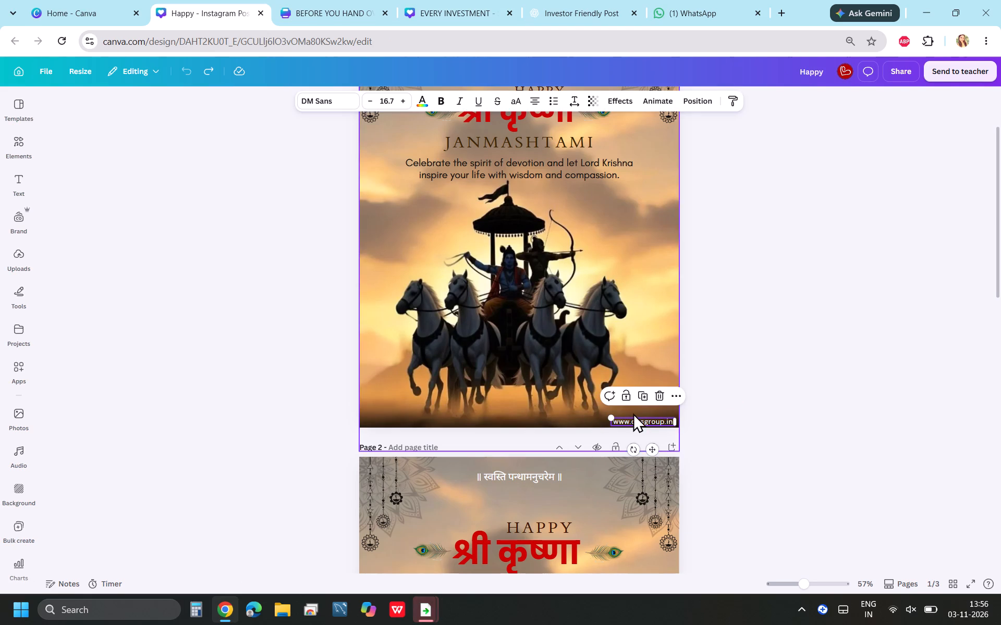
pyautogui.click(472, 0)
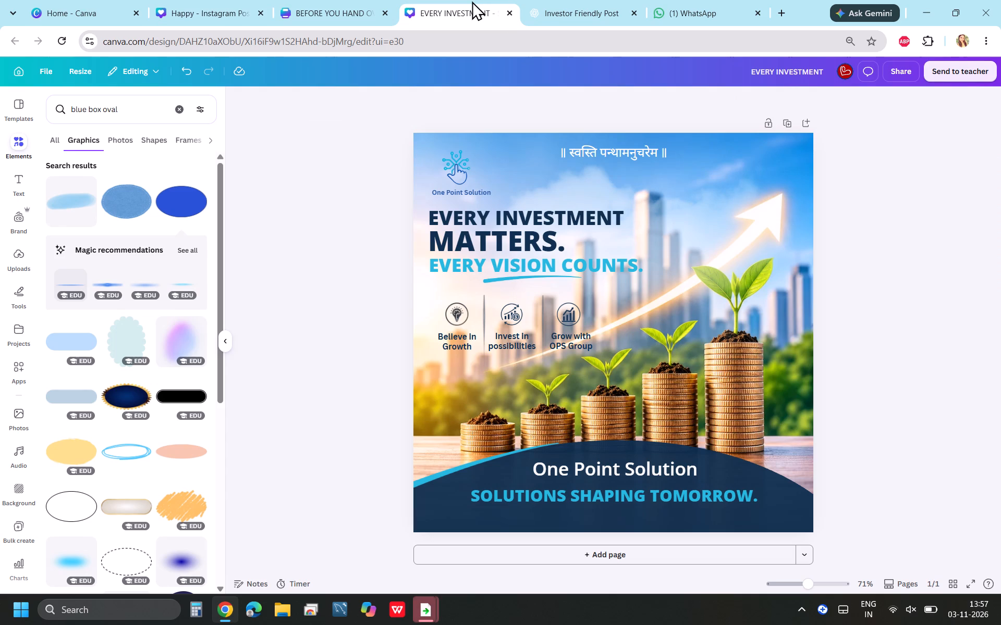
pyautogui.hotkey('ctrl', 'v')
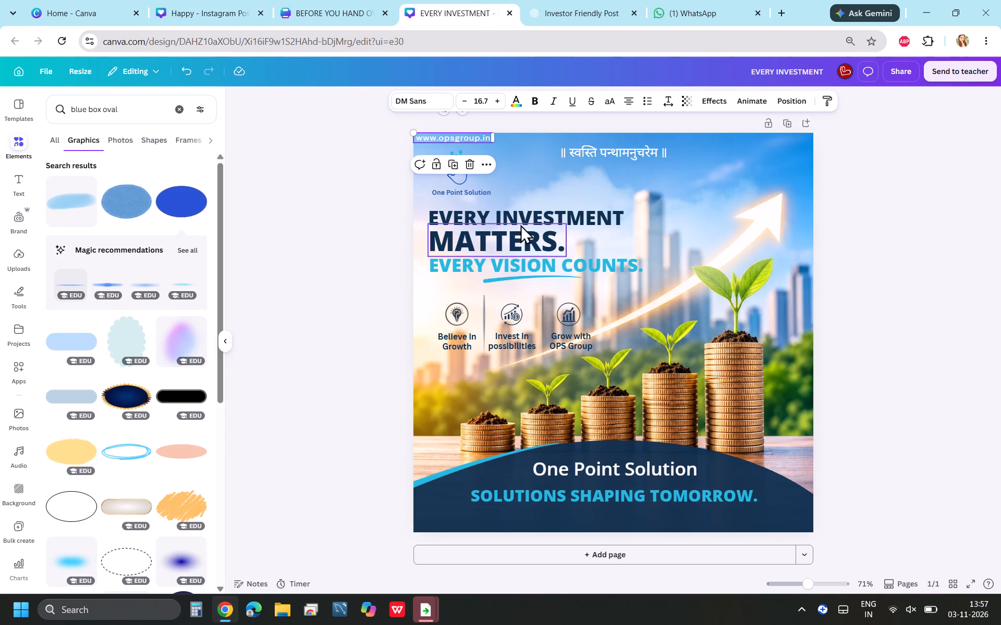
pyautogui.click(546, 170)
pyautogui.moveTo(457, 136); pyautogui.dragTo(555, 346)
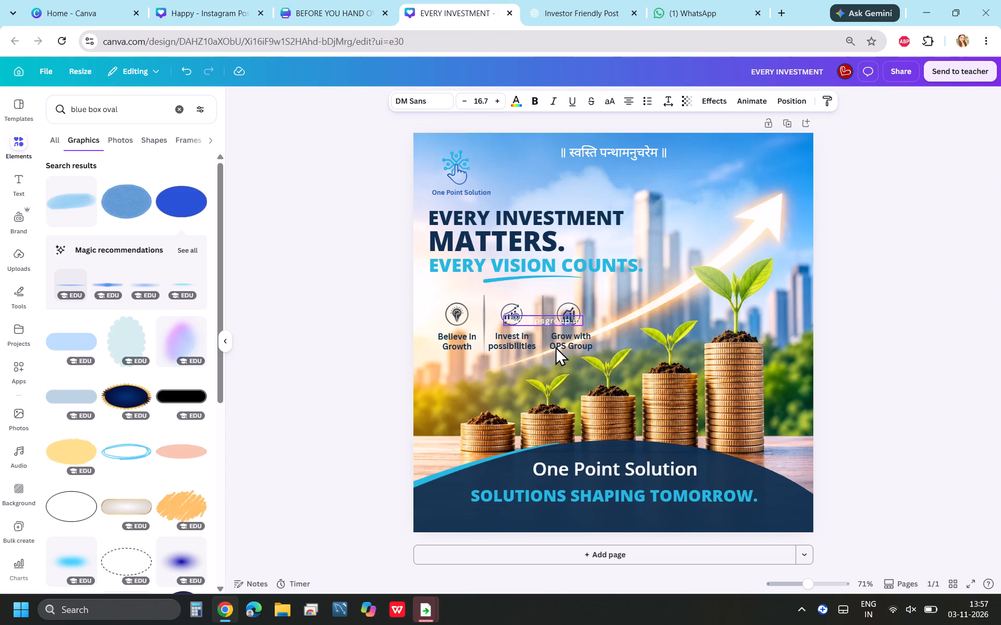
pyautogui.moveTo(555, 346); pyautogui.dragTo(624, 517)
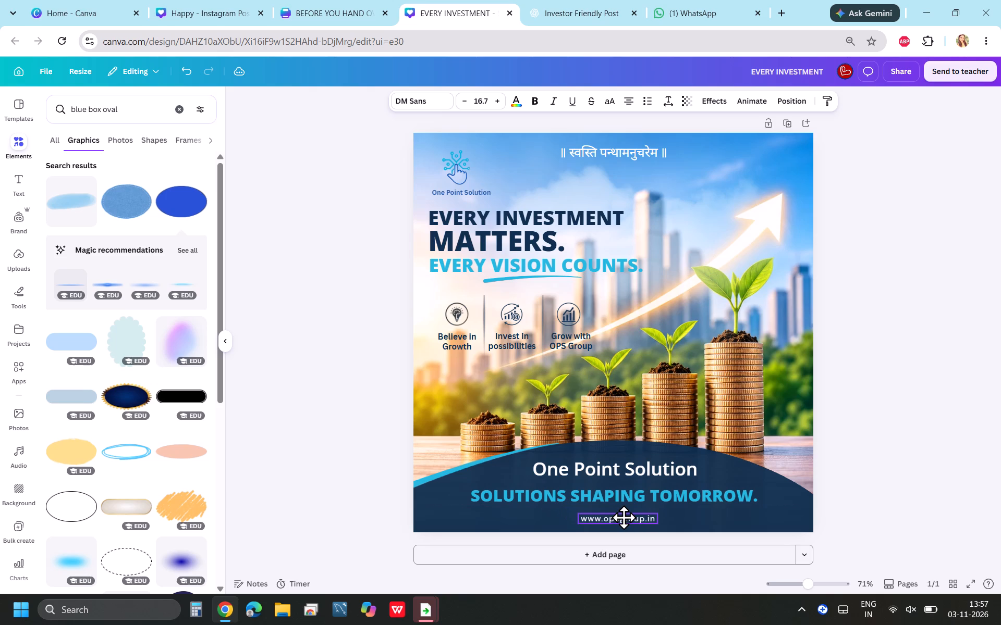
pyautogui.moveTo(624, 517); pyautogui.dragTo(626, 518)
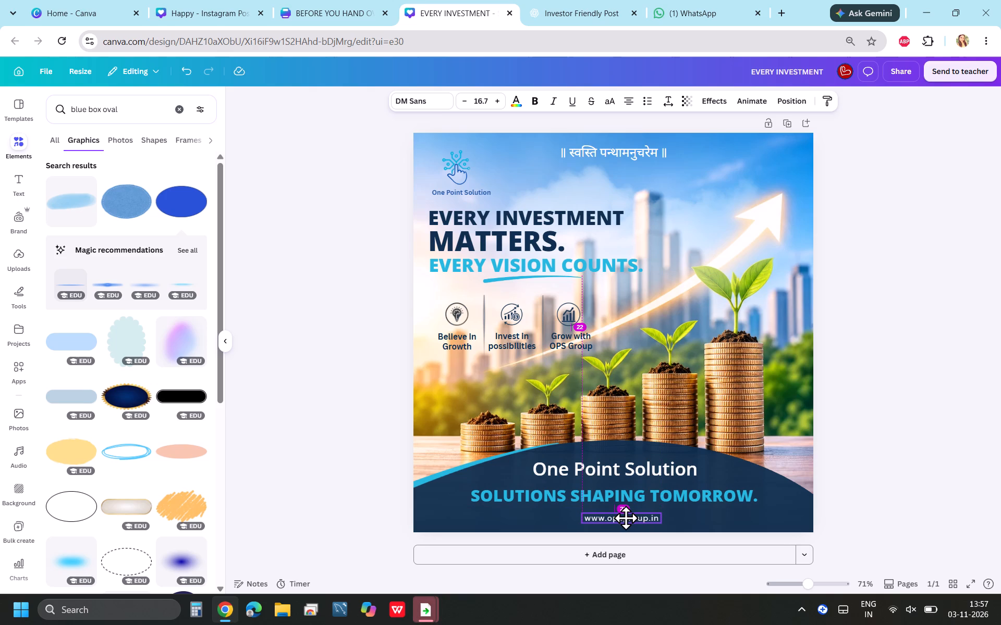
pyautogui.moveTo(626, 518); pyautogui.dragTo(619, 519)
pyautogui.click(885, 408)
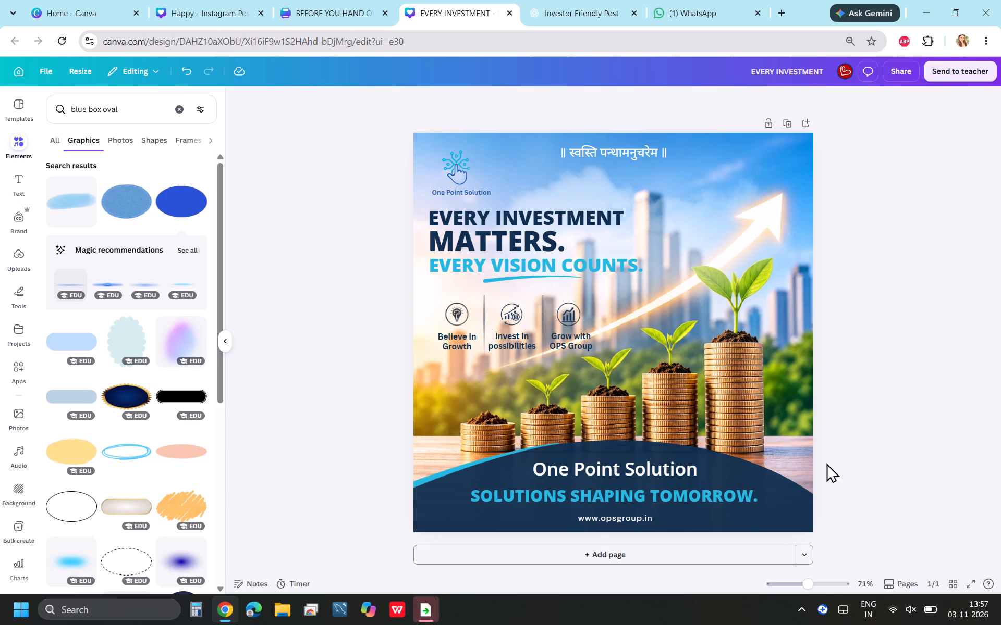
pyautogui.click(630, 519)
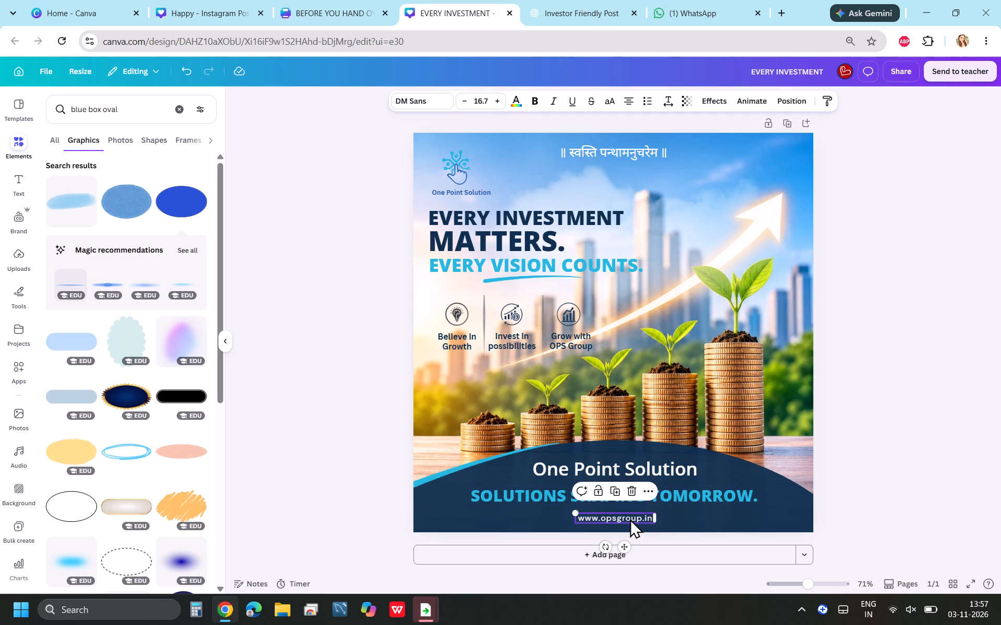
pyautogui.press('Down')
pyautogui.press('Down')
pyautogui.press('Down')
pyautogui.press('Down')
pyautogui.press('Down')
pyautogui.press('Down')
pyautogui.press('Down')
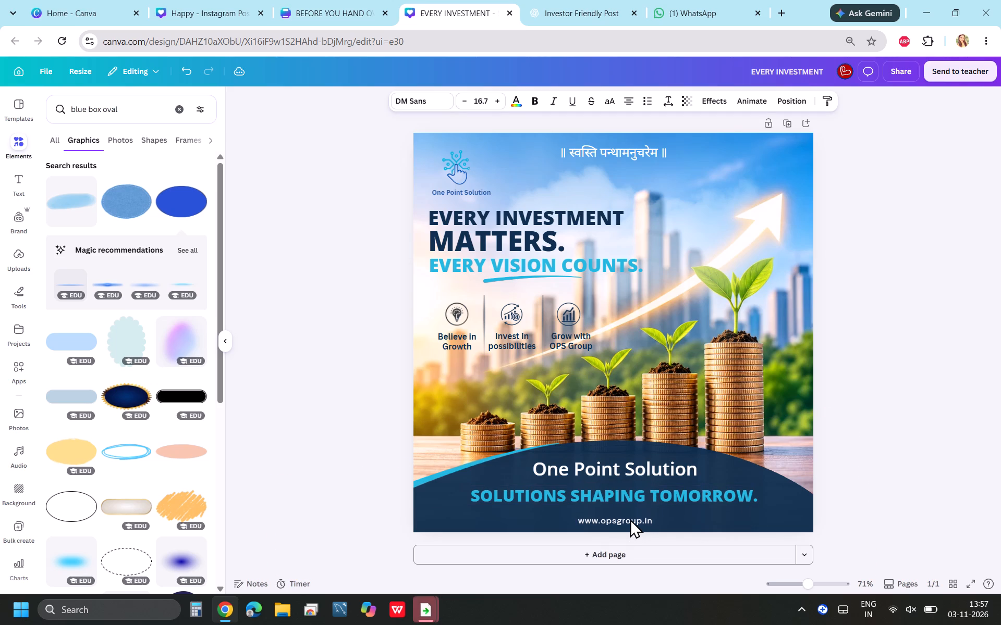
pyautogui.press('Down')
pyautogui.press('Down')
pyautogui.press('Down')
pyautogui.press('Down')
pyautogui.press('Down')
pyautogui.press('Down')
pyautogui.press('Down')
pyautogui.press('Down')
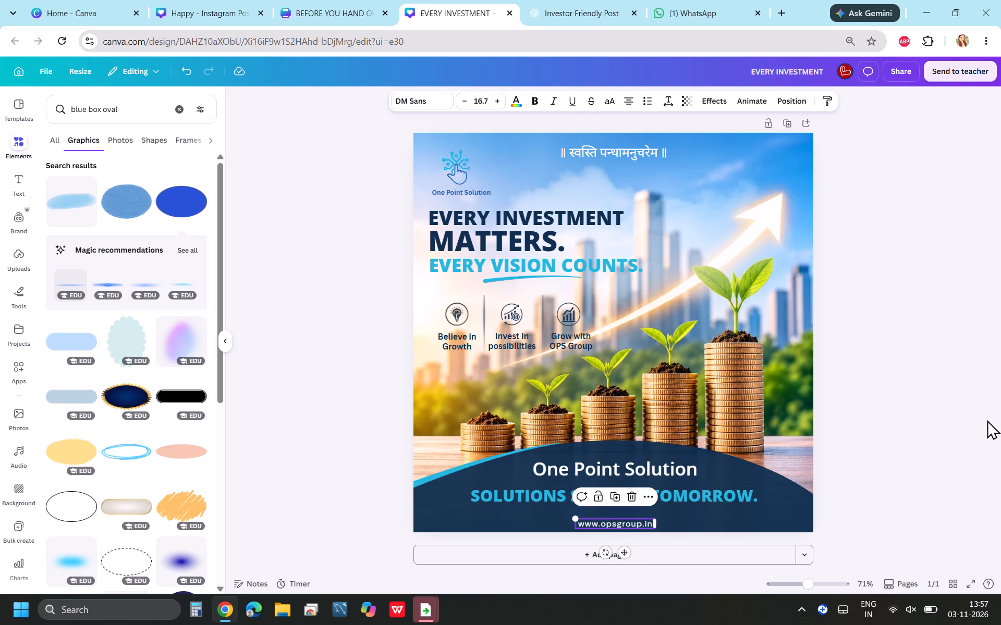
pyautogui.click(918, 368)
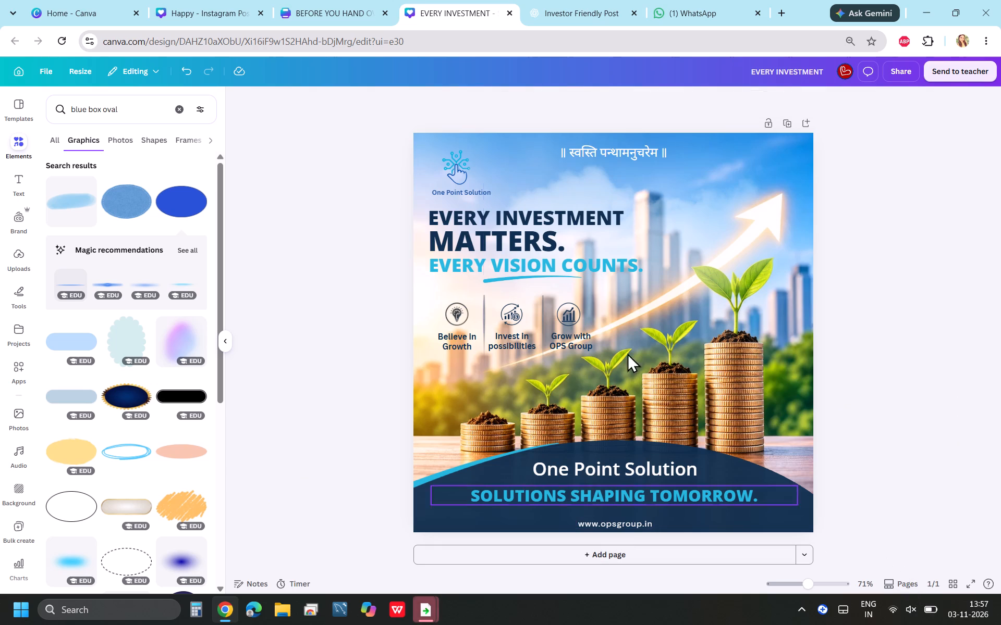
# Replace the "One Point Solution" caption under the hand logo with "OPS Group".
pyautogui.click(475, 193)
pyautogui.click(475, 193)
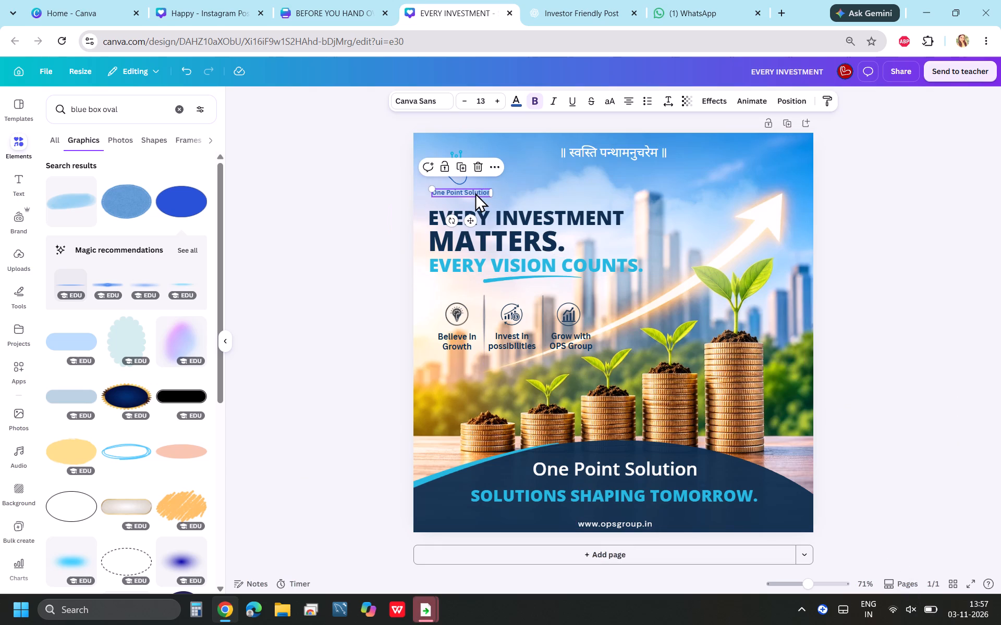
pyautogui.press('BackSpace')
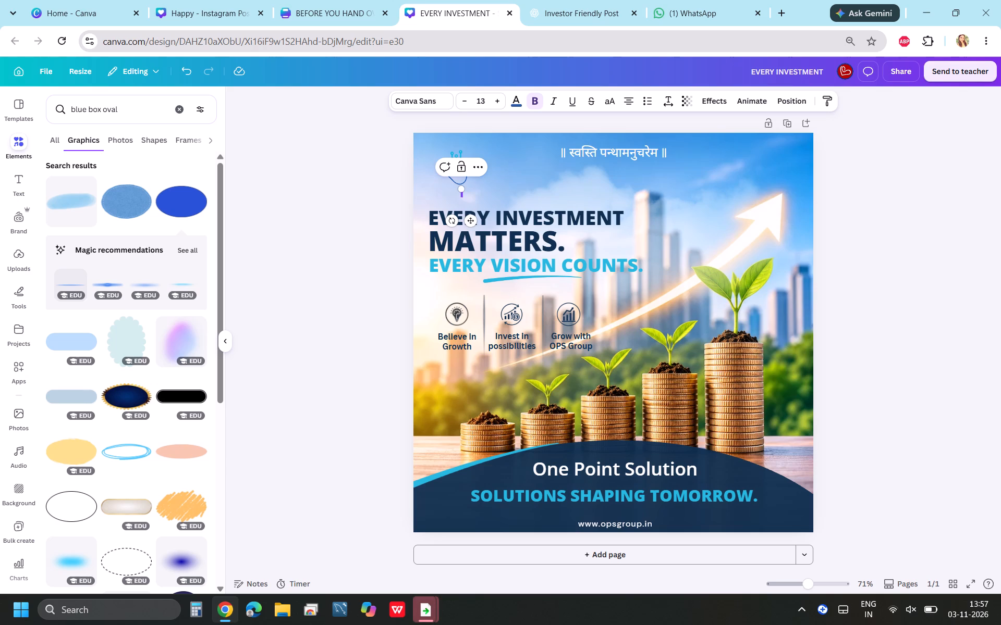
pyautogui.write('op')
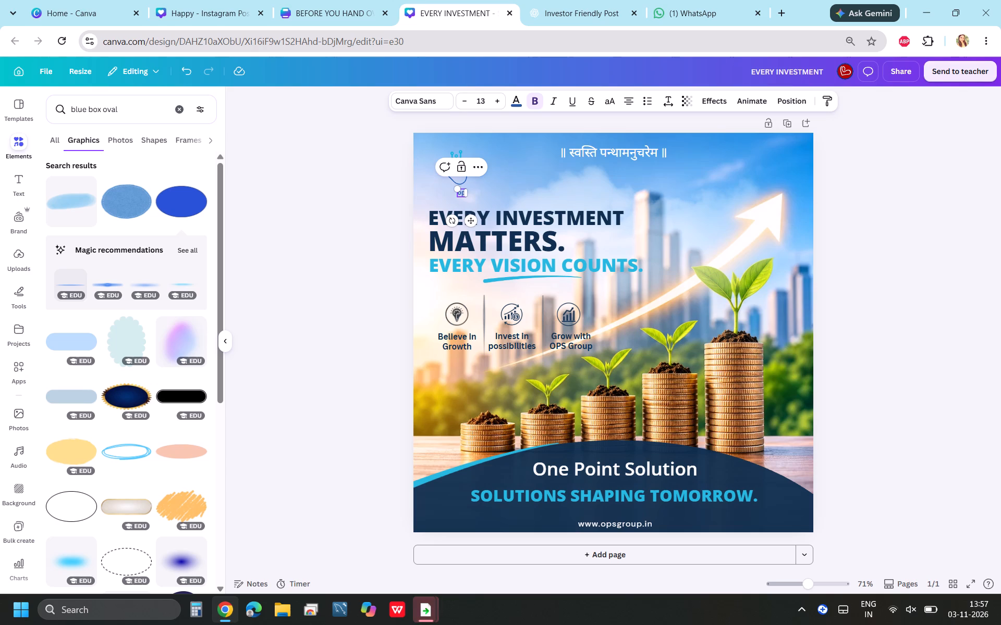
pyautogui.hotkey('shift', 's')
pyautogui.press('space')
pyautogui.write('g')
pyautogui.press('r')
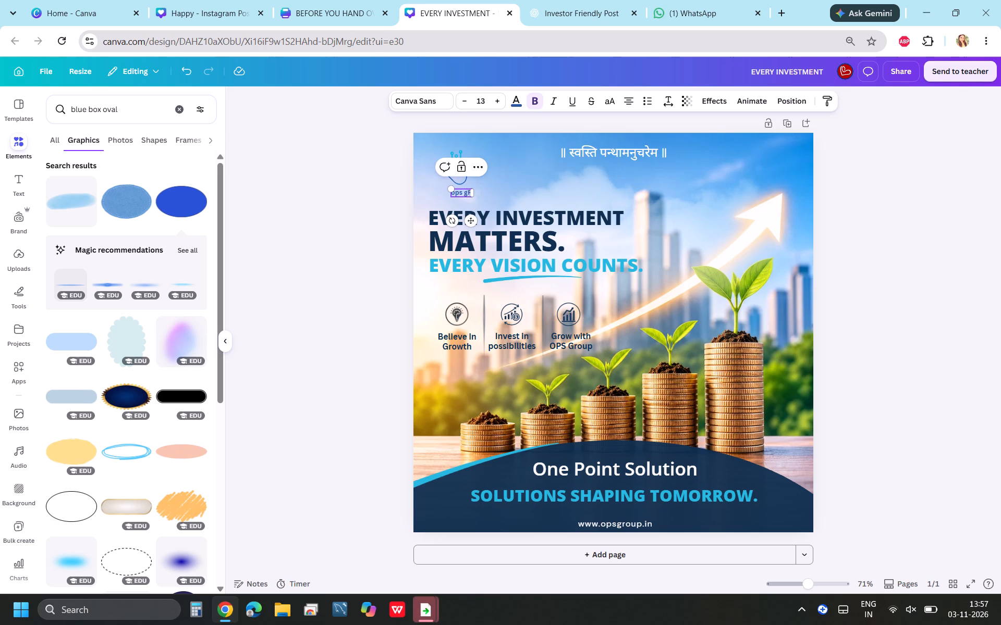
pyautogui.write('OU')
pyautogui.press('p')
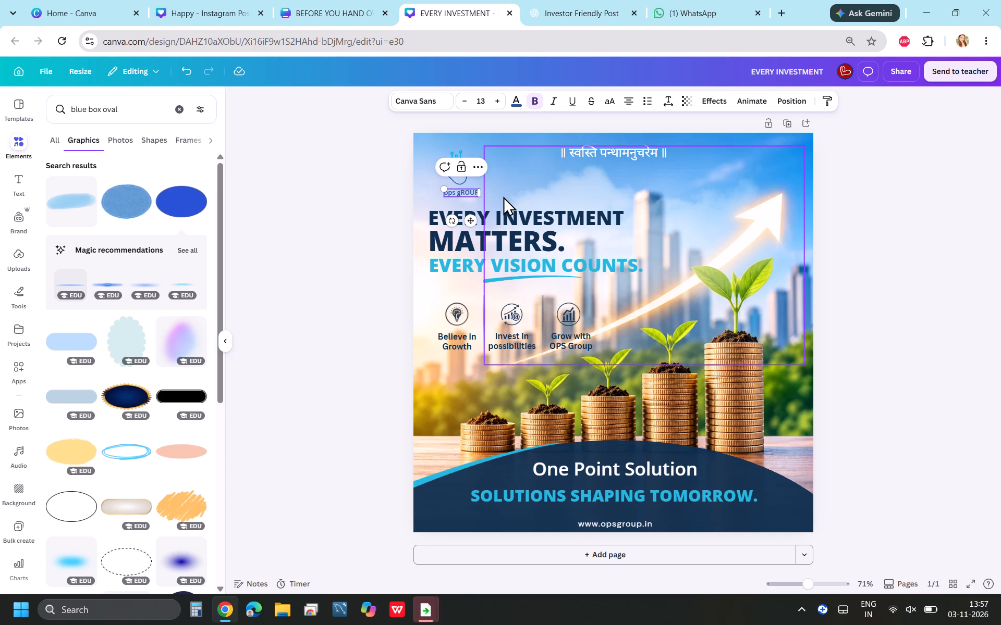
pyautogui.press('BackSpace')
pyautogui.press('BackSpace')
pyautogui.press('BackSpace')
pyautogui.press('BackSpace')
pyautogui.press('BackSpace')
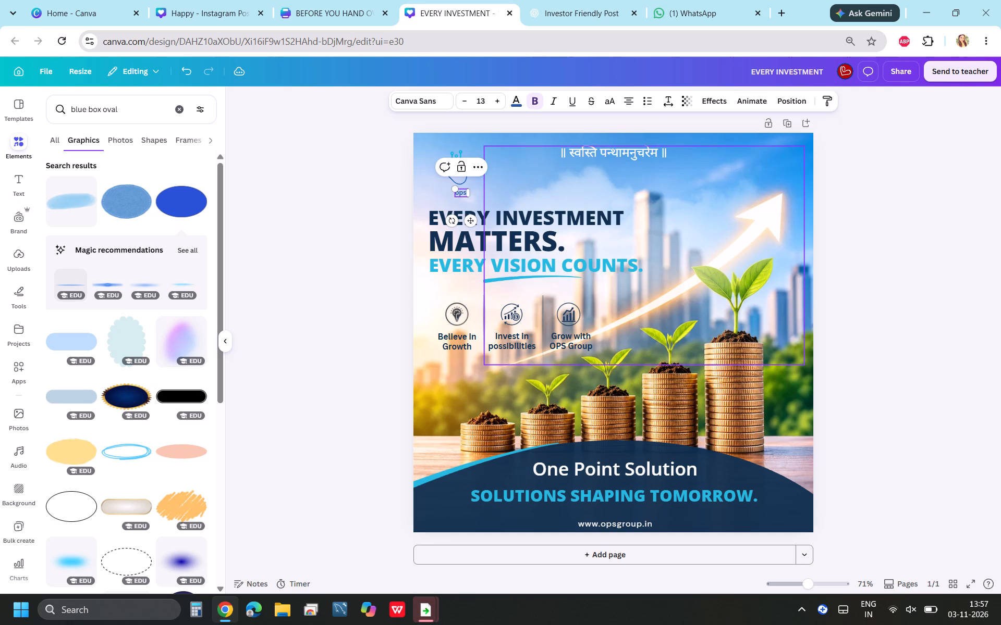
pyautogui.hotkey('shift', 'g')
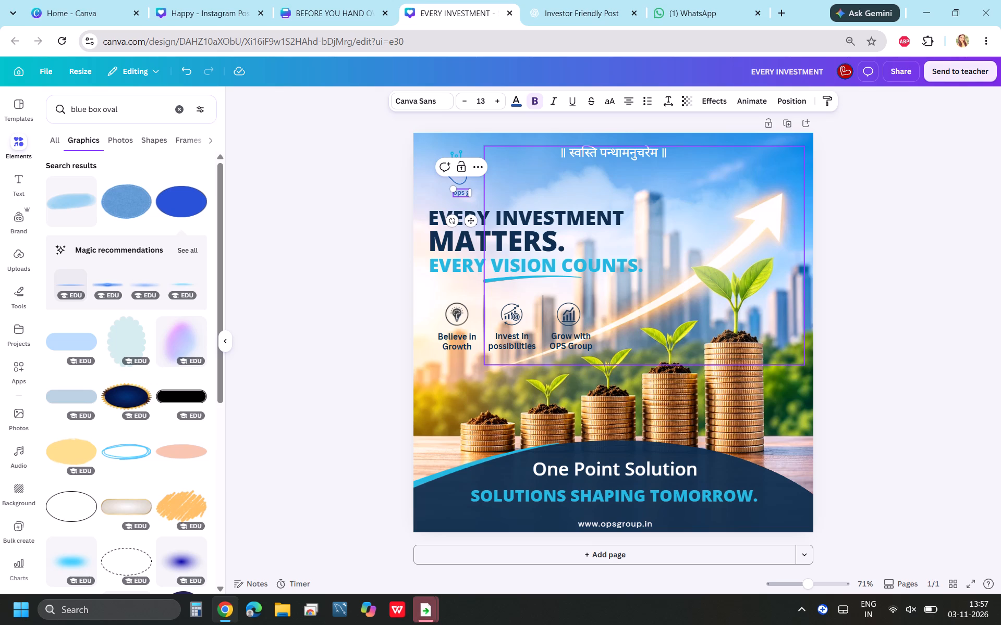
pyautogui.press('BackSpace')
pyautogui.press('BackSpace')
pyautogui.press('BackSpace')
pyautogui.press('BackSpace')
pyautogui.press('BackSpace')
pyautogui.write('OP')
pyautogui.press('s')
pyautogui.press('space')
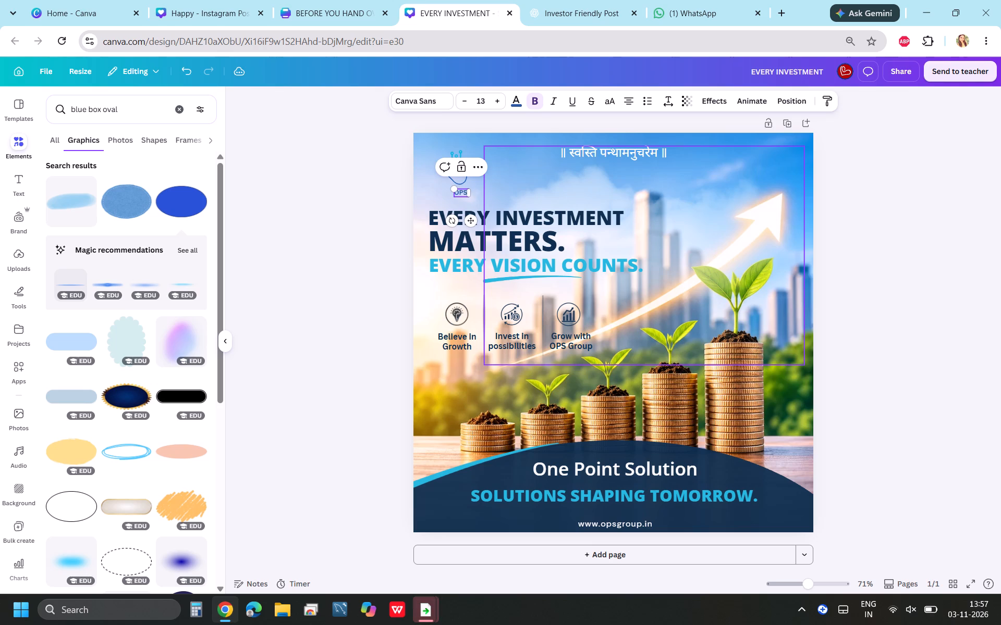
pyautogui.write('G')
pyautogui.press('r')
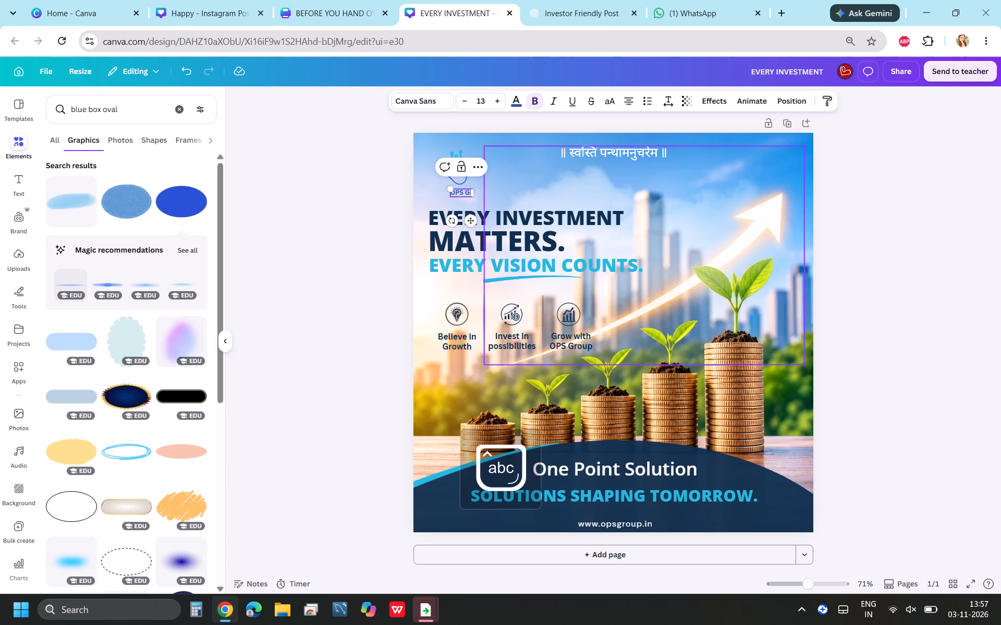
pyautogui.write('oup')
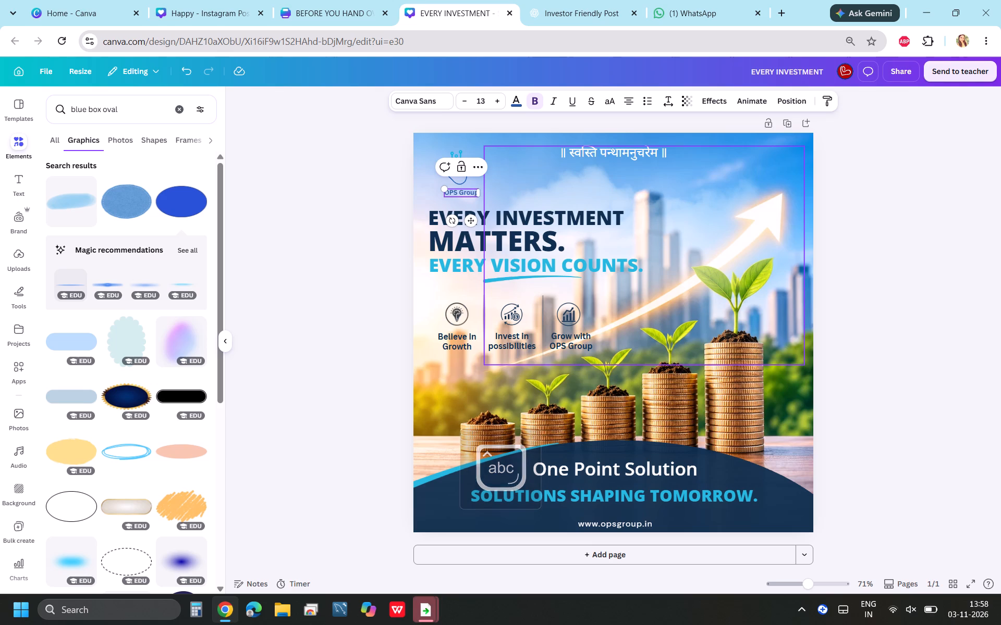
pyautogui.click(854, 277)
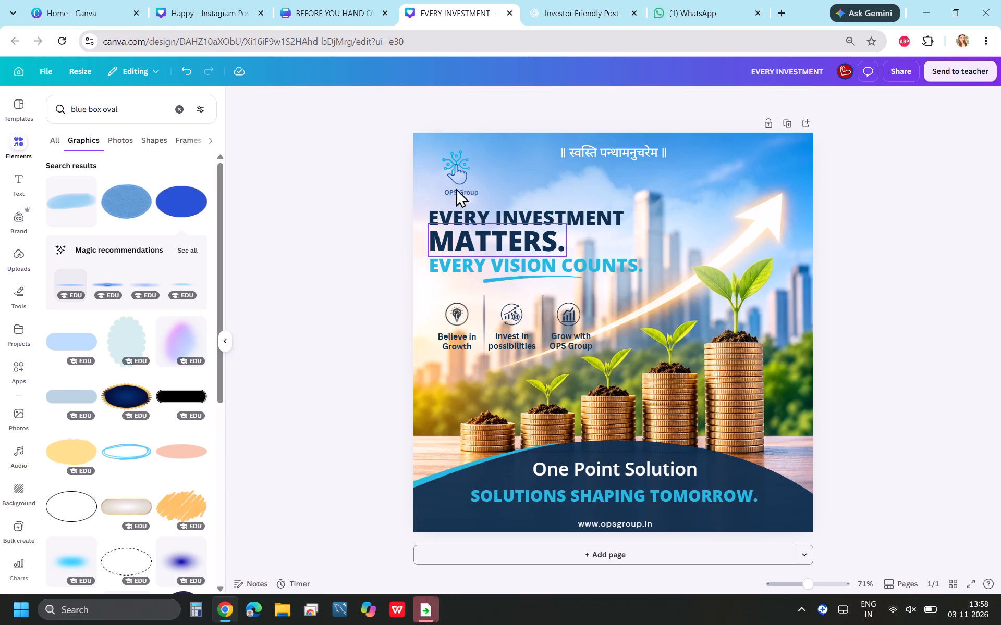
# Nudge the "OPS Group" caption slightly left to centre it beneath the hand logo.
pyautogui.click(454, 190)
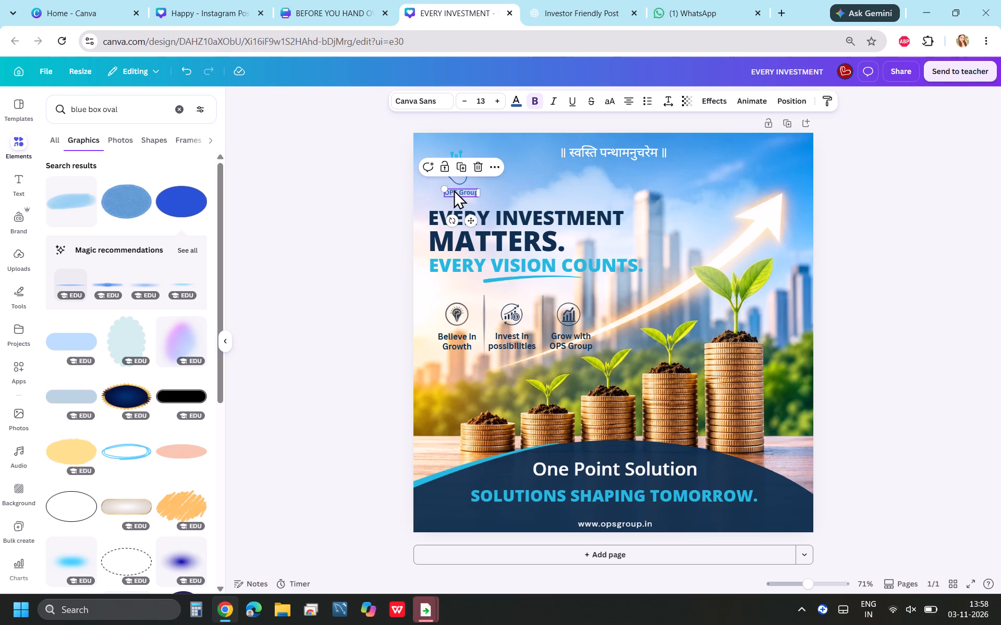
pyautogui.press('Left')
pyautogui.press('Left')
pyautogui.press('Left')
pyautogui.press('Left')
pyautogui.press('Left')
pyautogui.press('Left')
pyautogui.press('Left')
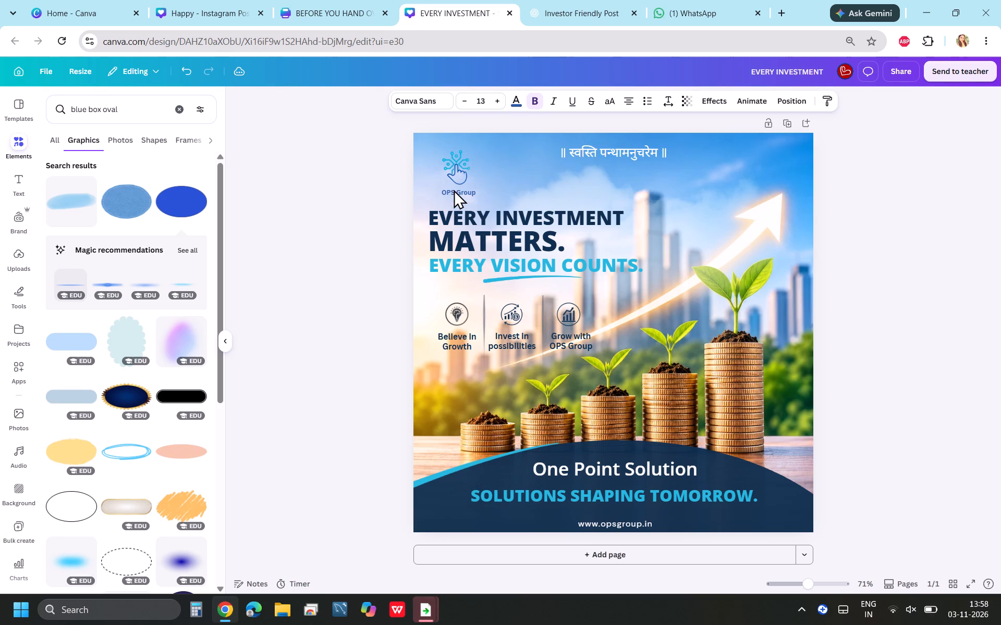
pyautogui.press('Left')
pyautogui.press('Left')
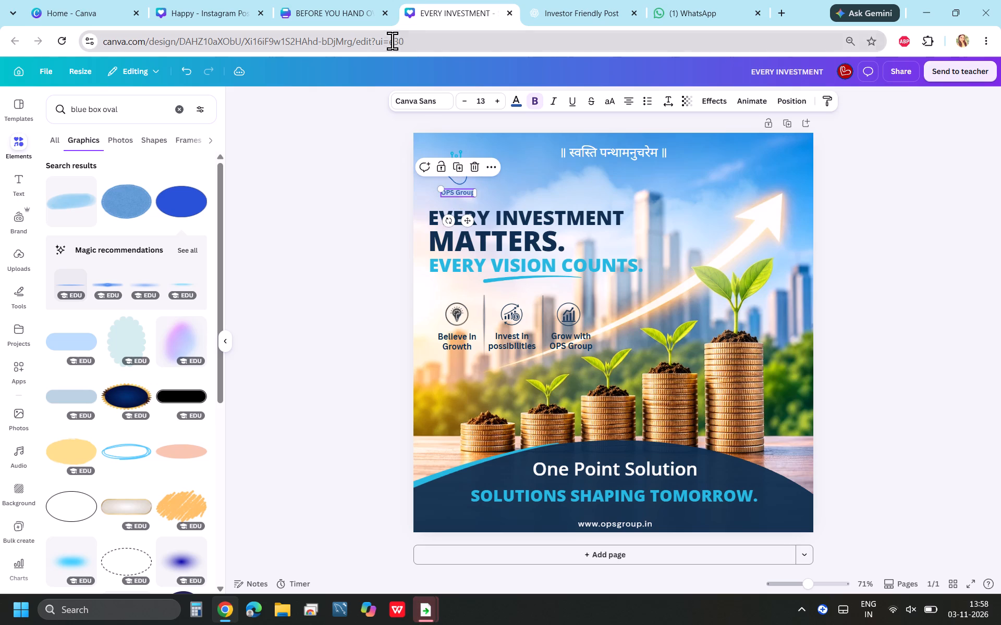
# Increase the "OPS Group" caption's font size to 17.
pyautogui.doubleClick(501, 101)
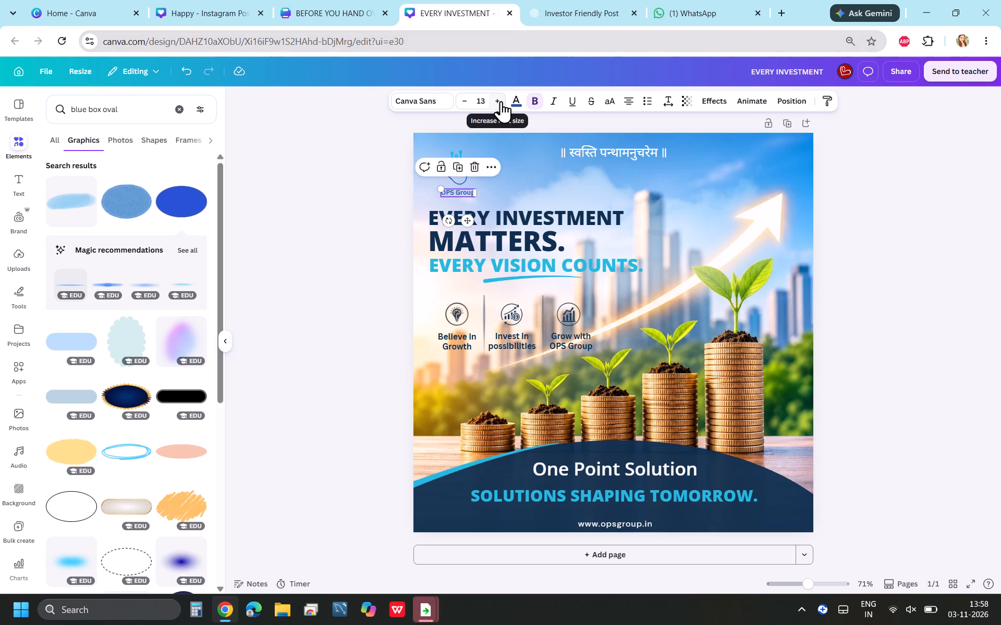
pyautogui.click(501, 101)
pyautogui.click(501, 101)
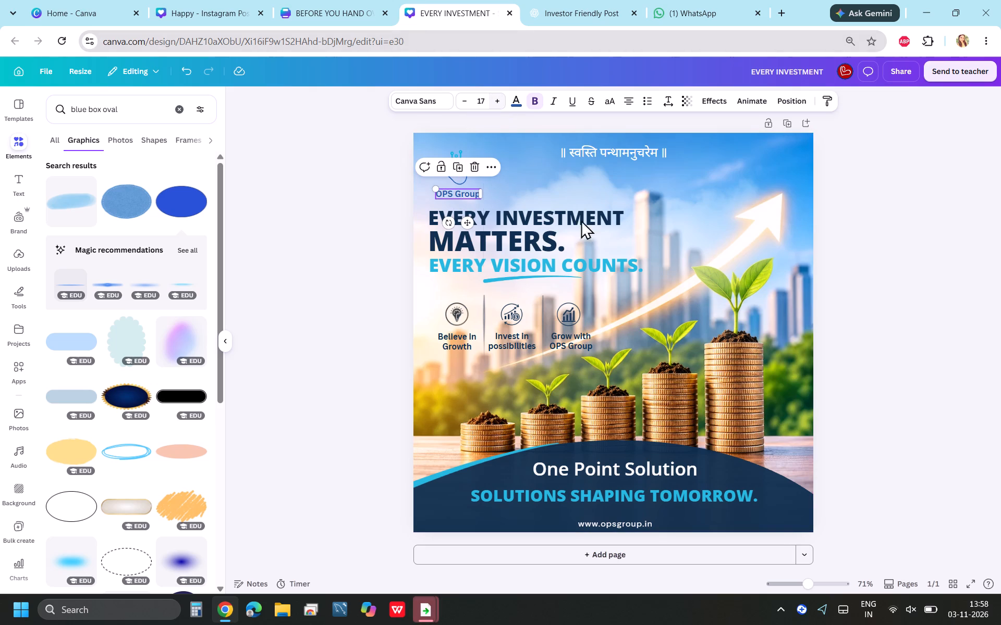
pyautogui.click(860, 335)
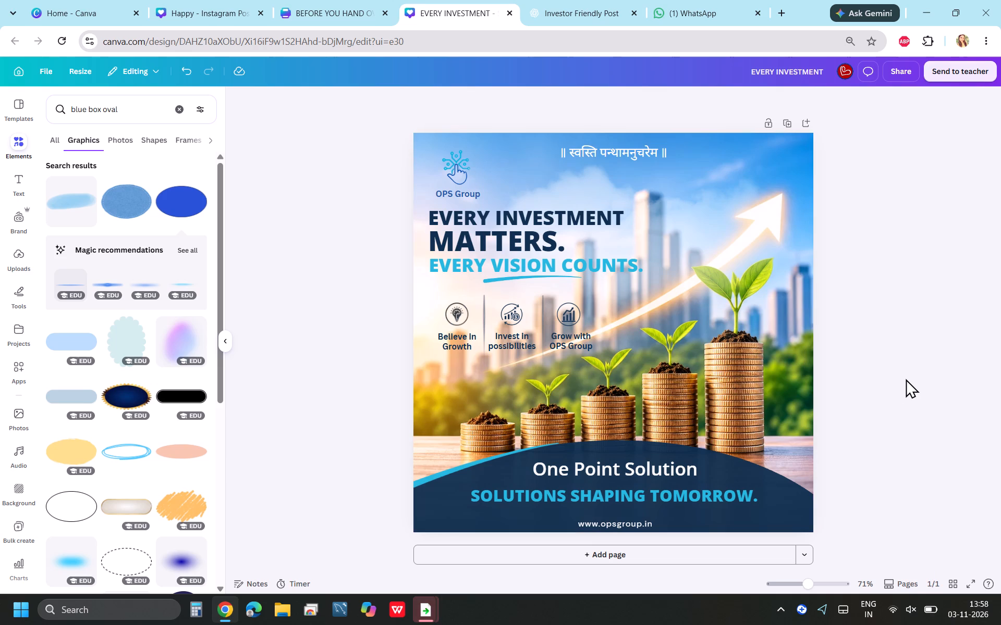
pyautogui.click(937, 428)
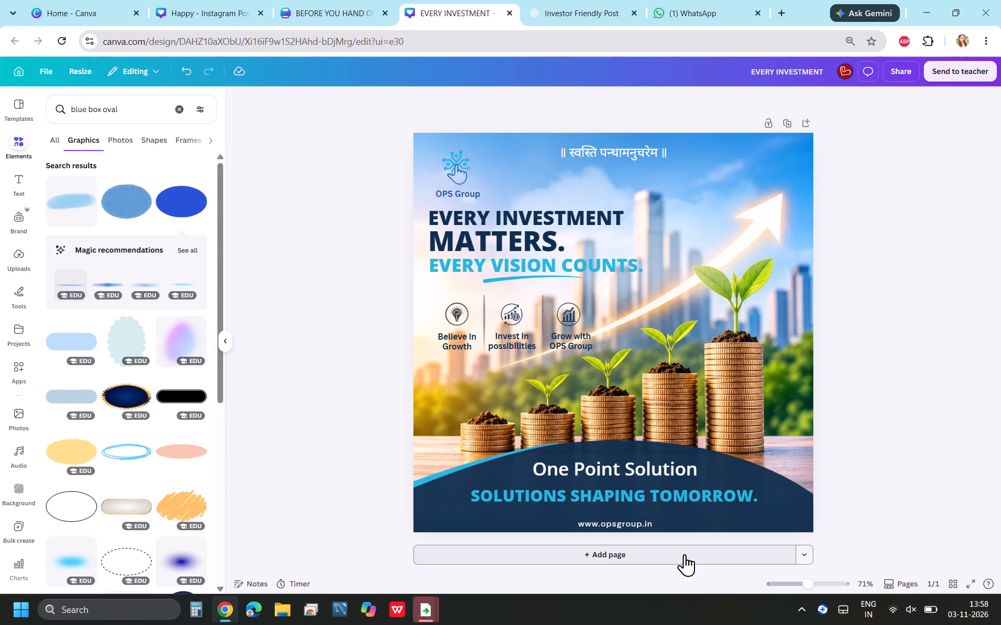
# Try the Bold weight of Open Sans on the footer's cyan tagline, and set it to SemiBold.
pyautogui.click(666, 504)
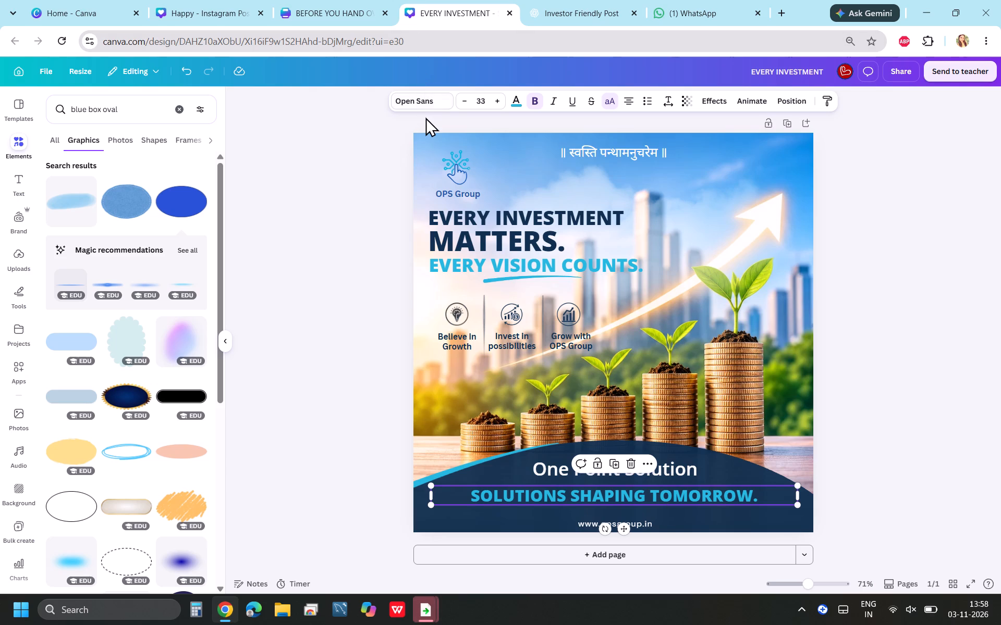
pyautogui.click(423, 106)
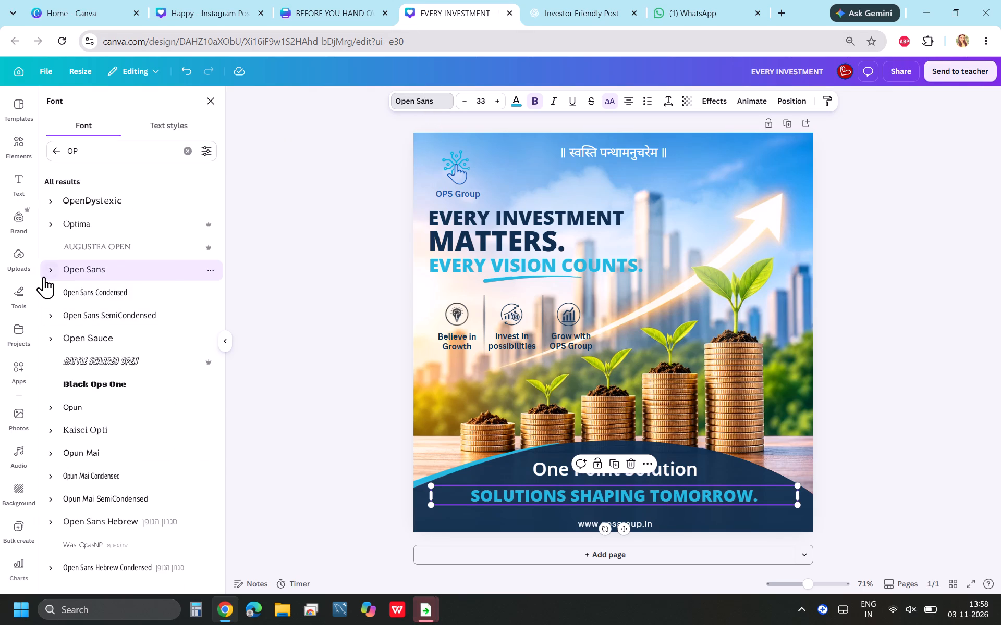
pyautogui.click(44, 277)
pyautogui.click(91, 387)
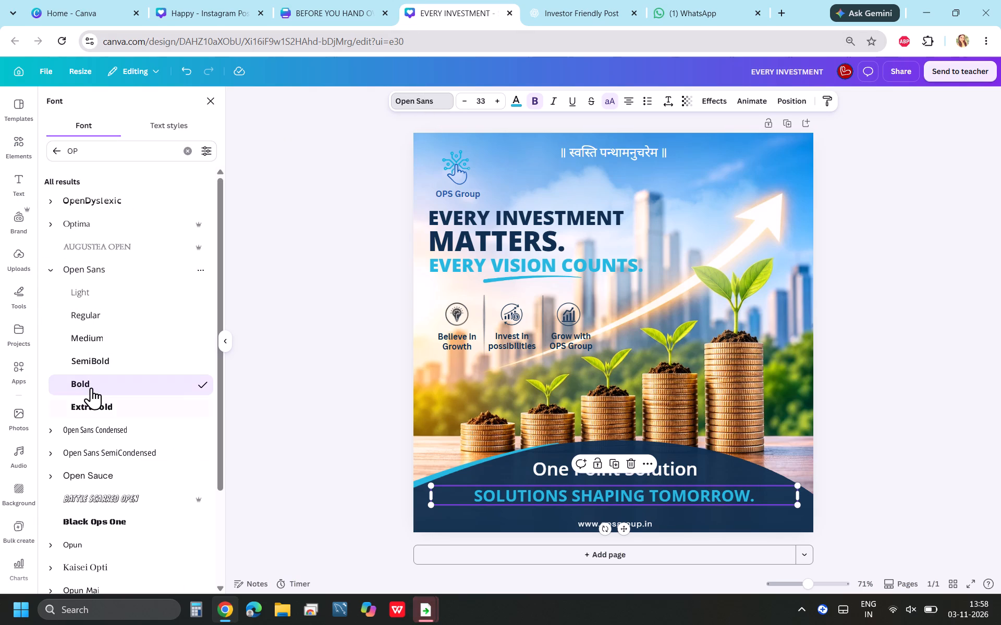
pyautogui.click(90, 362)
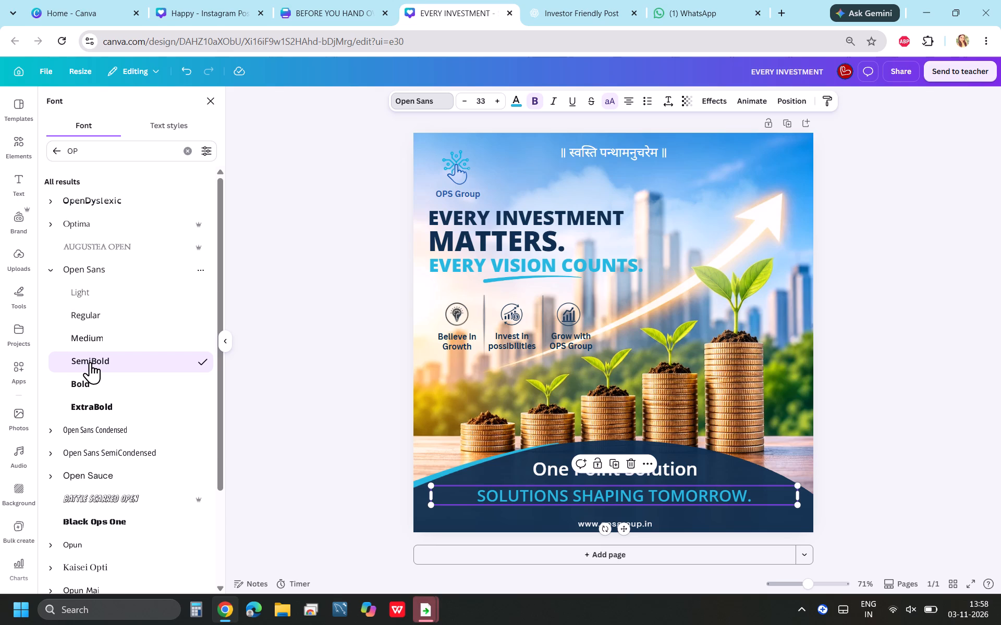
# Try the Medium and Regular weights of Open Sans on the footer's cyan tagline, and set it to ExtraBold.
pyautogui.click(88, 344)
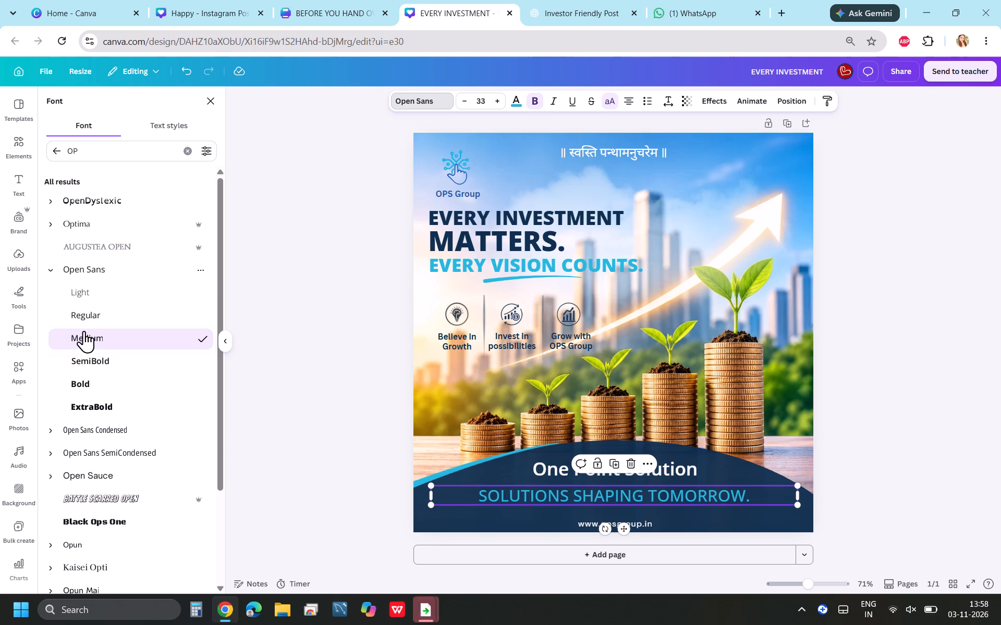
pyautogui.click(83, 320)
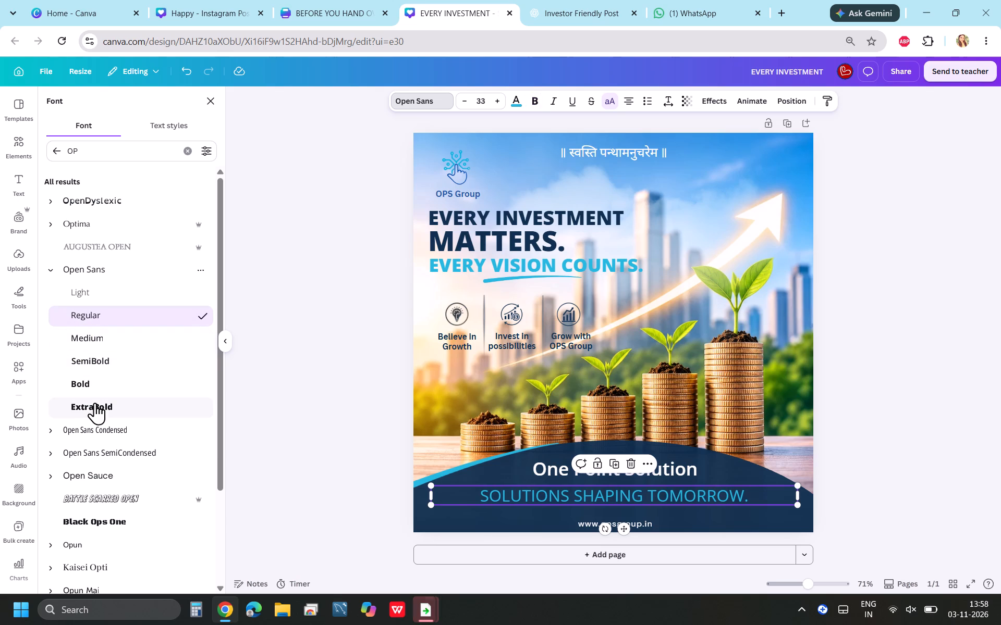
pyautogui.click(95, 407)
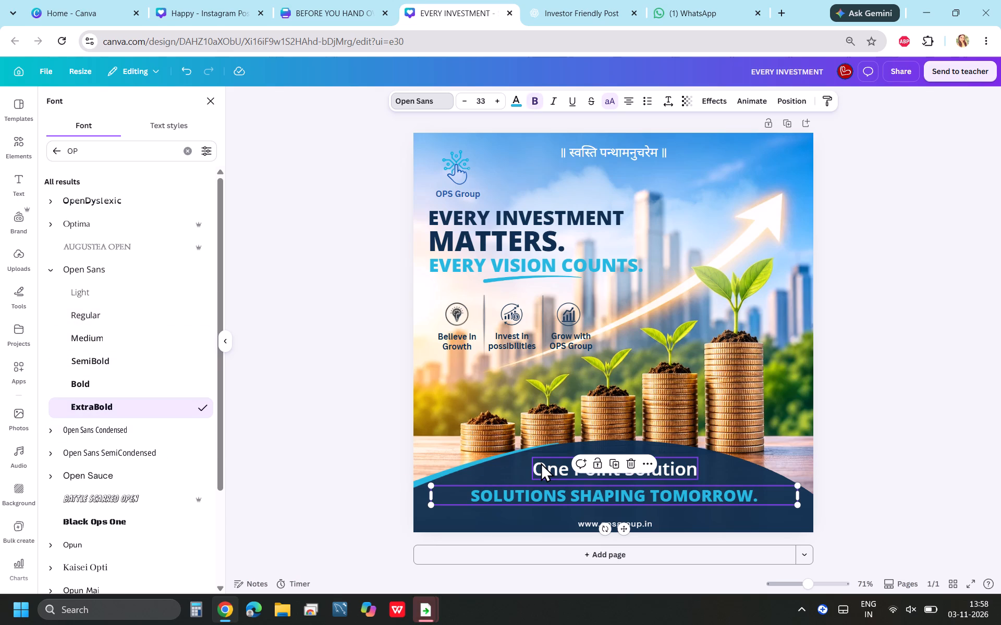
# Set the footer's "One Point Solution" company name to the Bold weight of Open Sans.
pyautogui.click(541, 463)
pyautogui.click(98, 385)
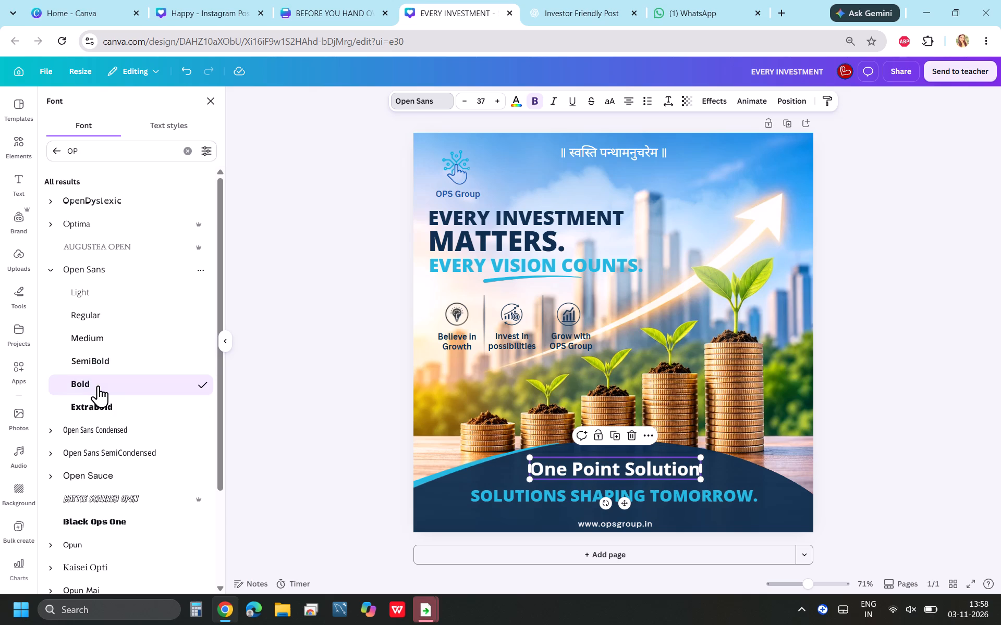
pyautogui.click(324, 349)
pyautogui.click(324, 349)
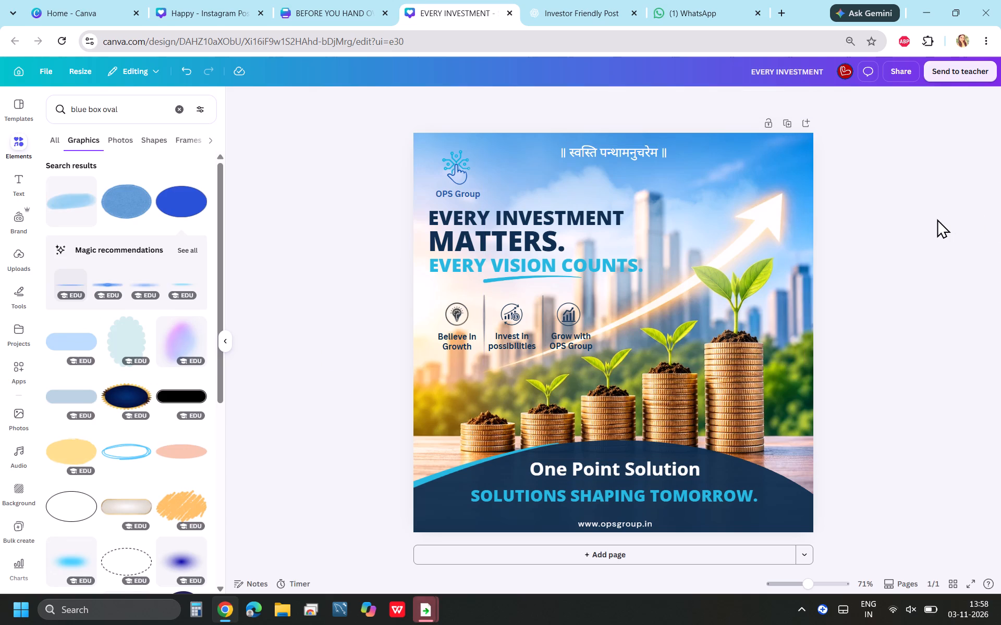
# Capture a screen snip framing the whole EVERY INVESTMENT post and copy it to the clipboard.
pyautogui.press('Print')
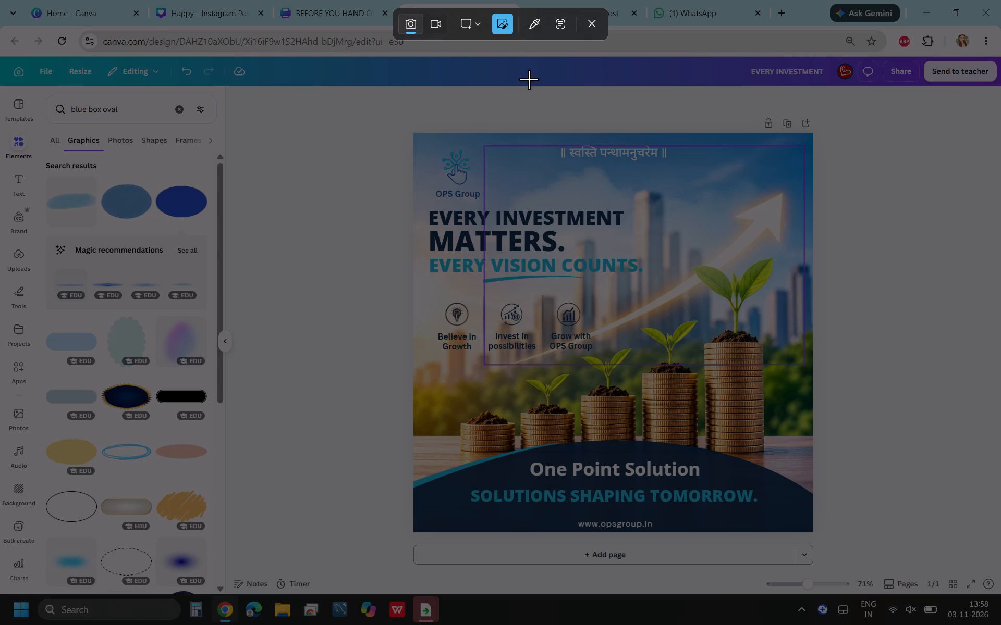
pyautogui.click(592, 28)
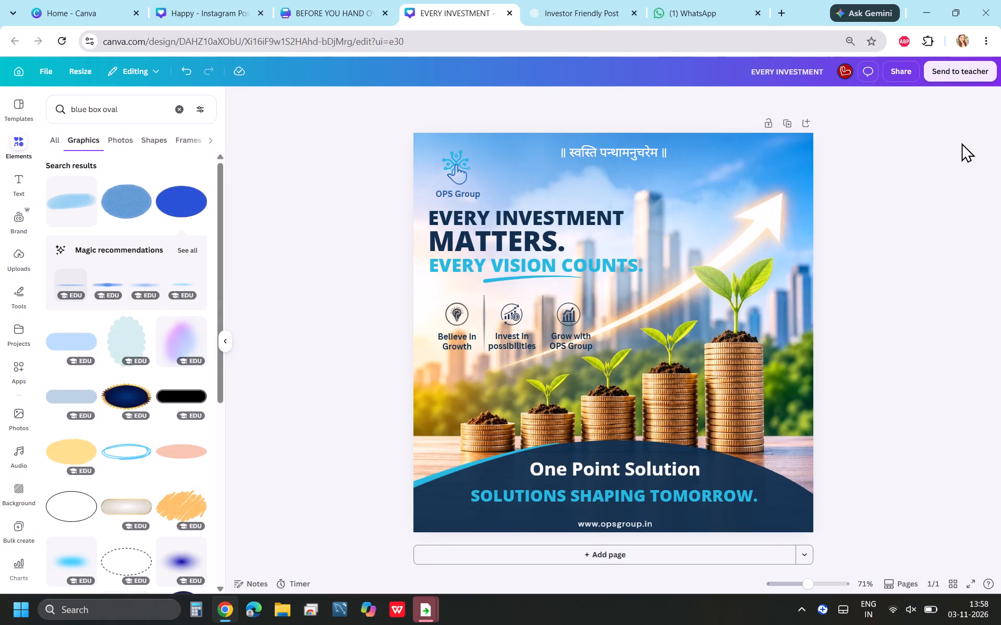
pyautogui.press('Print')
pyautogui.moveTo(394, 124); pyautogui.dragTo(531, 227)
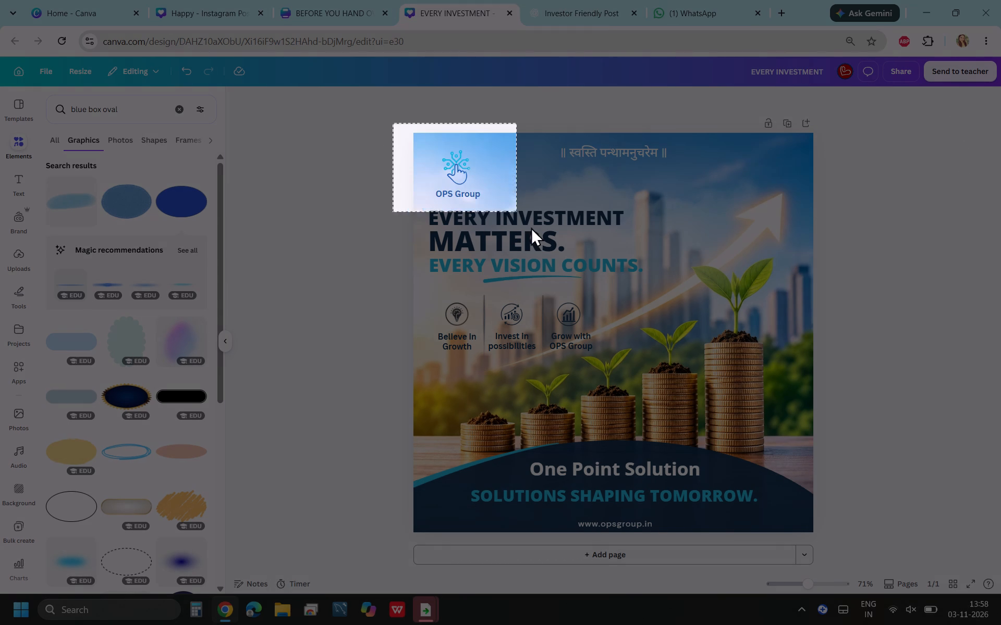
pyautogui.moveTo(531, 227); pyautogui.dragTo(840, 543)
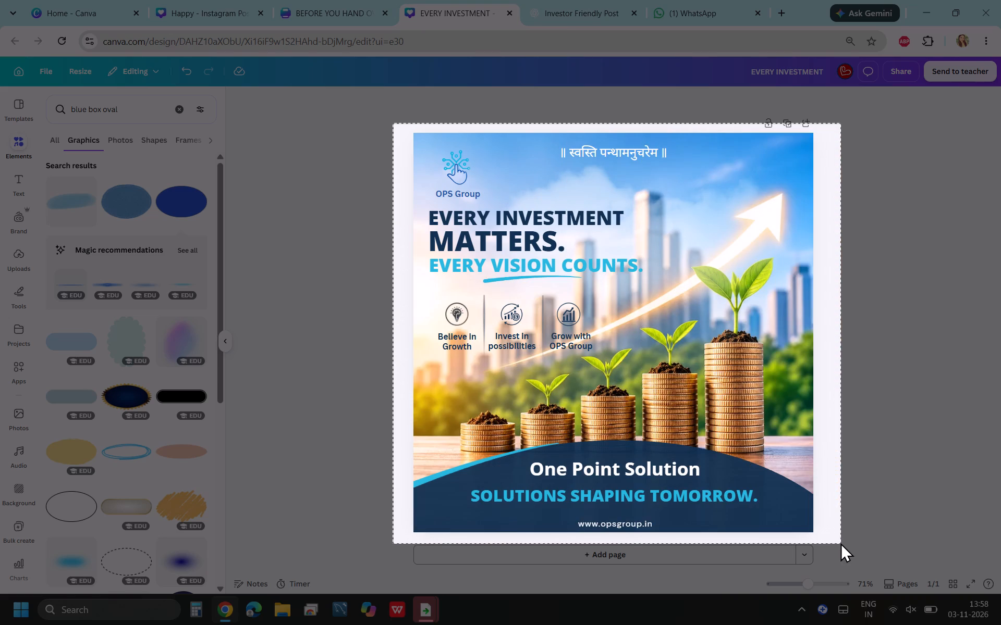
pyautogui.moveTo(840, 543); pyautogui.dragTo(838, 536)
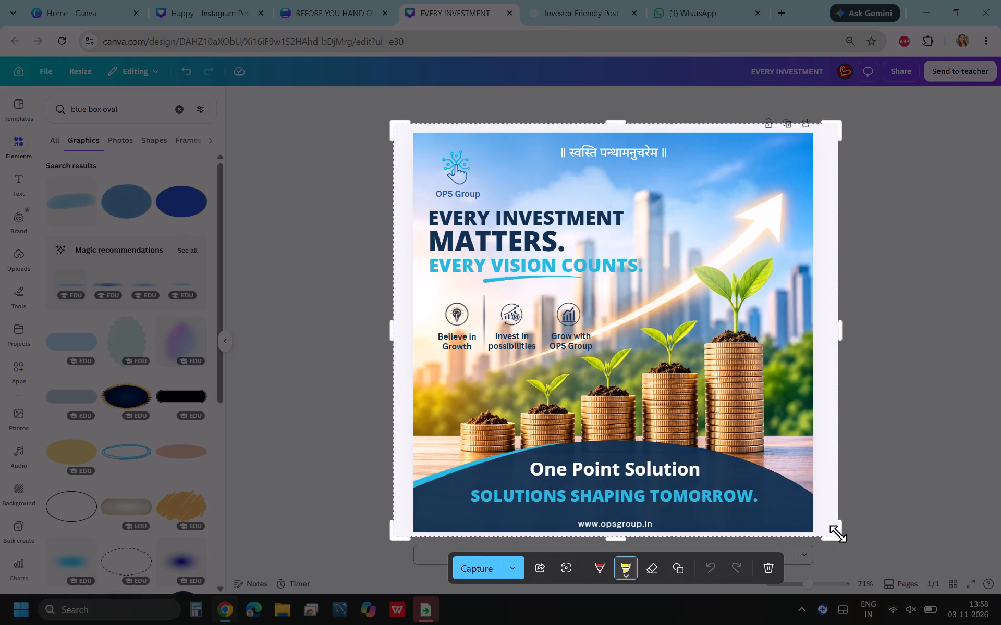
pyautogui.hotkey('ctrl', 'c')
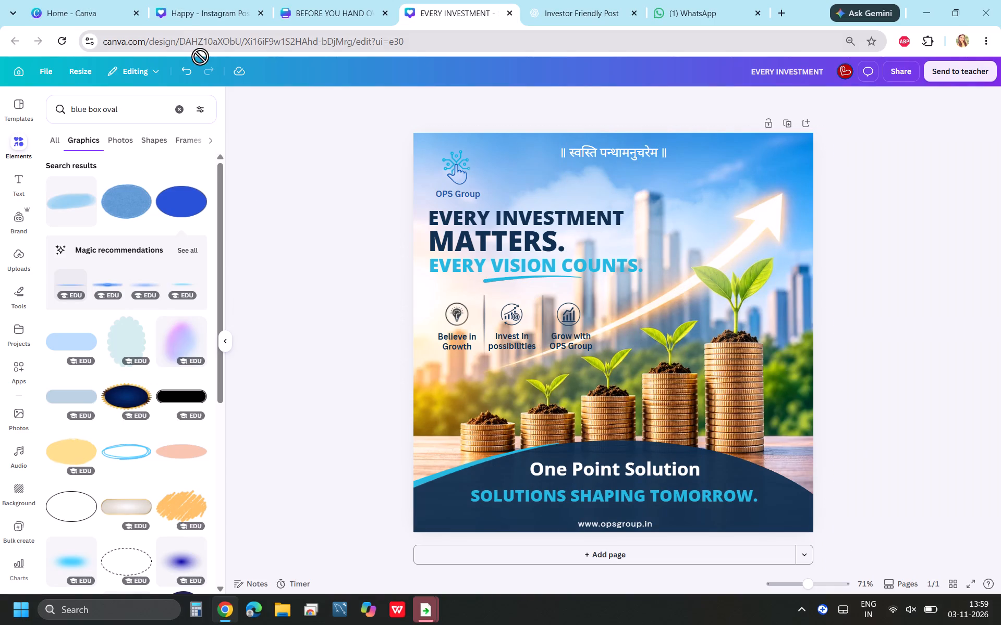